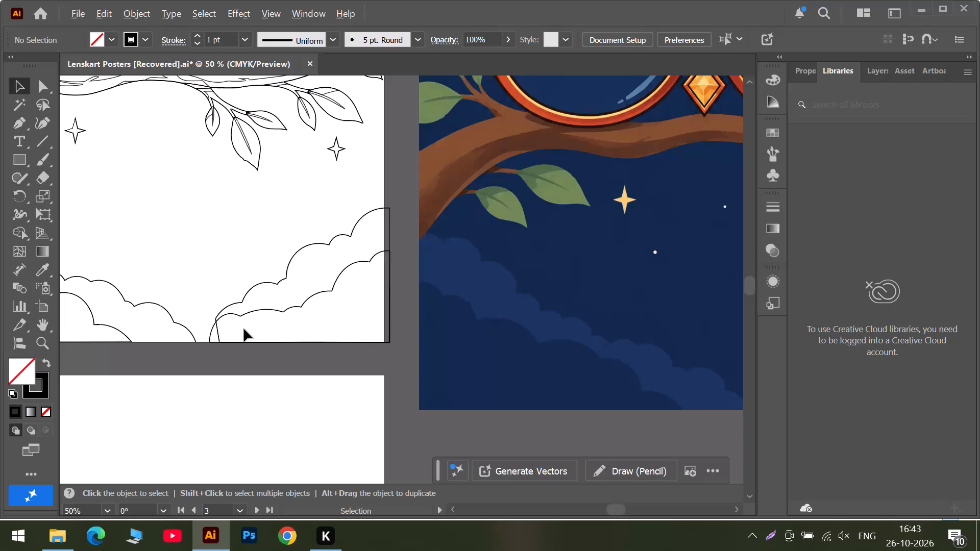
Fill the taller back cloud in the artboard's lower-right corner with the lighter cloud blue sampled from the reference illustration.
left_click(254, 287)
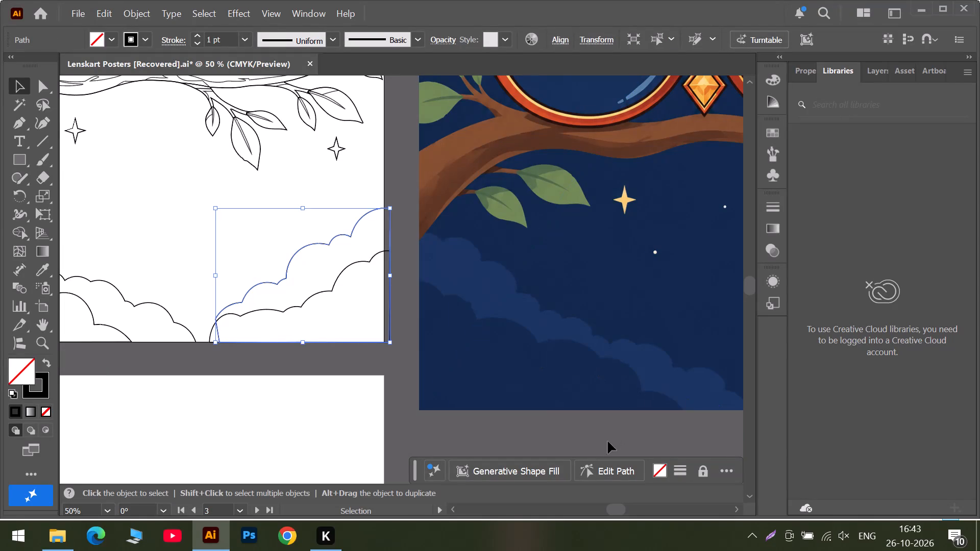
left_click(40, 269)
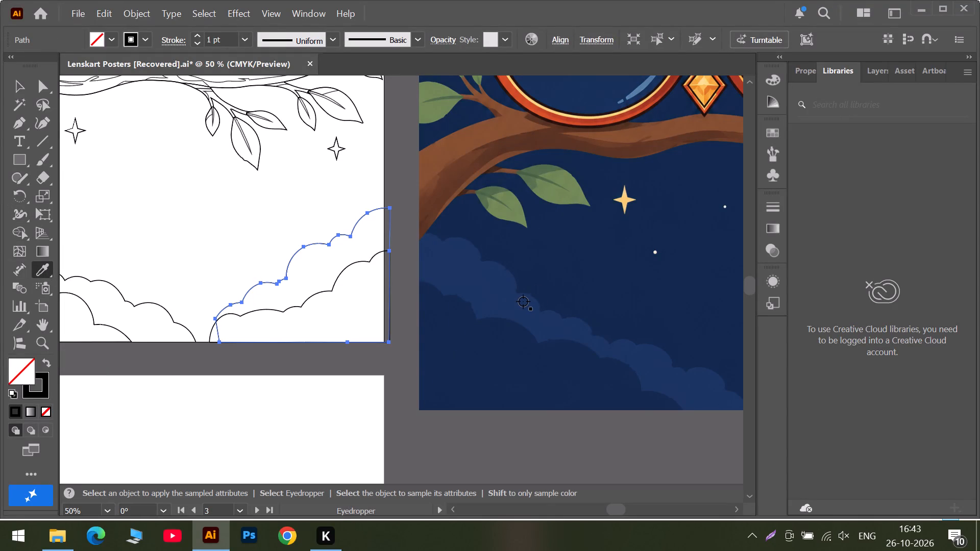
left_click(516, 302)
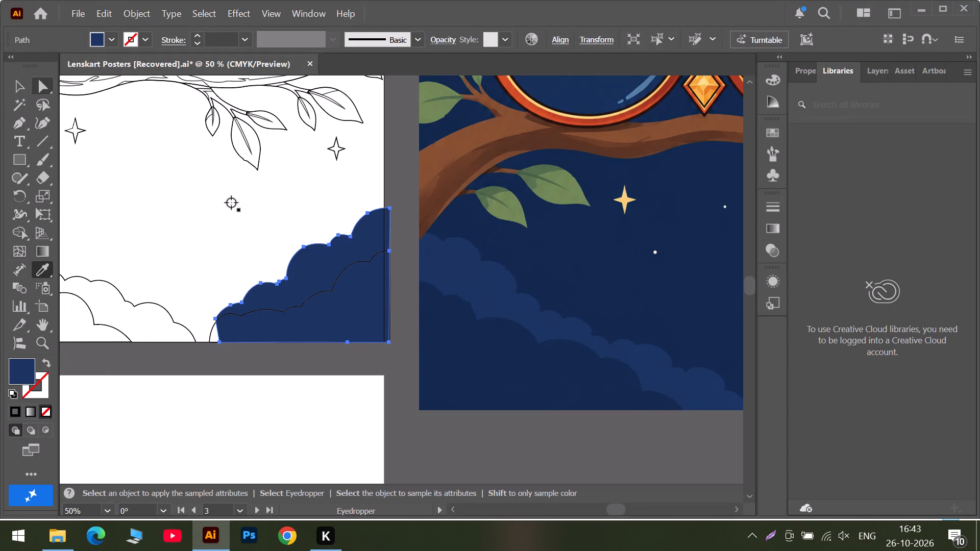
left_click(462, 266)
left_click(471, 359)
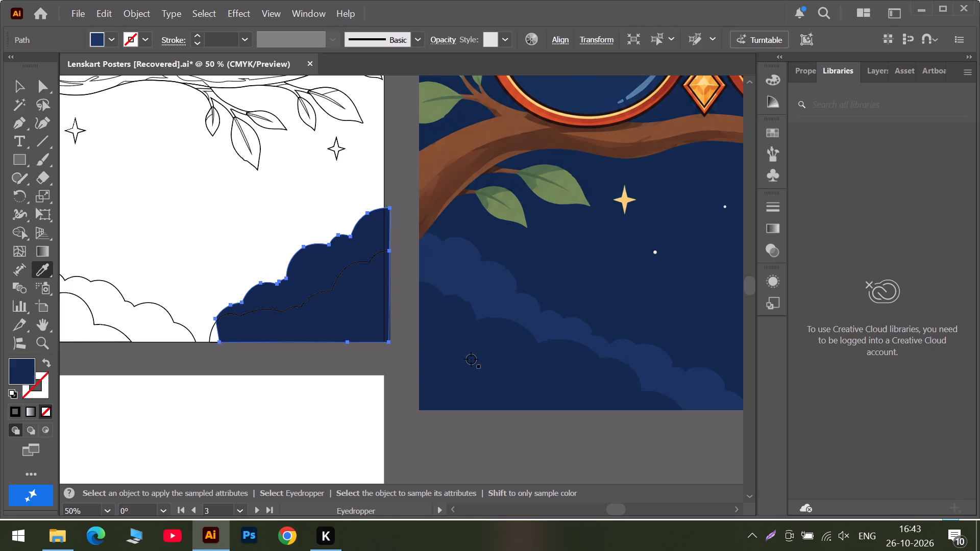
left_click(476, 270)
Send the filled lower-right back cloud one level backward in the stacking order.
left_click(18, 88)
right_click(253, 292)
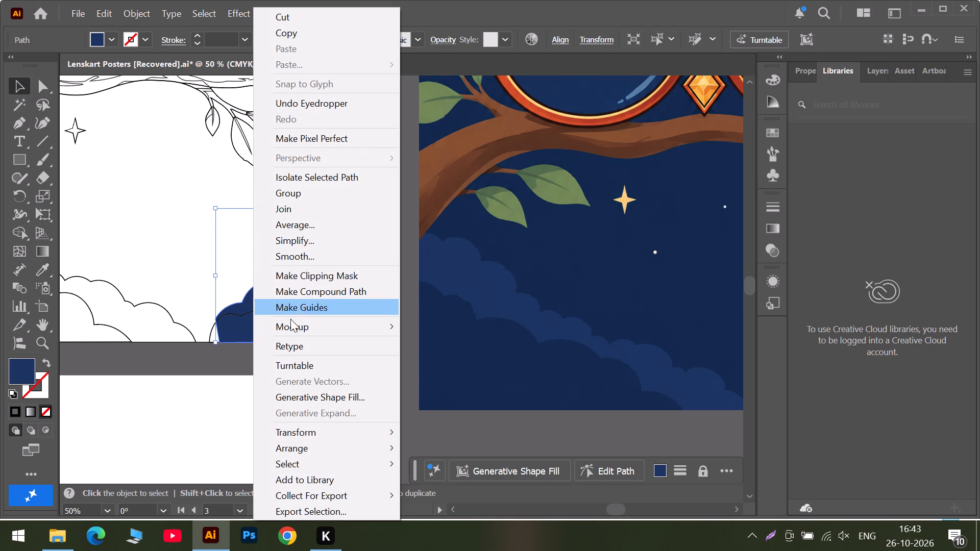
left_click(309, 446)
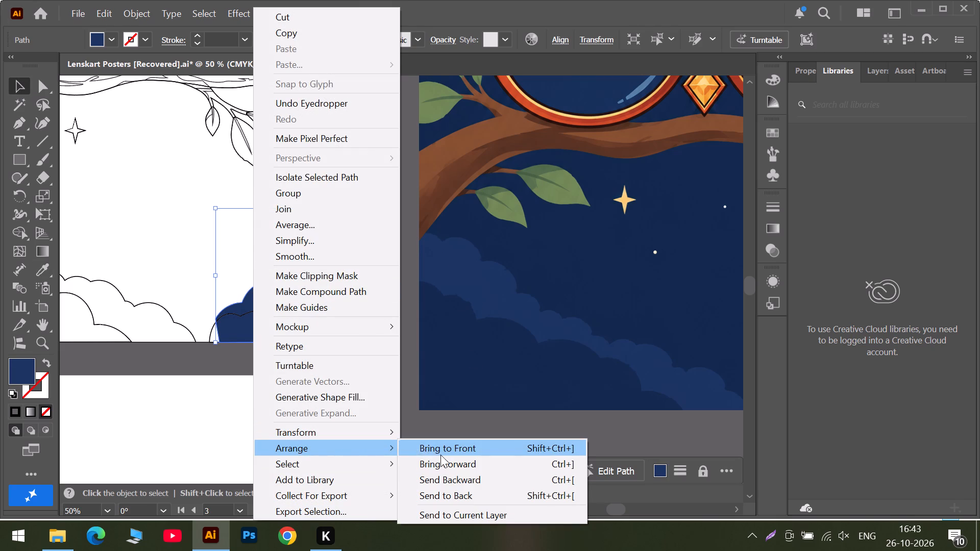
left_click(451, 482)
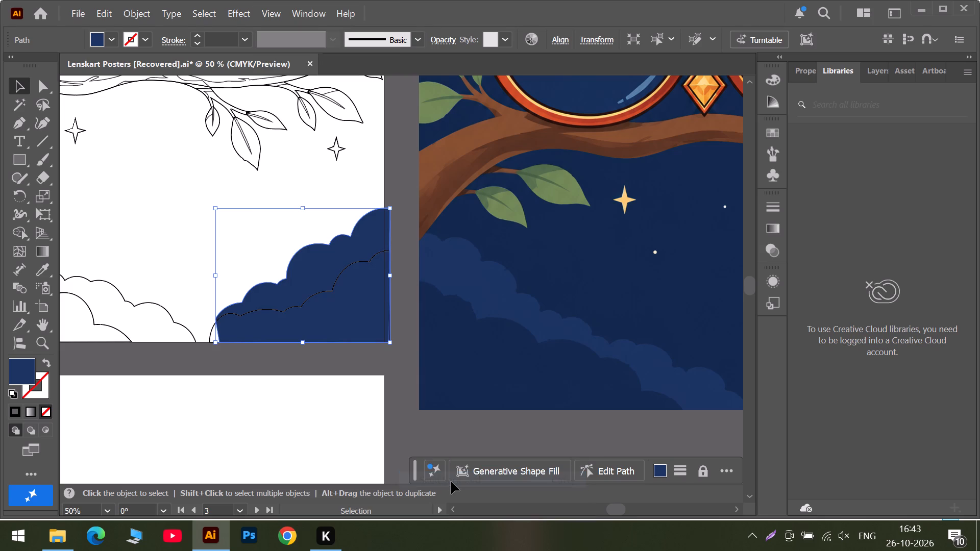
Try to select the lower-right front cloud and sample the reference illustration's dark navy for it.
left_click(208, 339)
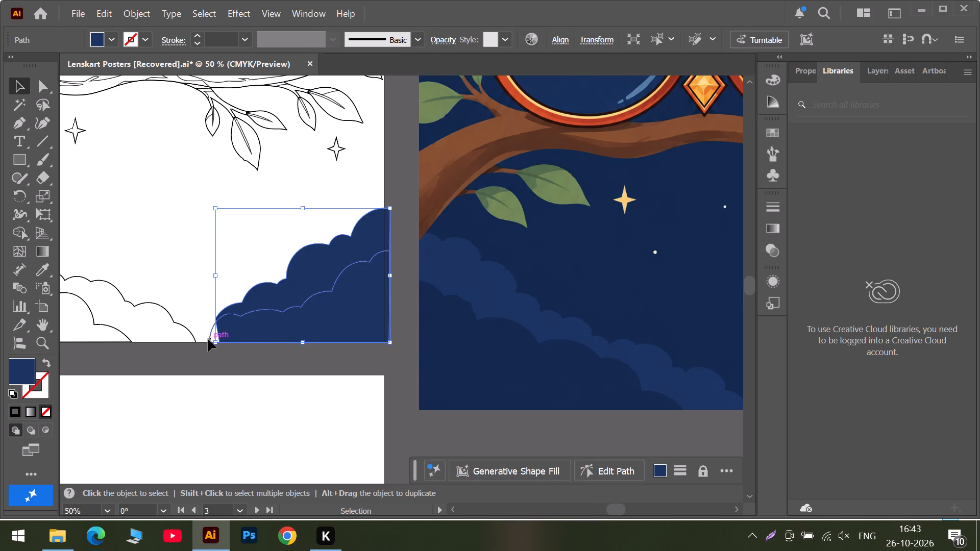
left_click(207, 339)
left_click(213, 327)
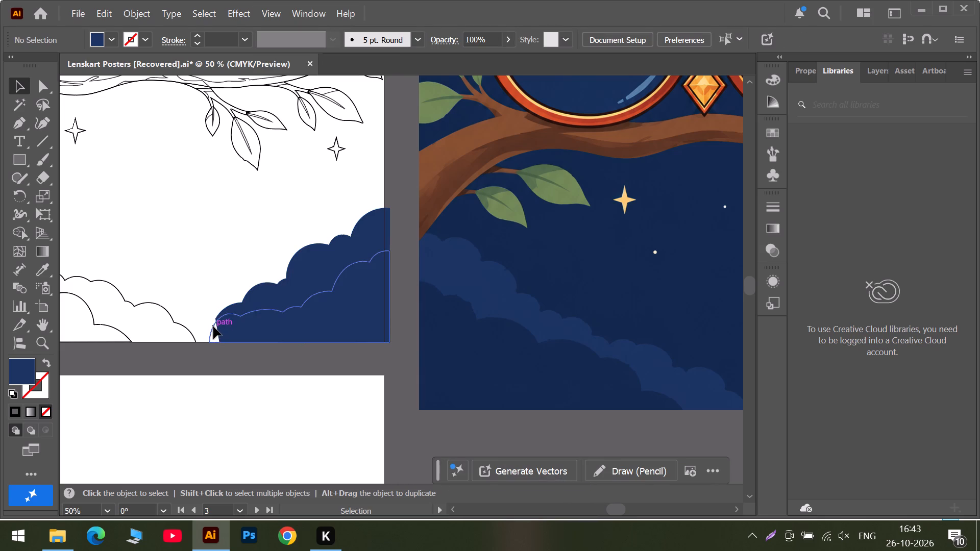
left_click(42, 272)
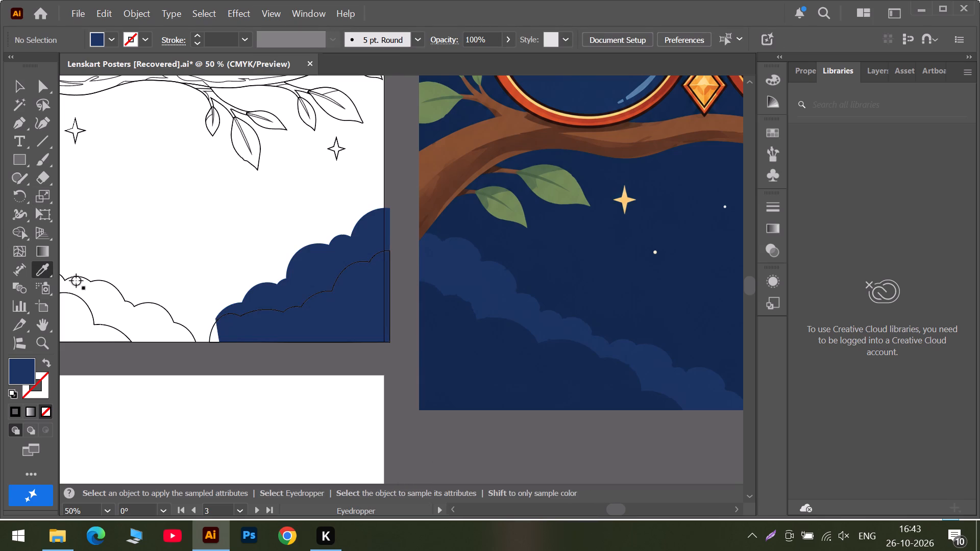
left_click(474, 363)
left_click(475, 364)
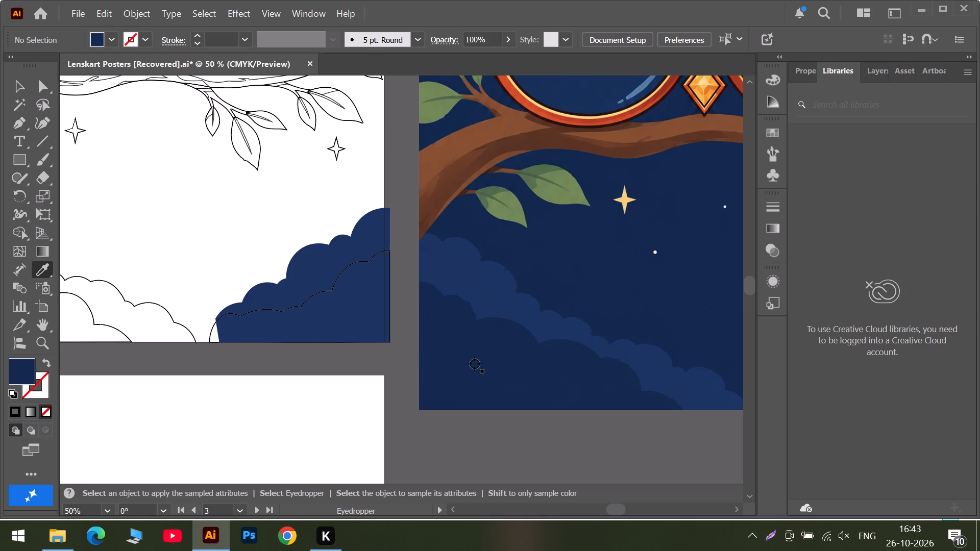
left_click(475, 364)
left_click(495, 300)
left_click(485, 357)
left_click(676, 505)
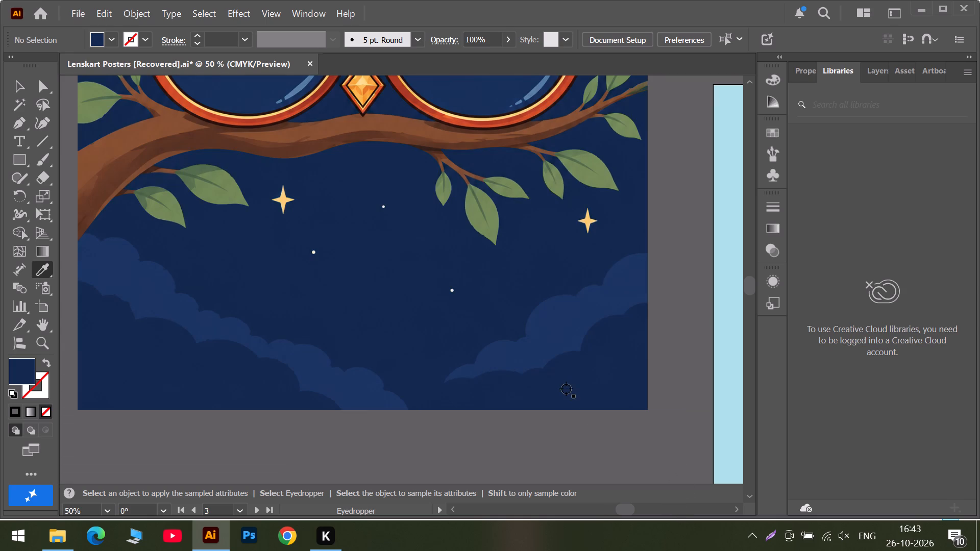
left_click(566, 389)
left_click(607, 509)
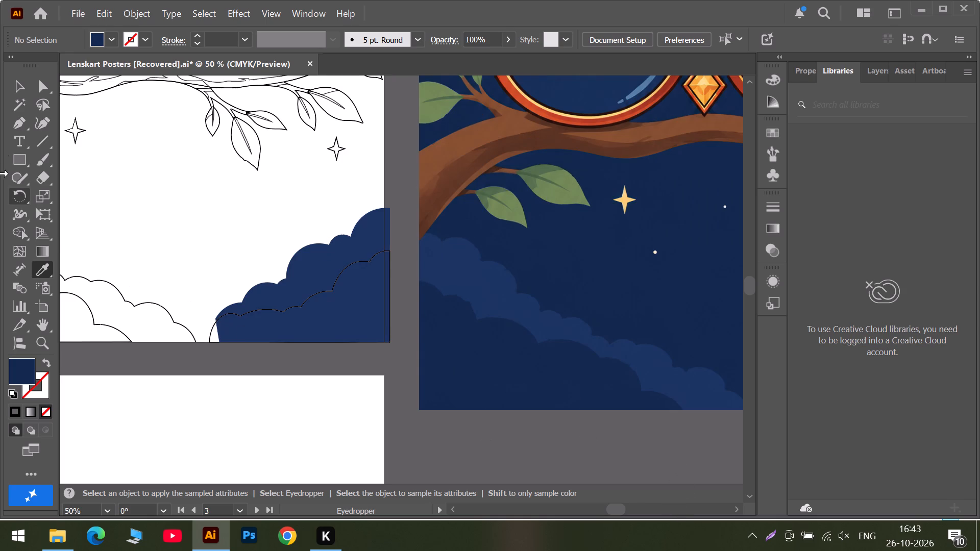
Fill the lower-right front cloud with the dark navy sampled beneath the reference's right-hand cloud, and deselect it.
left_click(18, 86)
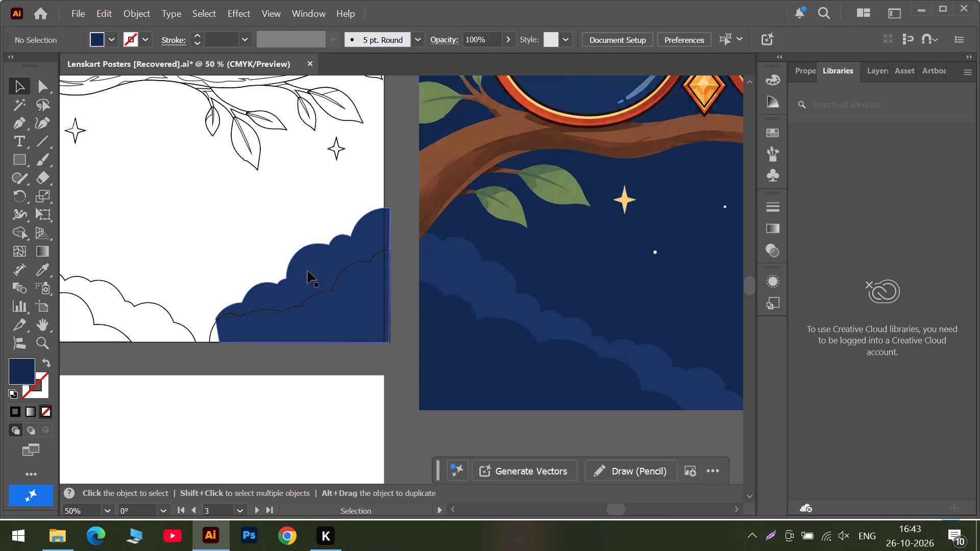
left_click(212, 330)
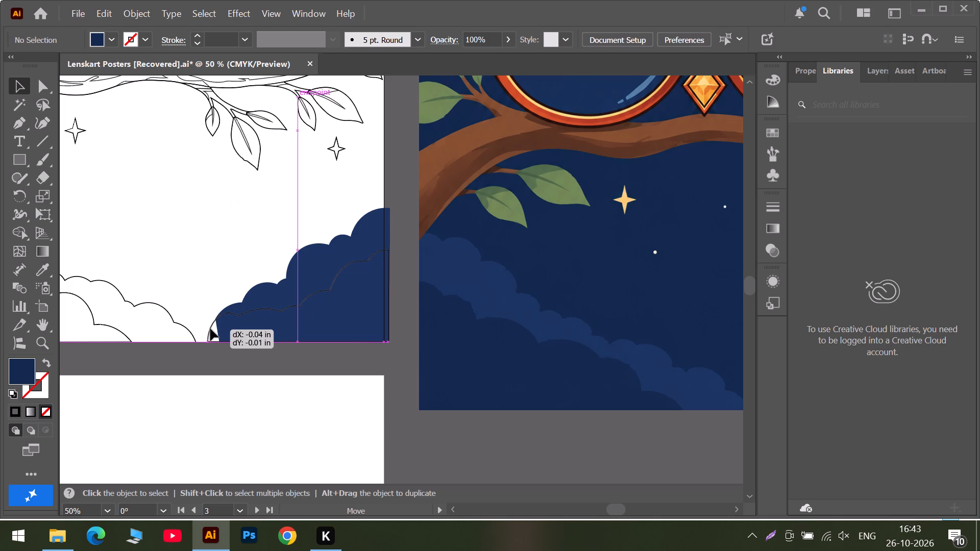
left_click(646, 510)
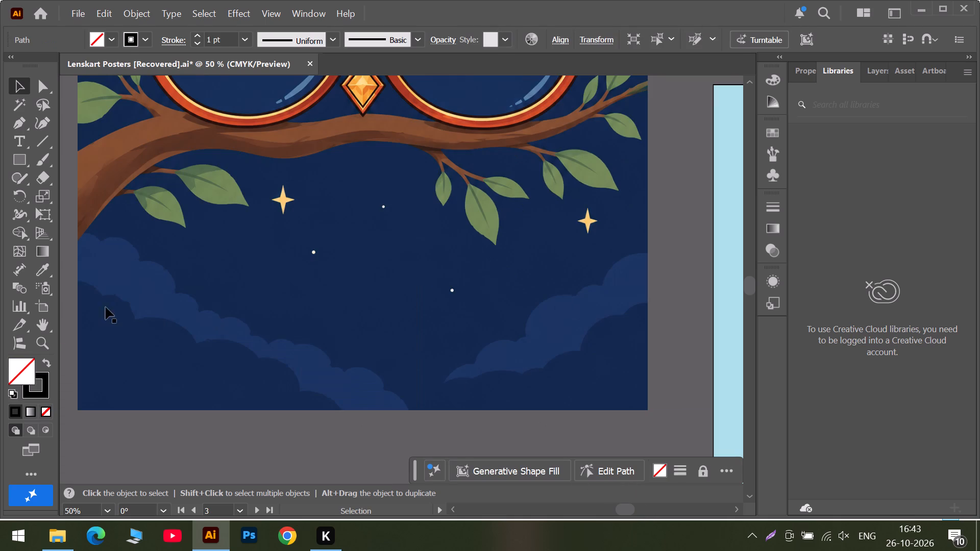
left_click(44, 265)
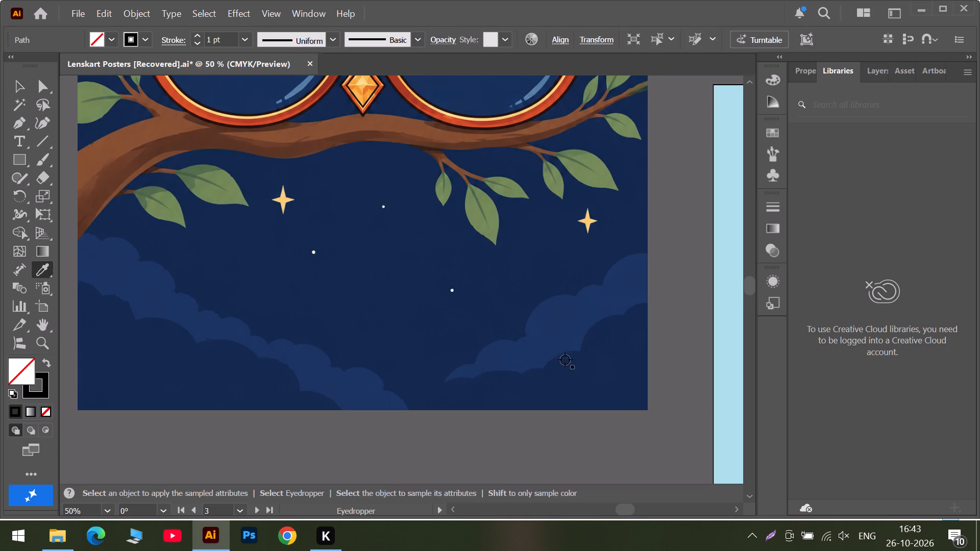
left_click(572, 372)
left_click(586, 508)
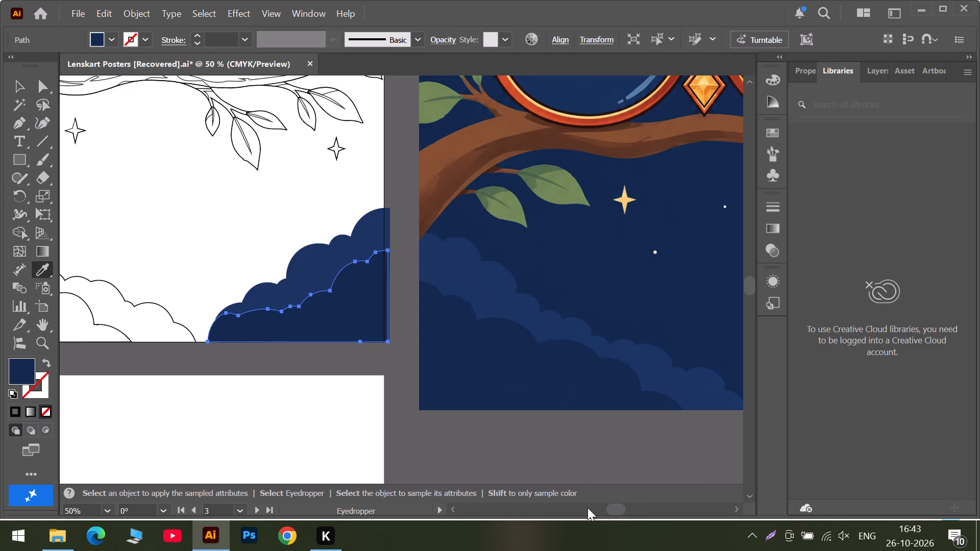
left_click_drag(15, 82, 18, 86)
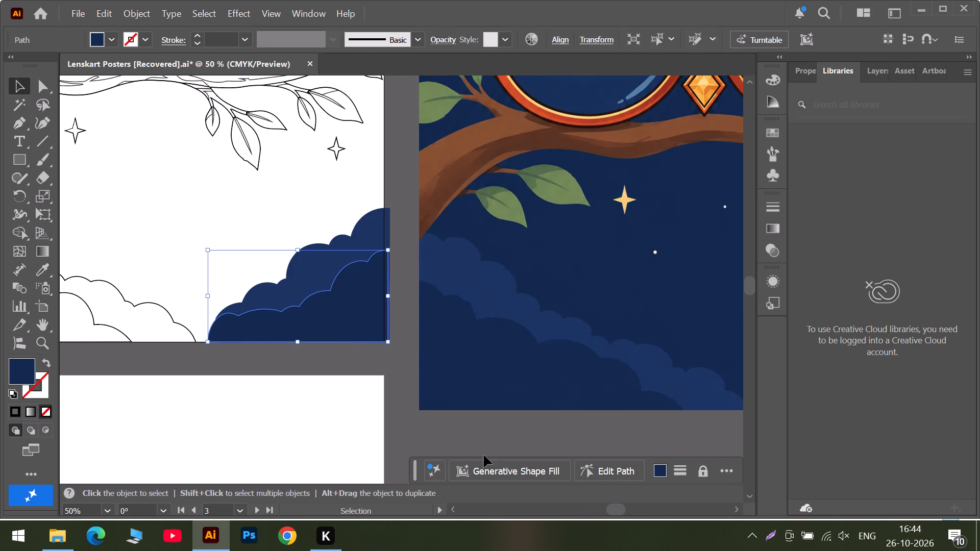
left_click(428, 443)
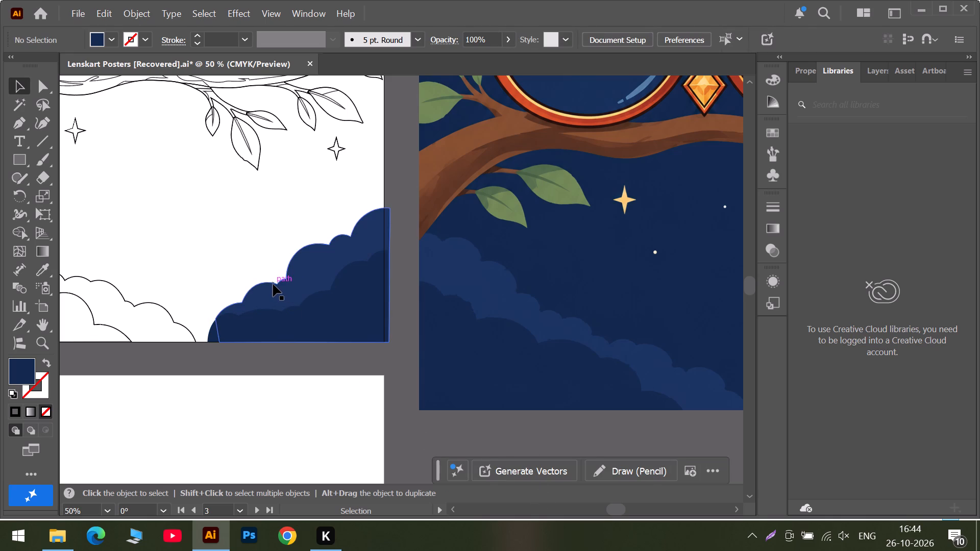
Fill the smaller front cloud at the artboard's lower left with the dark navy sampled from the reference illustration.
left_click(95, 323)
left_click(40, 268)
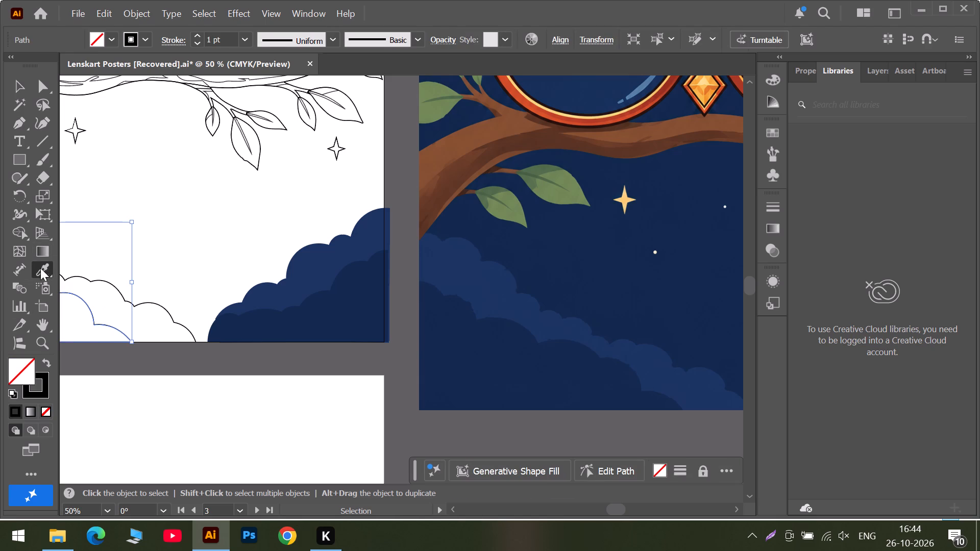
left_click(465, 347)
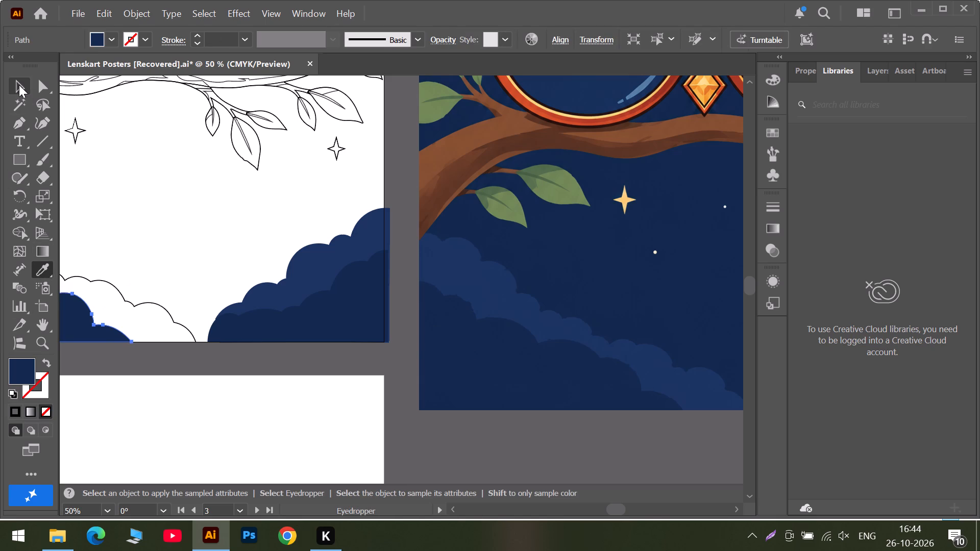
Fill the larger back cloud at the artboard's lower left with the lighter cloud blue sampled from the reference illustration.
left_click(19, 85)
left_click(143, 305)
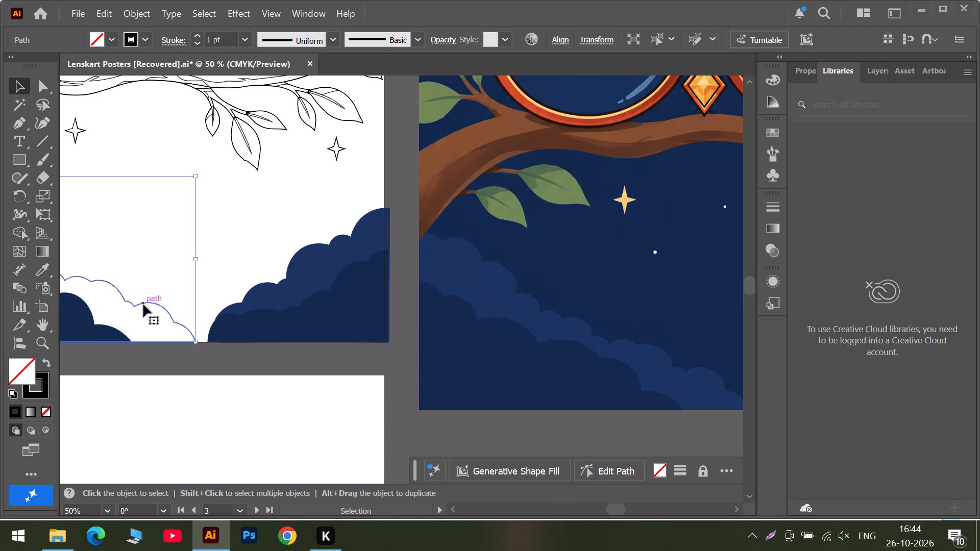
left_click(42, 266)
left_click(464, 273)
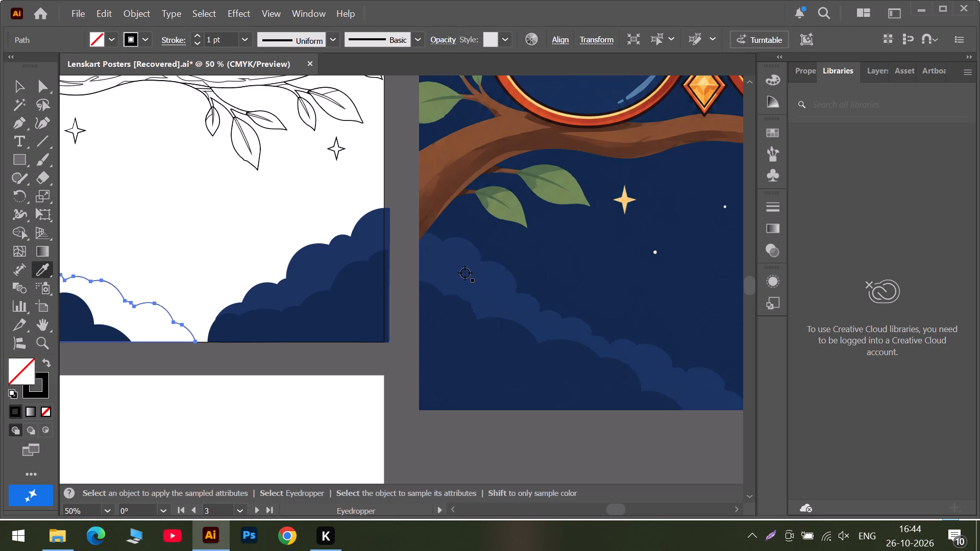
Nudge the upper-right cloud below the moon, together with its overlapping star, leftward until the cloud meets the artboard's right edge.
left_click(15, 84)
scroll(287, 180, "up", 2)
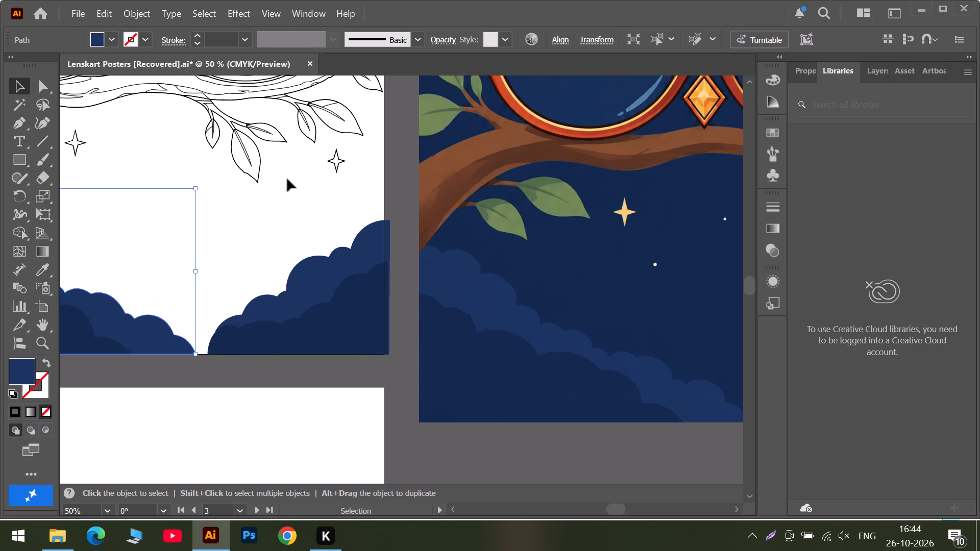
scroll(287, 179, "up", 18)
scroll(291, 153, "up", 7)
scroll(359, 171, "up", 6)
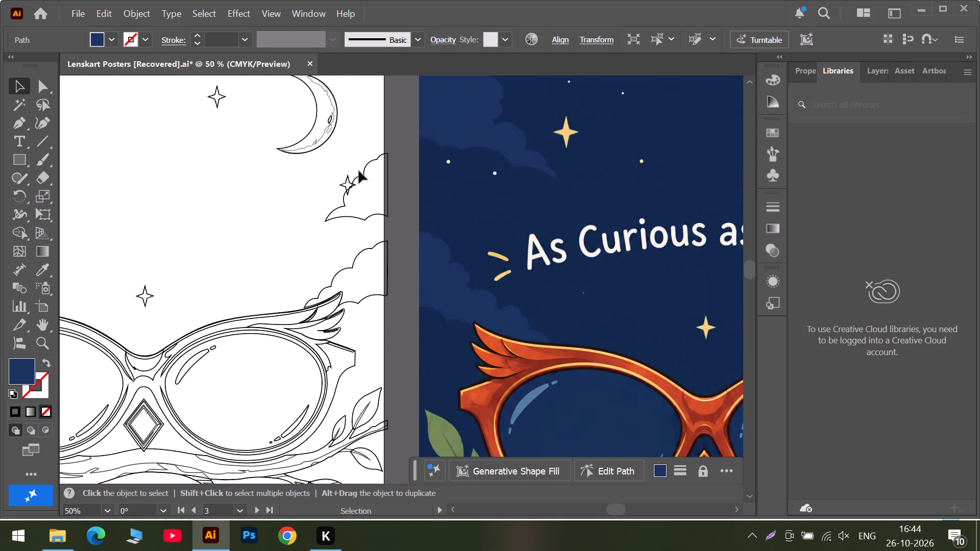
scroll(377, 202, "up", 6)
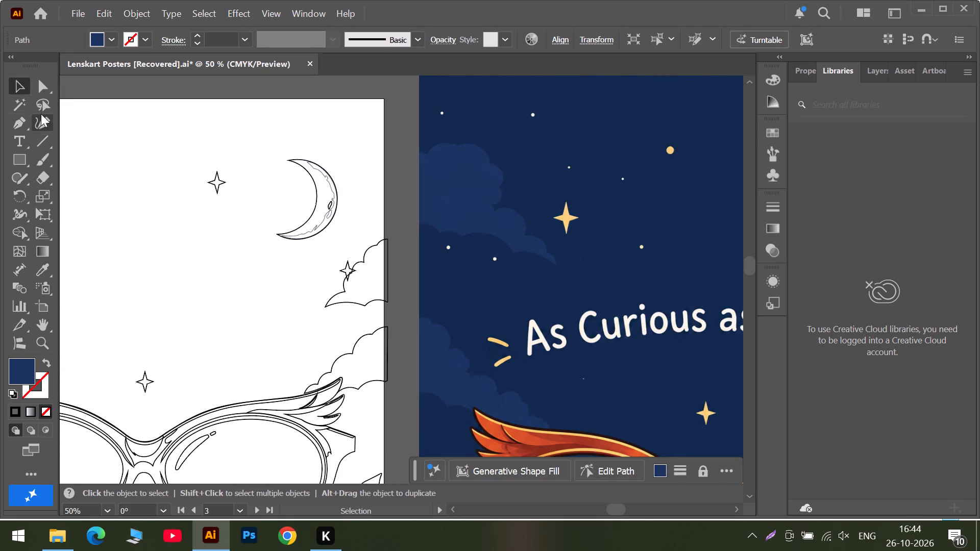
left_click(42, 121)
left_click(23, 87)
left_click(344, 288)
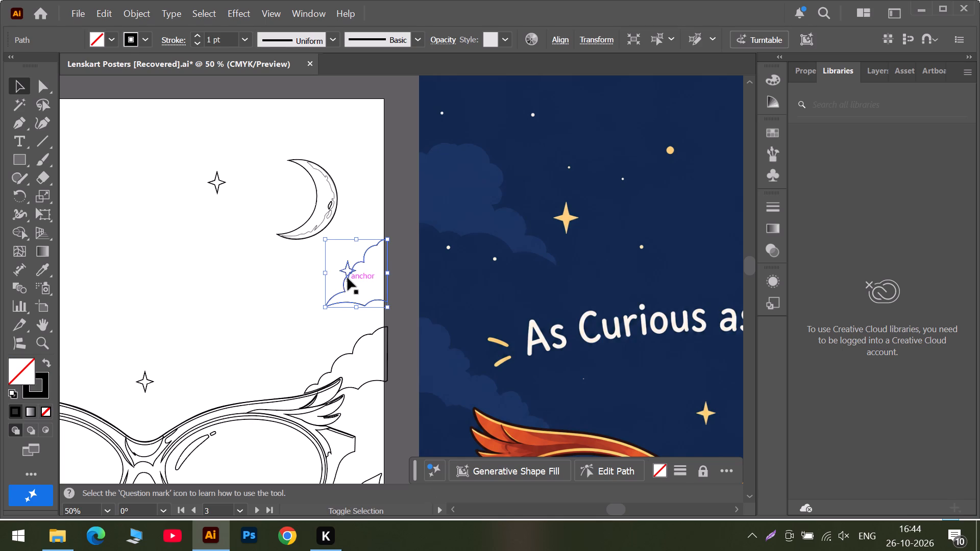
left_click(343, 271, "shift")
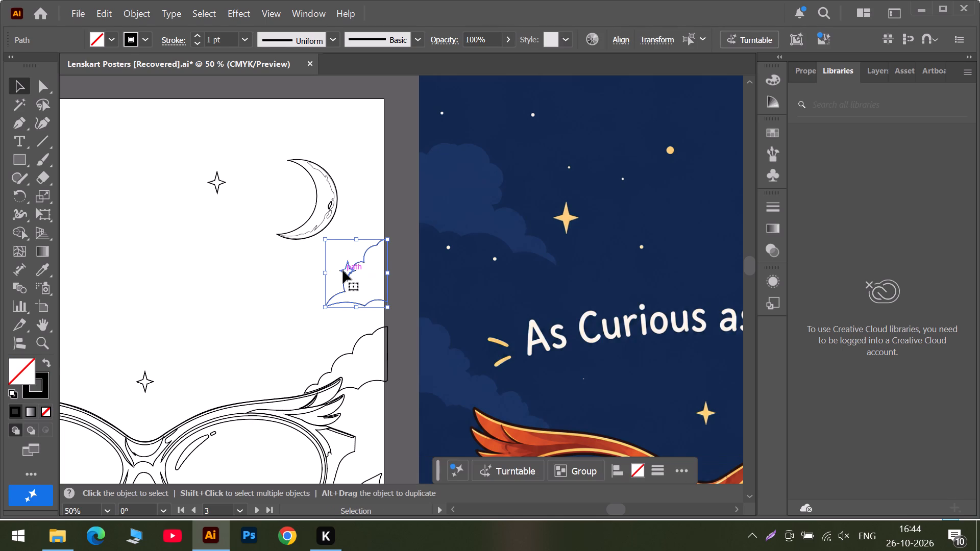
key("Left")
key("Left")
key("Left")
key("Left")
key("Left")
key("Left")
key("Left")
key("Left")
key("Left")
key("Left")
key("Left")
key("Left")
key("Left")
key("Left")
key("Left")
key("Left")
key("Left")
key("Left")
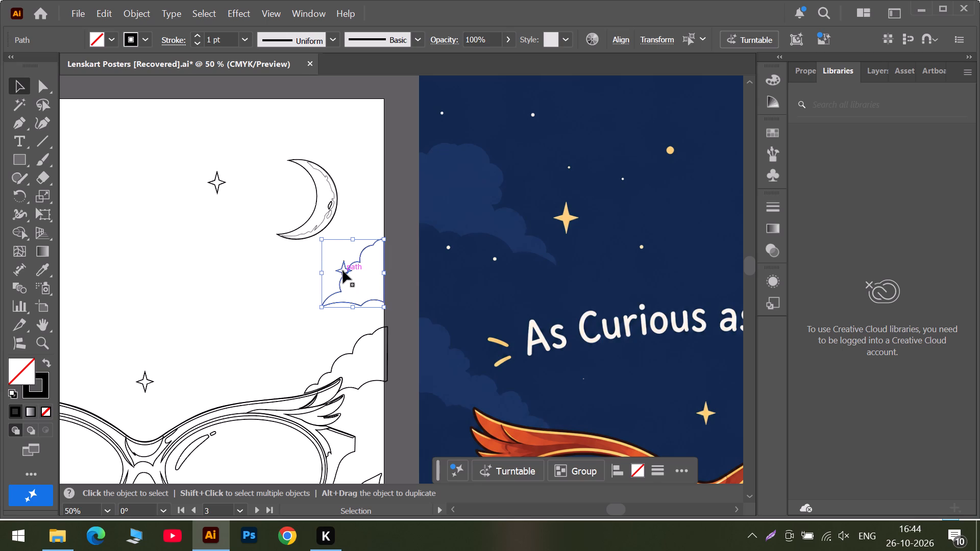
key("Right")
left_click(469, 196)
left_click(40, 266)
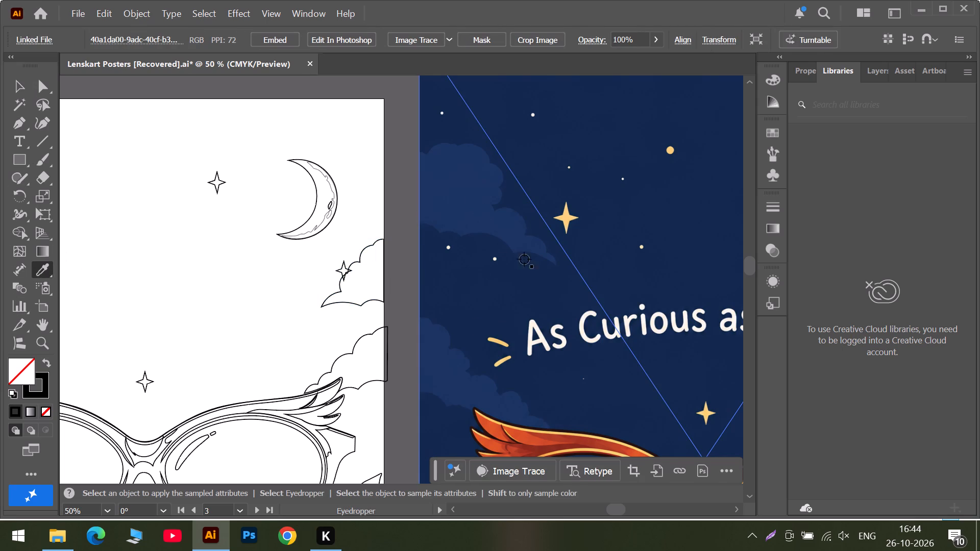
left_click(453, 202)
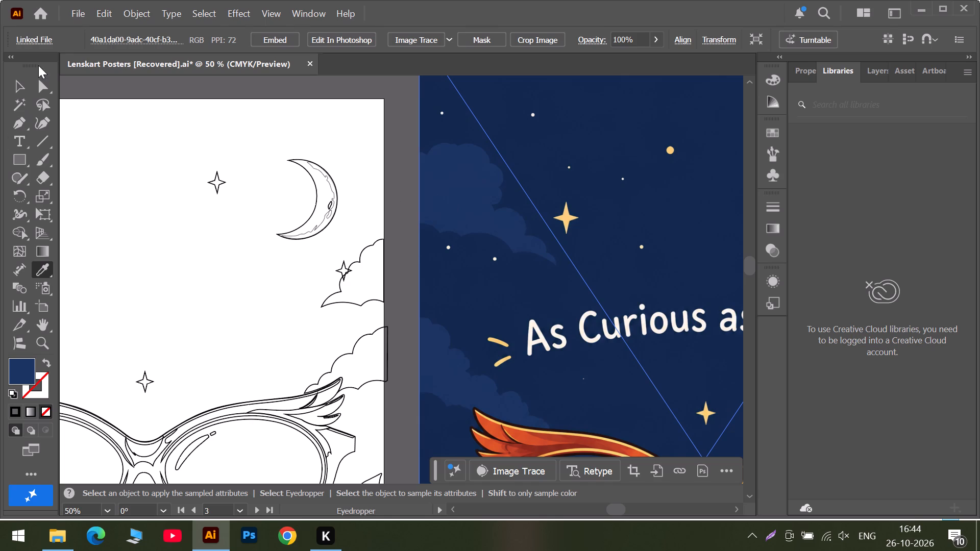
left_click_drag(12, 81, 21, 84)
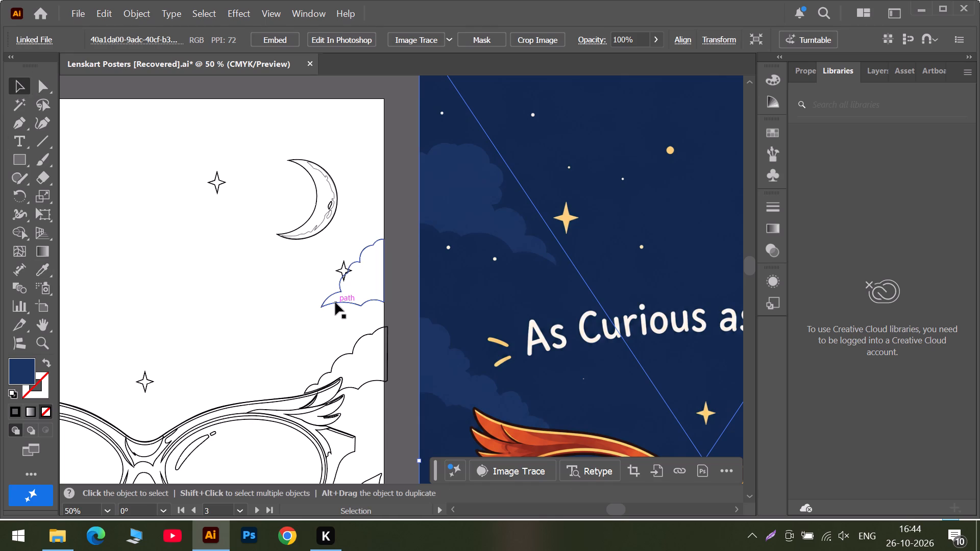
Fill the upper-right cloud below the moon with the lighter cloud blue sampled from the reference illustration's cloud.
left_click(335, 303)
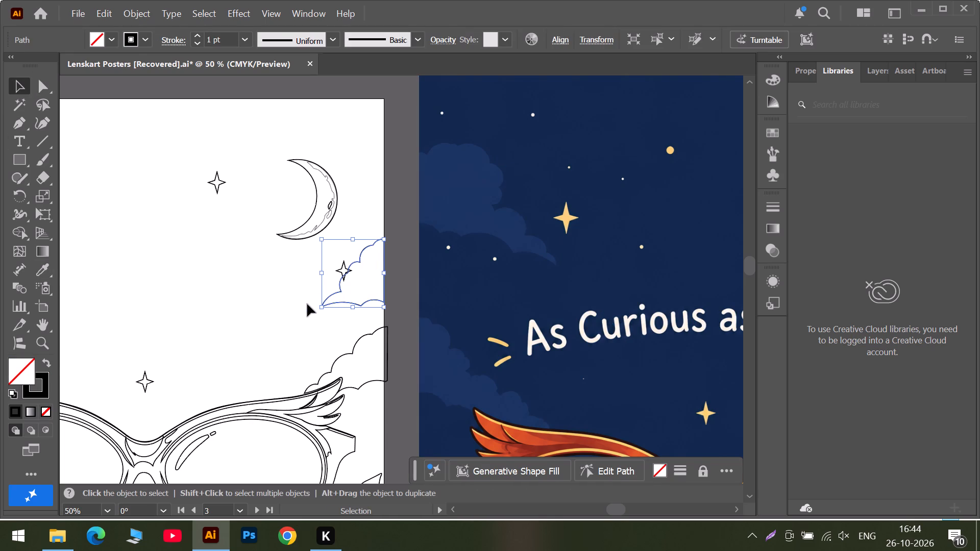
key("i")
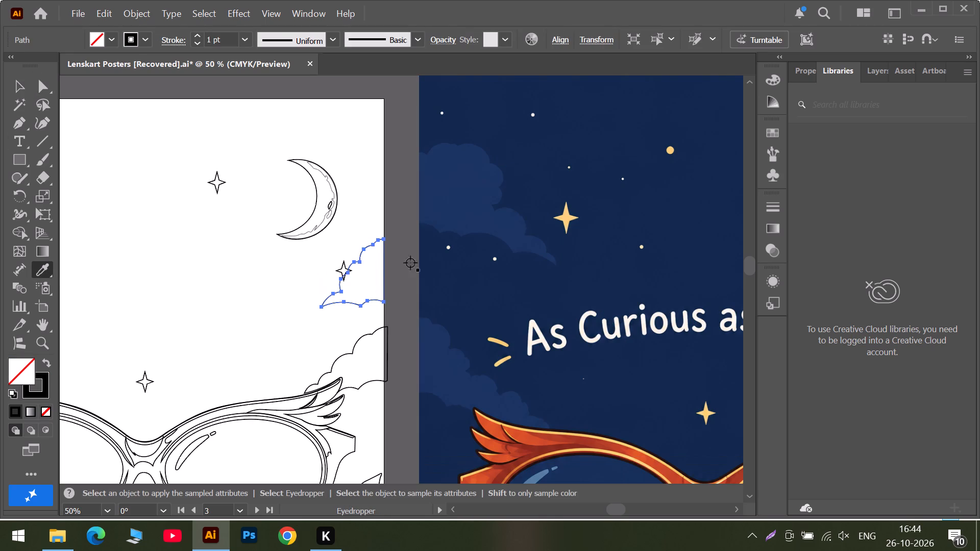
left_click(465, 193)
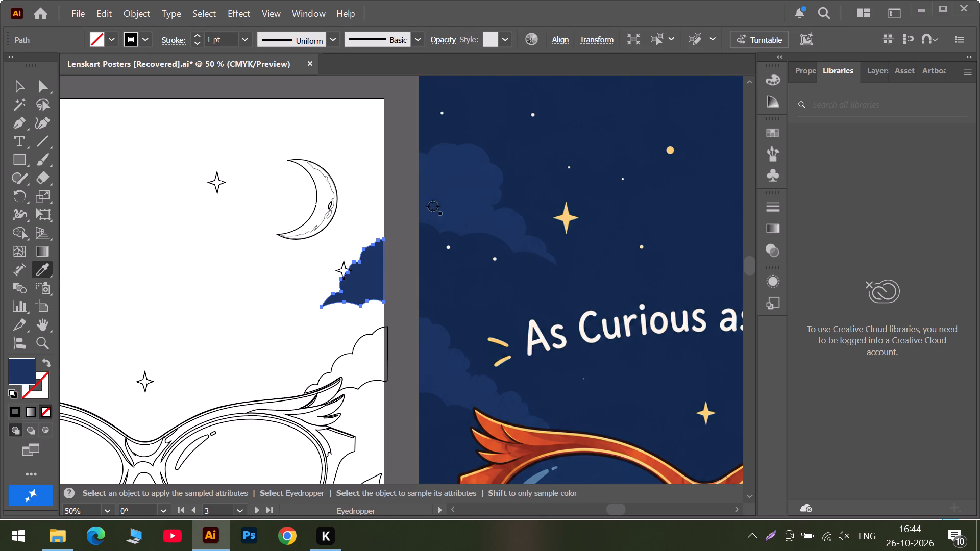
left_click(467, 191)
left_click(17, 85)
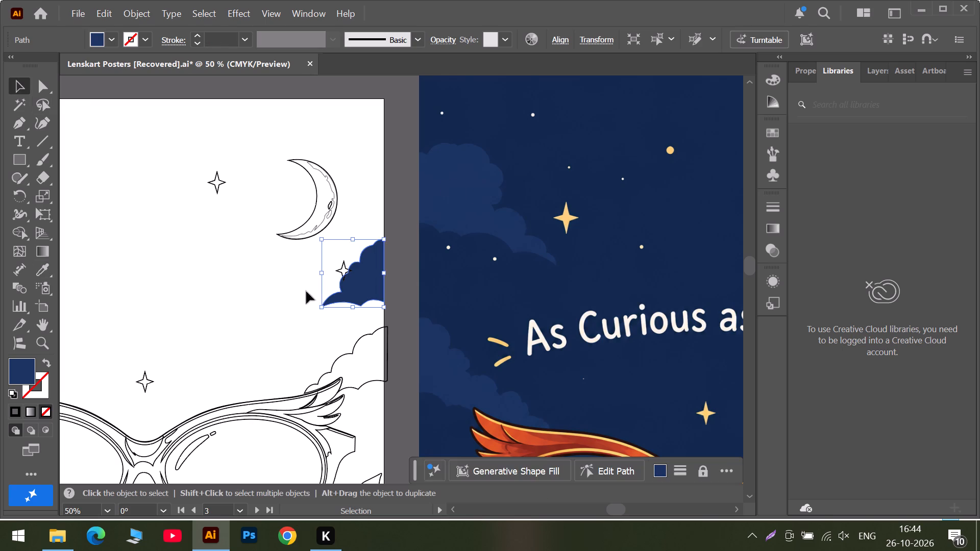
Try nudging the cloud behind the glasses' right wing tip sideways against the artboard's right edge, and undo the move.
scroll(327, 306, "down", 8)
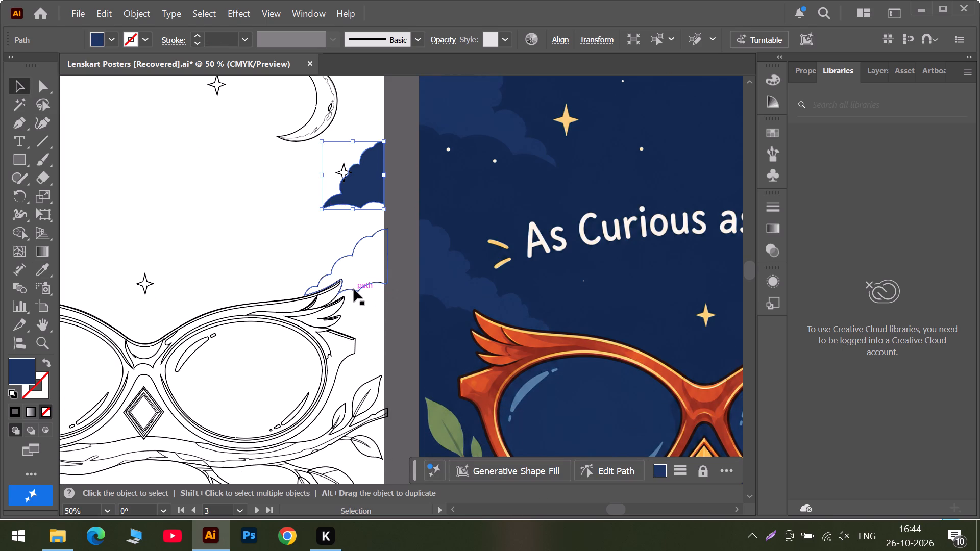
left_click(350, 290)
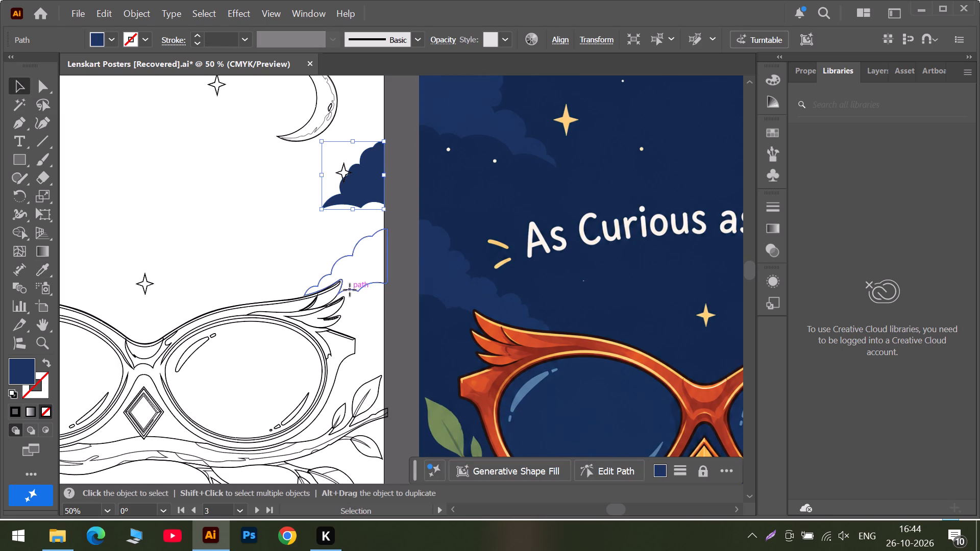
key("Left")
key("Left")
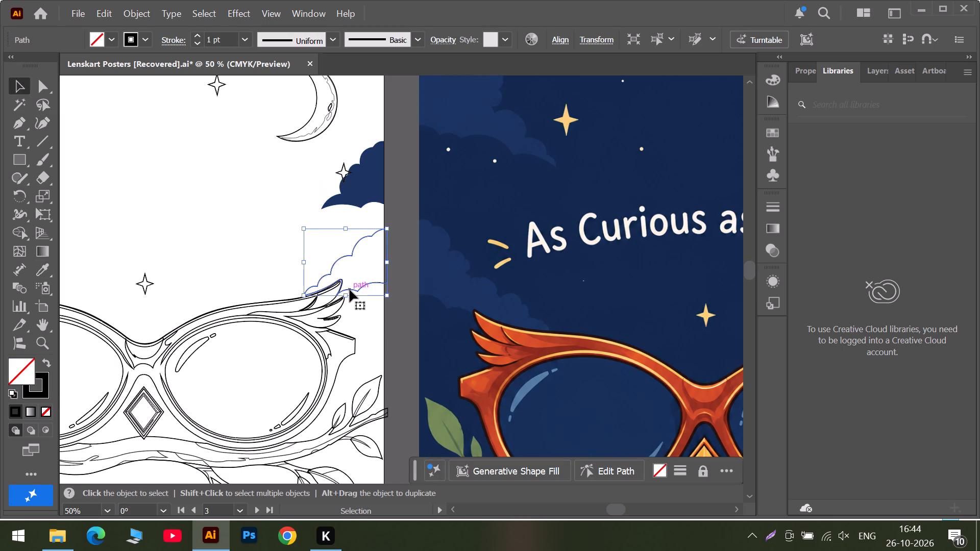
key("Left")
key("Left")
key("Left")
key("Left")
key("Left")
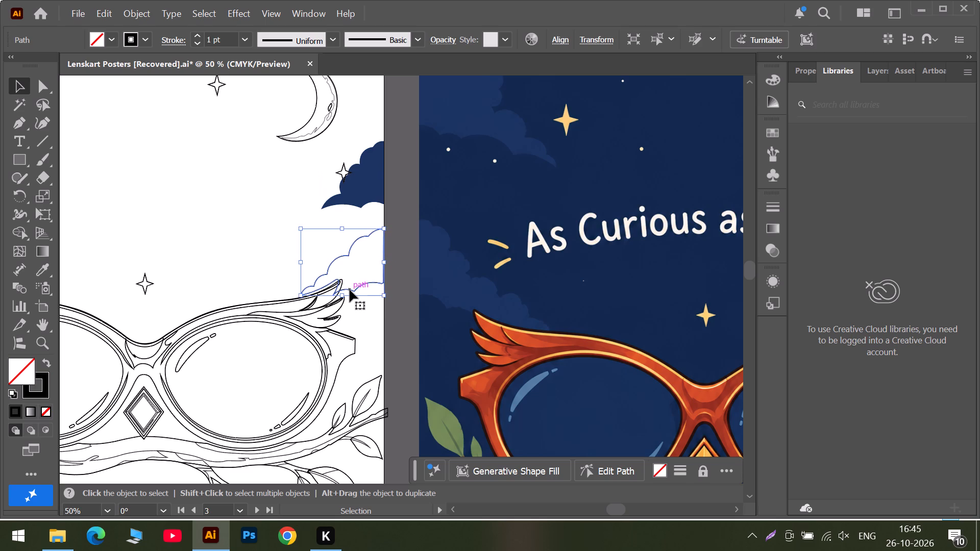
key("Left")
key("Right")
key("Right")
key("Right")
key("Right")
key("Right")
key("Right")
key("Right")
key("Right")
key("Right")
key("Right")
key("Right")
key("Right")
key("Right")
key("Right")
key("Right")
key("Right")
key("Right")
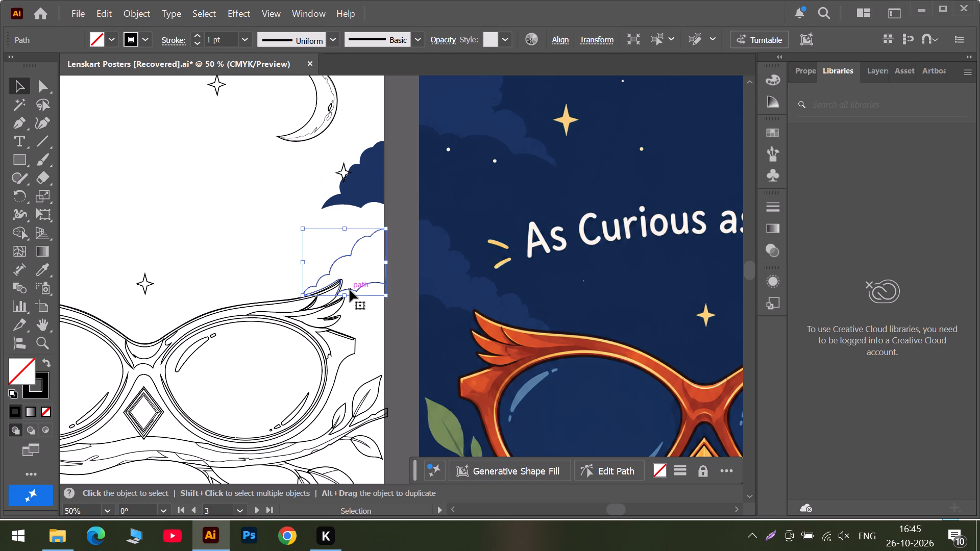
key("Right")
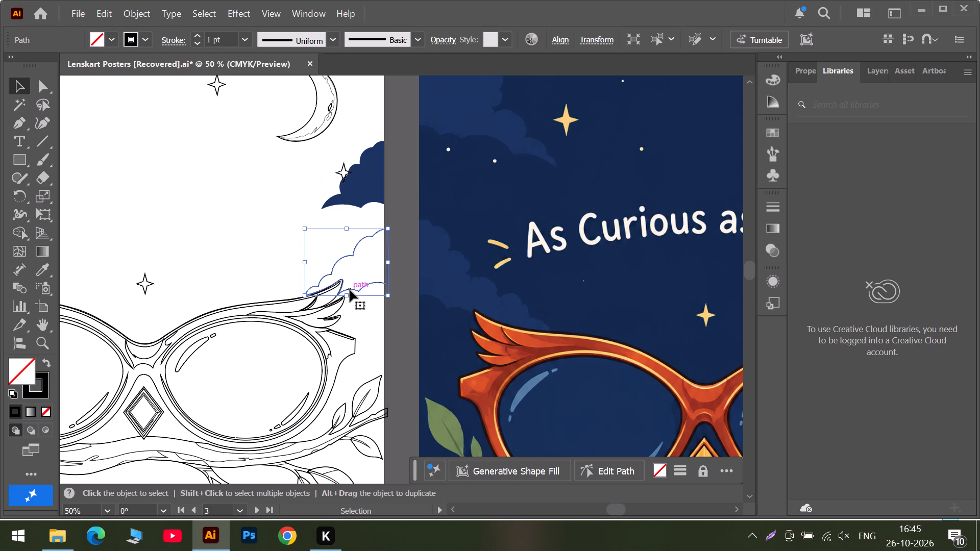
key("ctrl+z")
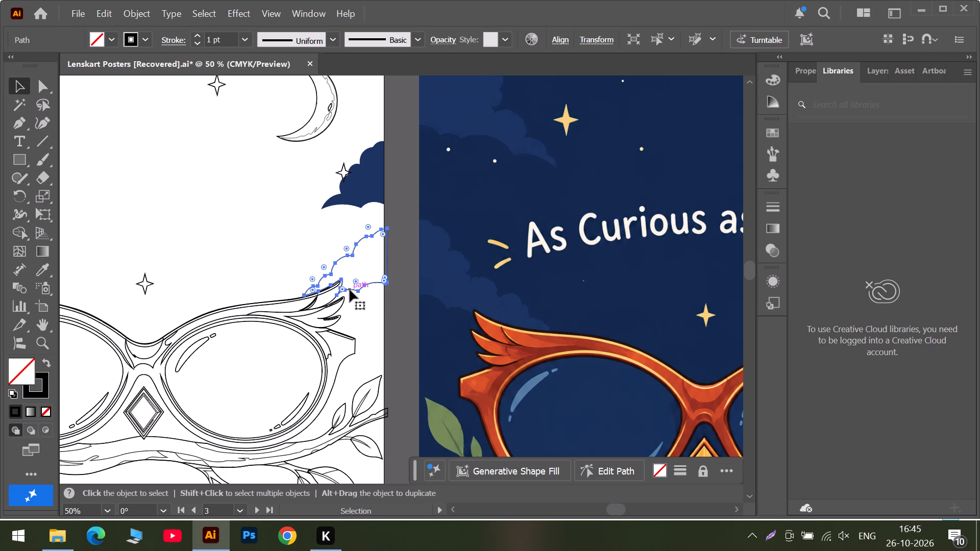
Reshape the lower-left points of the cloud behind the right wing tip with the Curvature tool so its edge follows the feather's top outline.
scroll(330, 290, "up", 5, "alt")
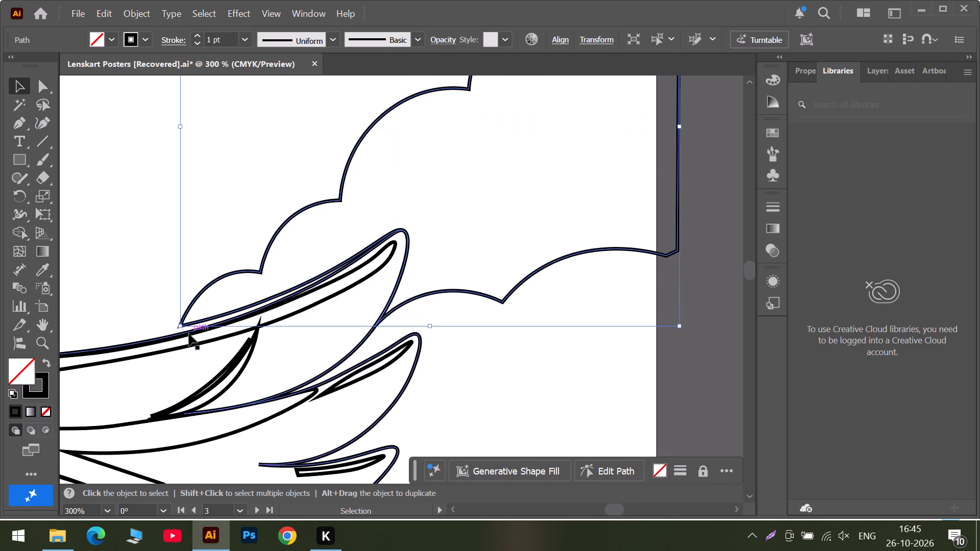
left_click(42, 123)
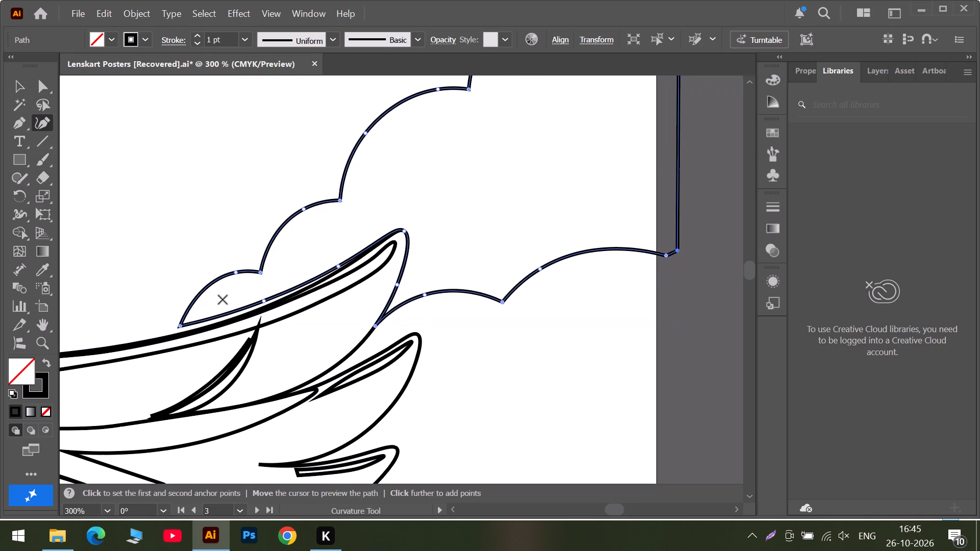
left_click_drag(181, 327, 182, 329)
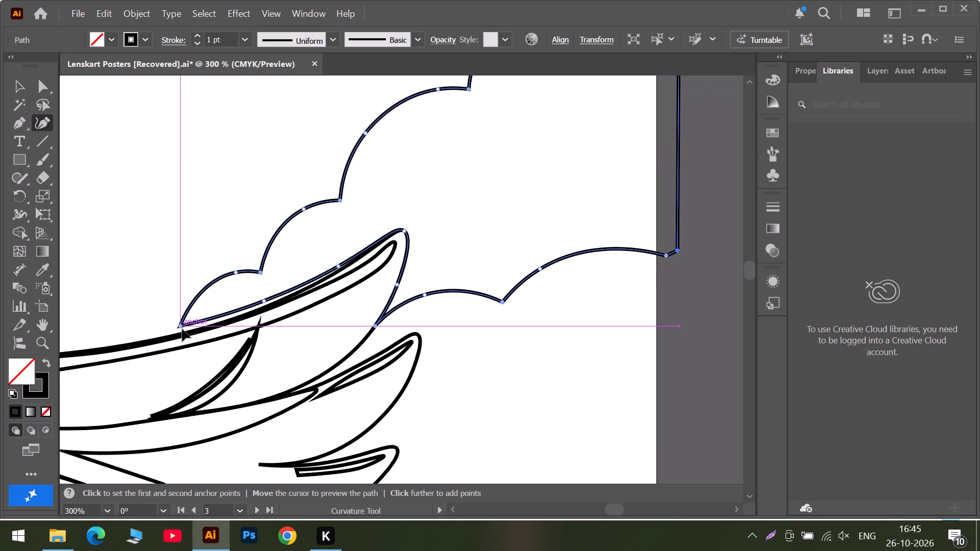
left_click_drag(182, 329, 183, 333)
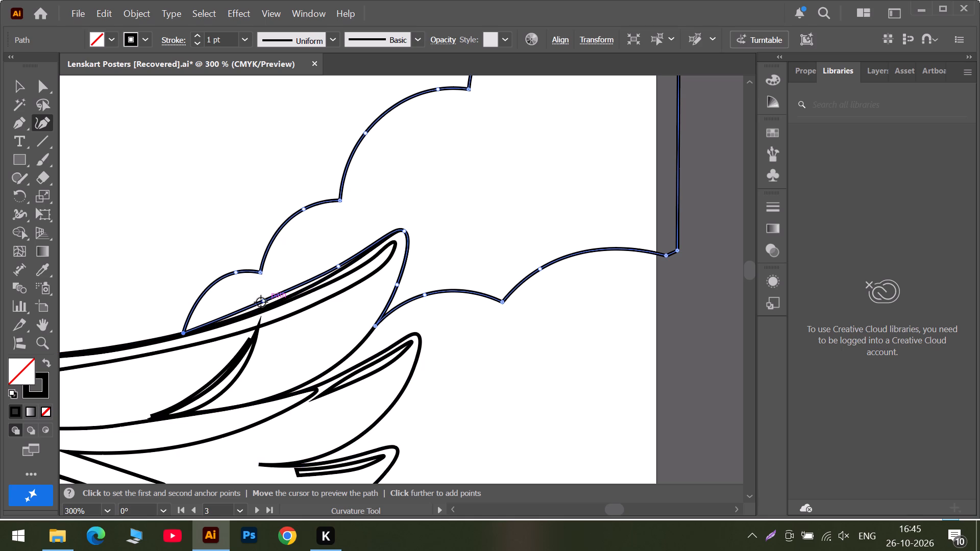
left_click_drag(263, 302, 268, 308)
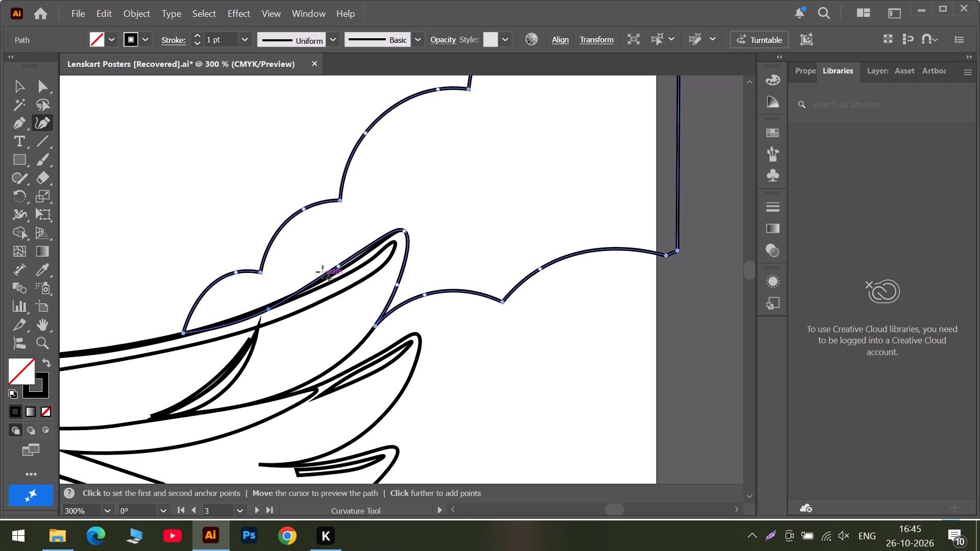
left_click_drag(337, 265, 344, 266)
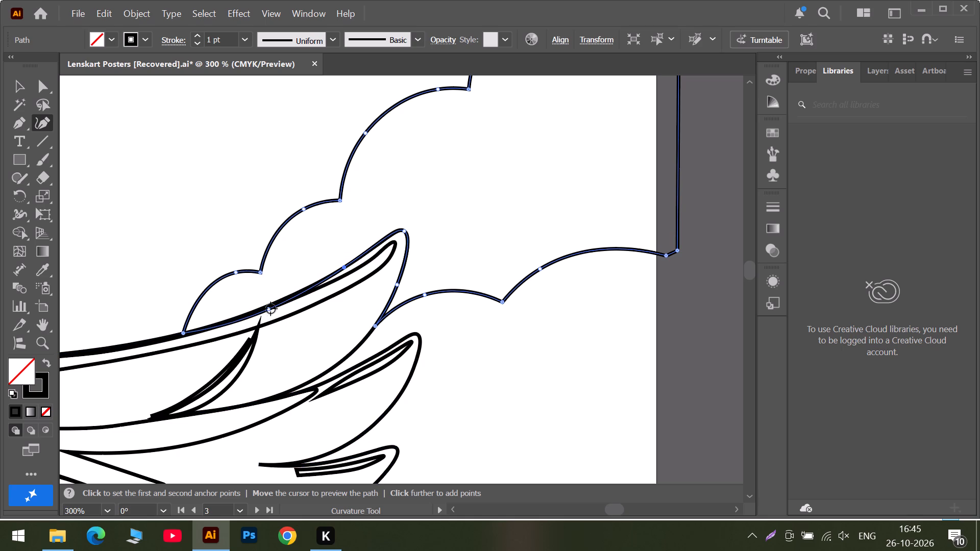
left_click_drag(270, 309, 263, 309)
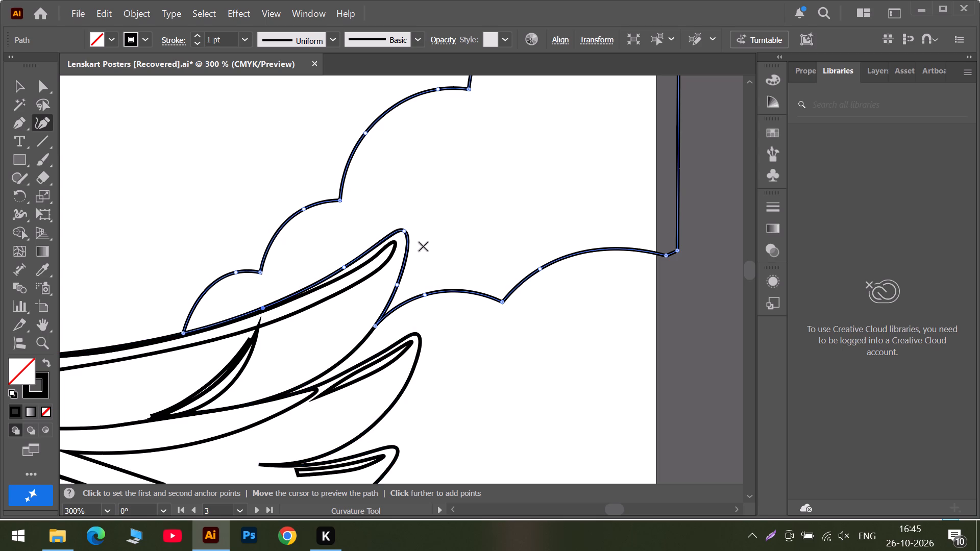
scroll(412, 306, "up", 6)
scroll(225, 185, "up", 6)
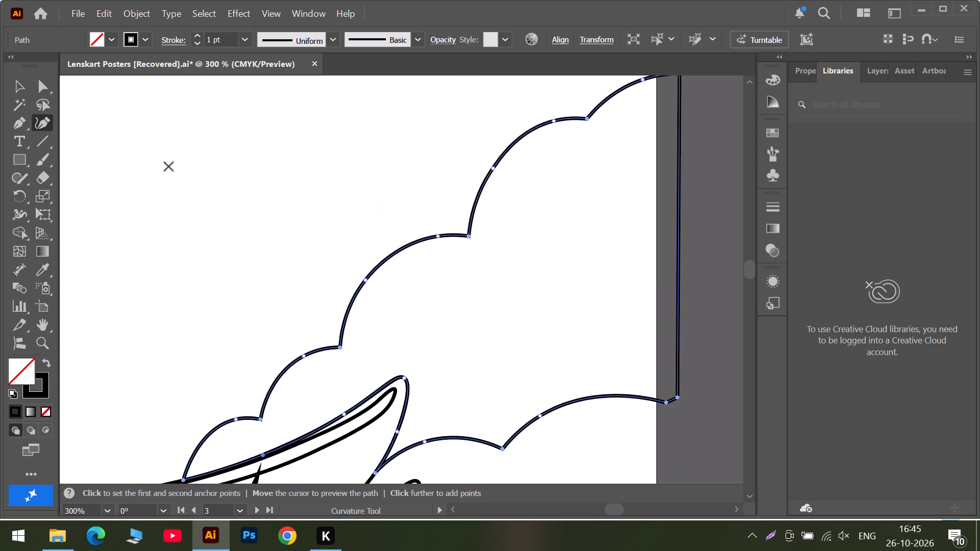
scroll(148, 159, "up", 6)
left_click(29, 83)
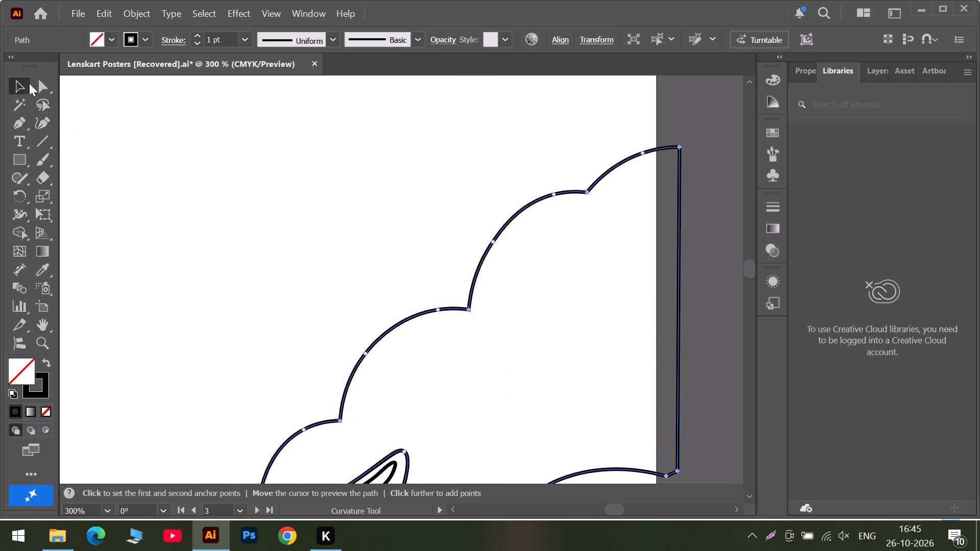
Fill the cloud behind the glasses' right wing tip with the lighter cloud blue sampled from the reference's lower cloud.
scroll(673, 292, "down", 1, "alt")
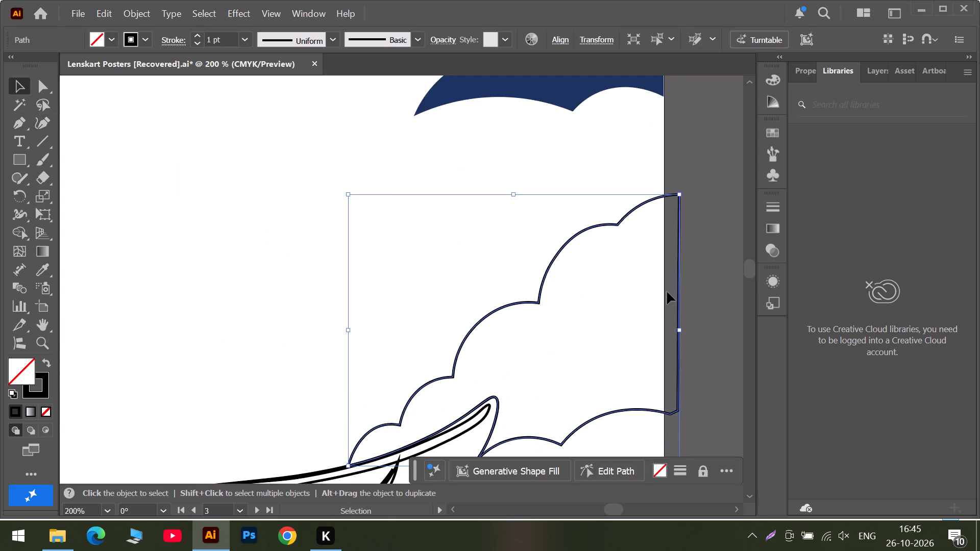
scroll(667, 292, "down", 2, "alt")
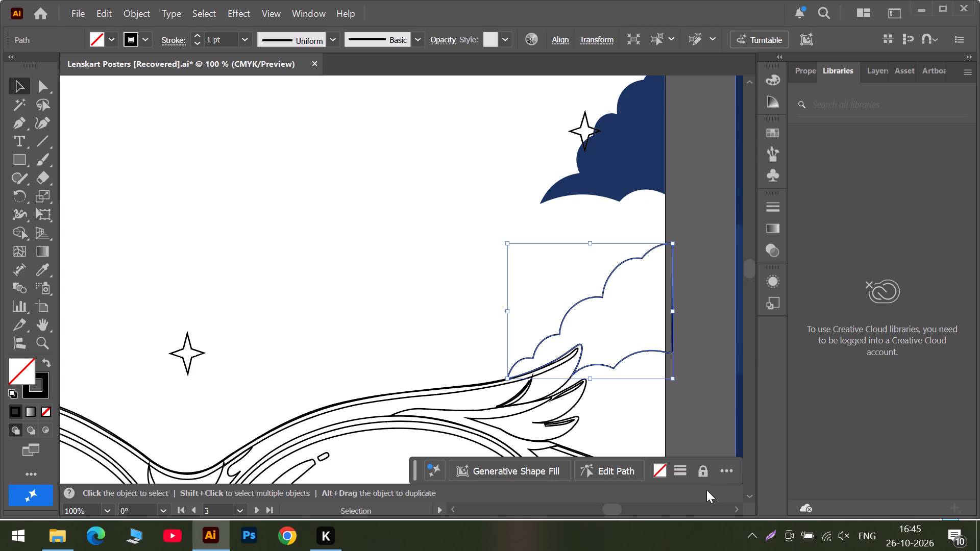
left_click(671, 511)
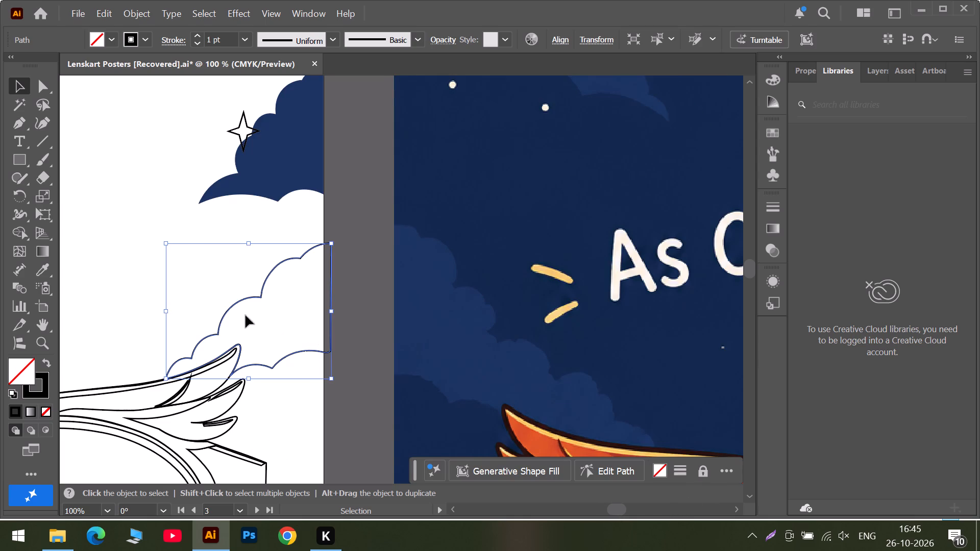
left_click(39, 266)
left_click(460, 328)
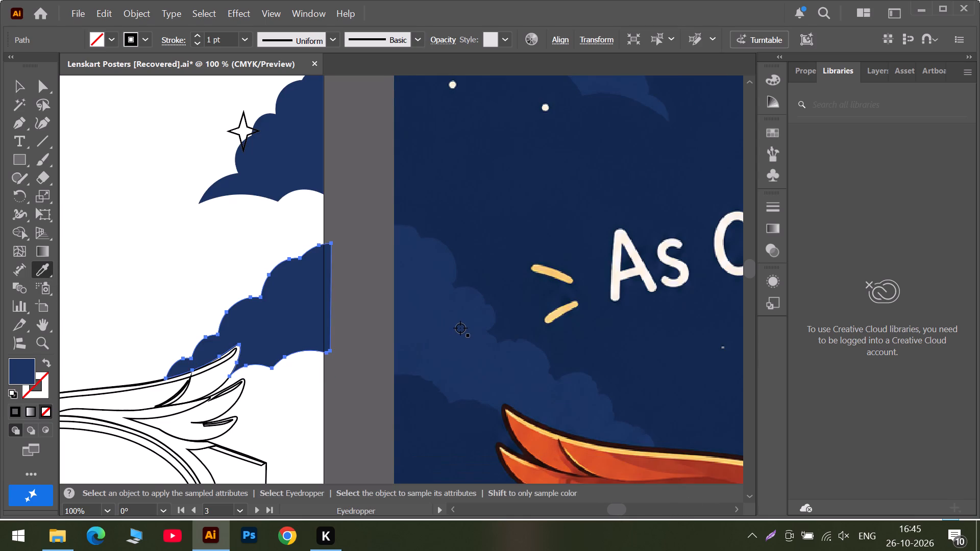
left_click(20, 84)
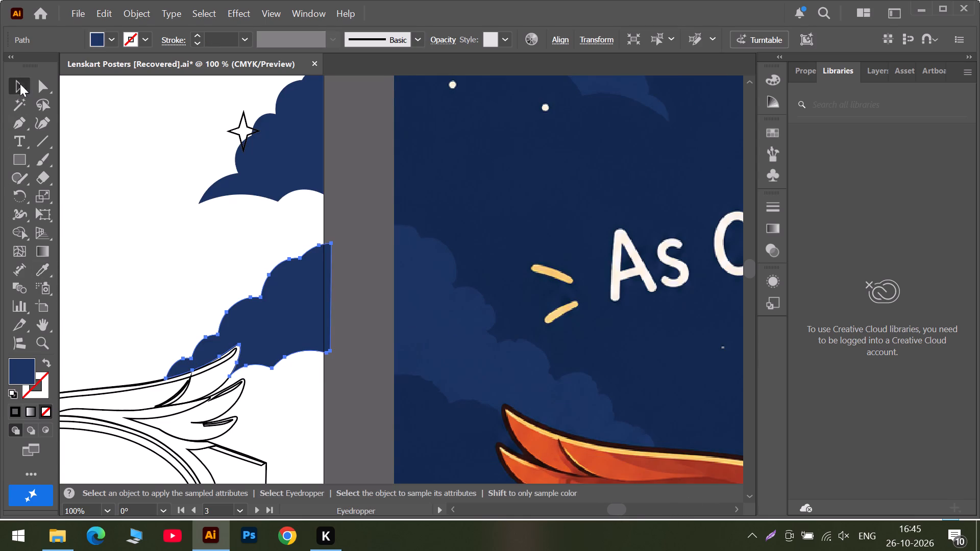
Fill the star overlapping the upper-right cloud with the pale yellow sampled from the reference illustration's star, and deselect it.
scroll(267, 155, "up", 11)
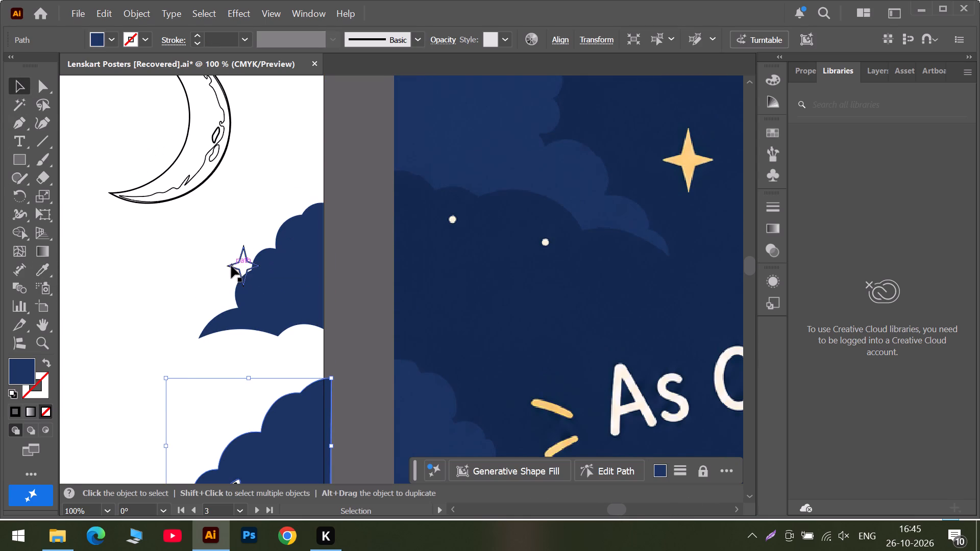
left_click(232, 265)
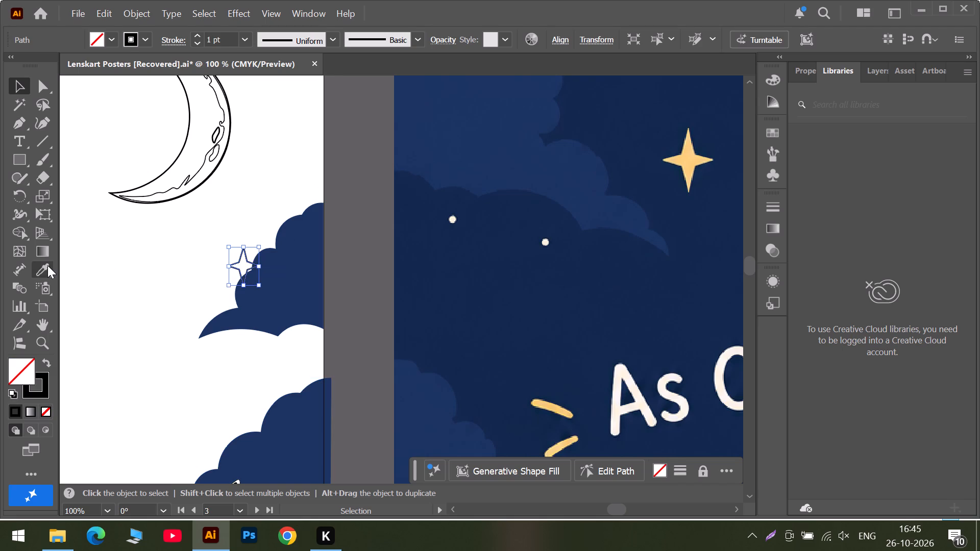
left_click(45, 266)
left_click(688, 161)
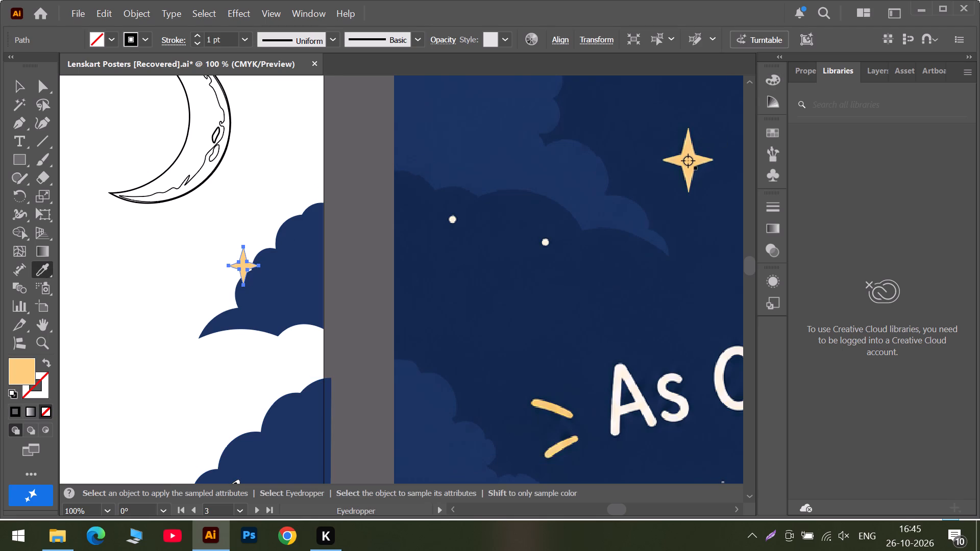
left_click(17, 87)
scroll(172, 207, "up", 4)
left_click(273, 193)
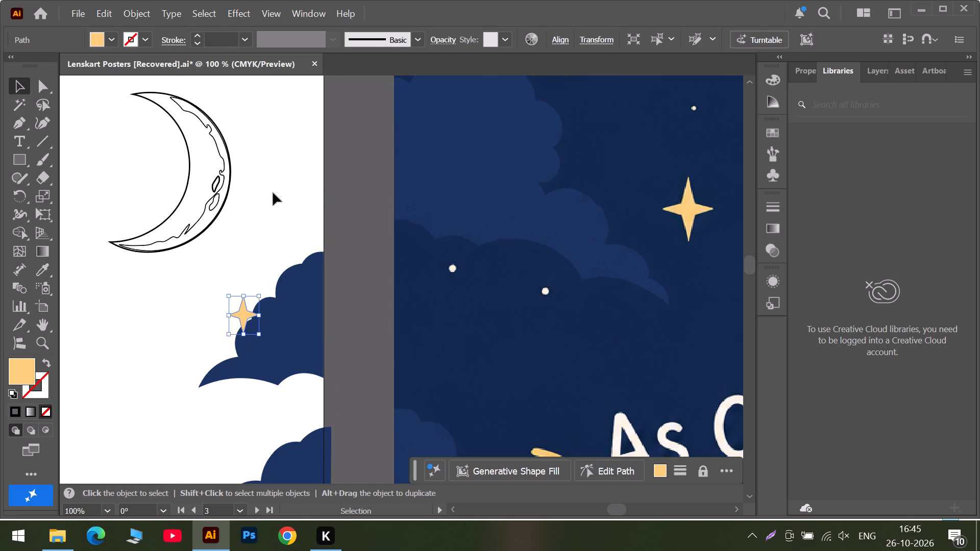
Fill the large upright leaf above the branch's right end with the light green sampled from the reference illustration's leaf.
scroll(275, 202, "down", 7)
scroll(328, 369, "down", 10)
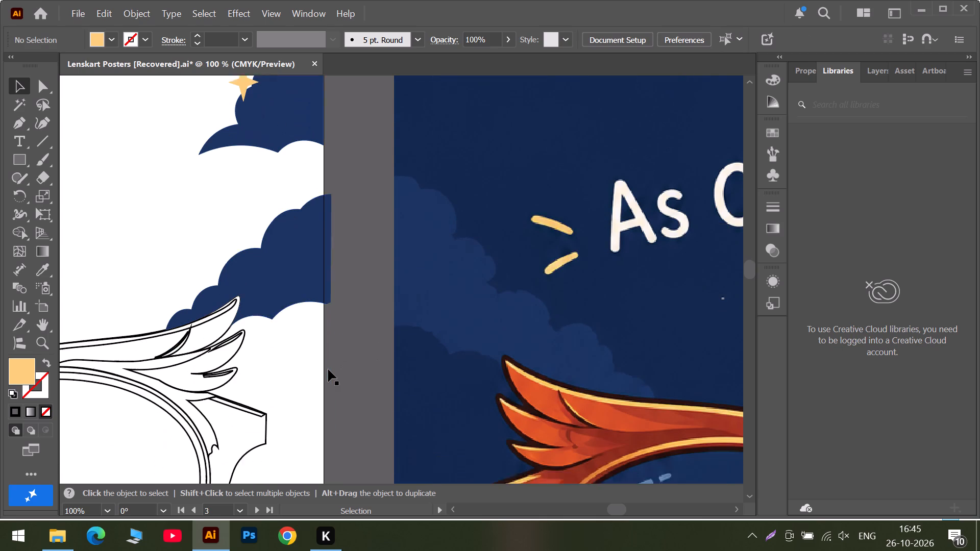
scroll(328, 369, "down", 17)
scroll(328, 369, "down", 6)
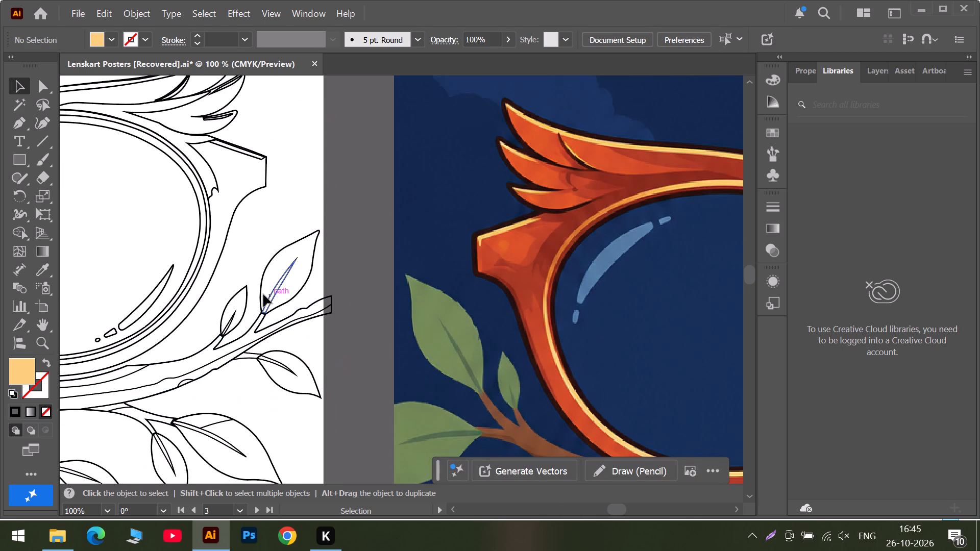
left_click(262, 293)
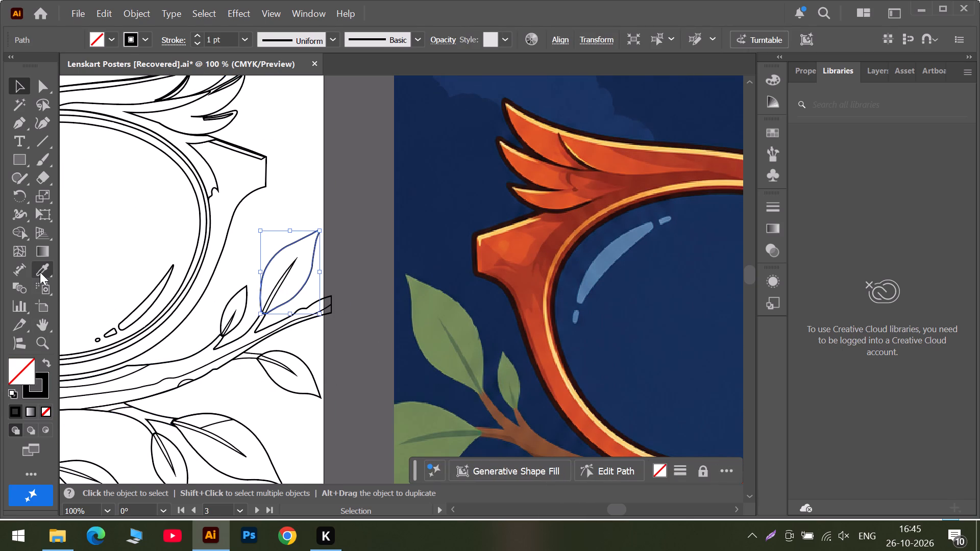
left_click(40, 272)
left_click(429, 311)
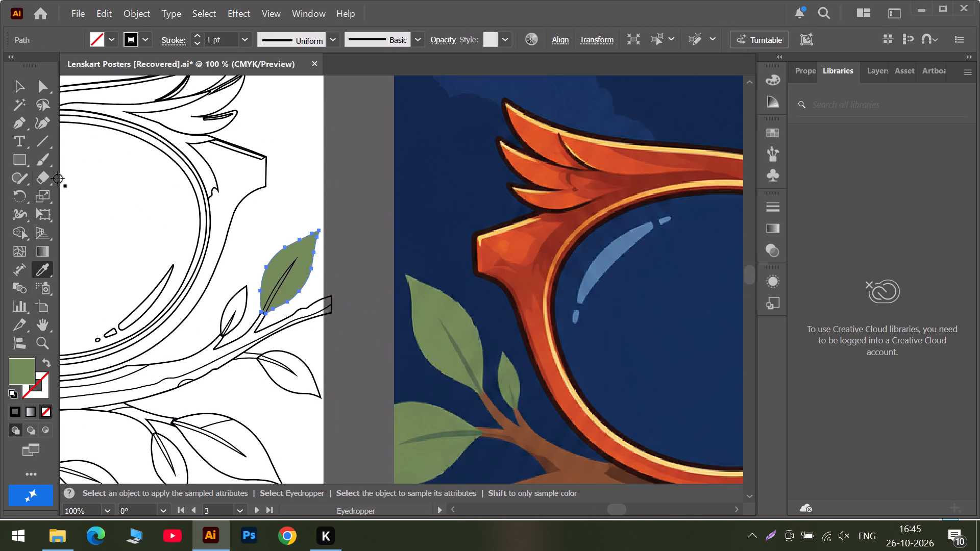
left_click(20, 79)
Fill the central vein of the large upright leaf with the dark green sampled from the reference leaf's vein.
scroll(295, 309, "up", 2, "alt")
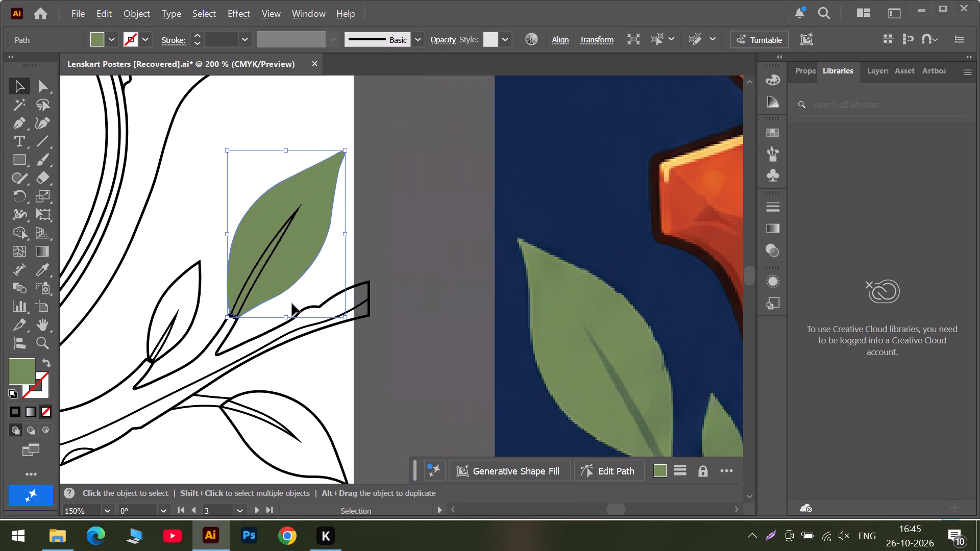
left_click(256, 279)
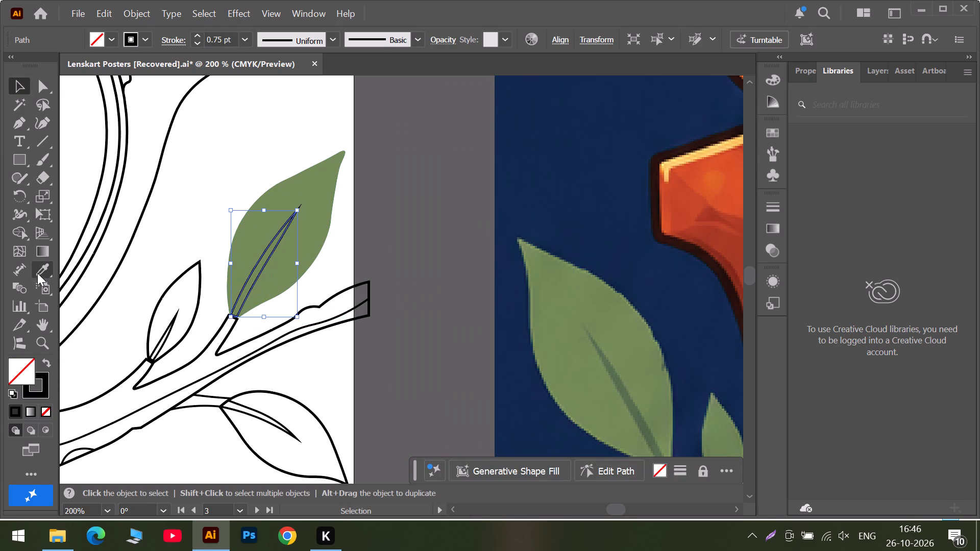
left_click(38, 272)
scroll(573, 425, "down", 4)
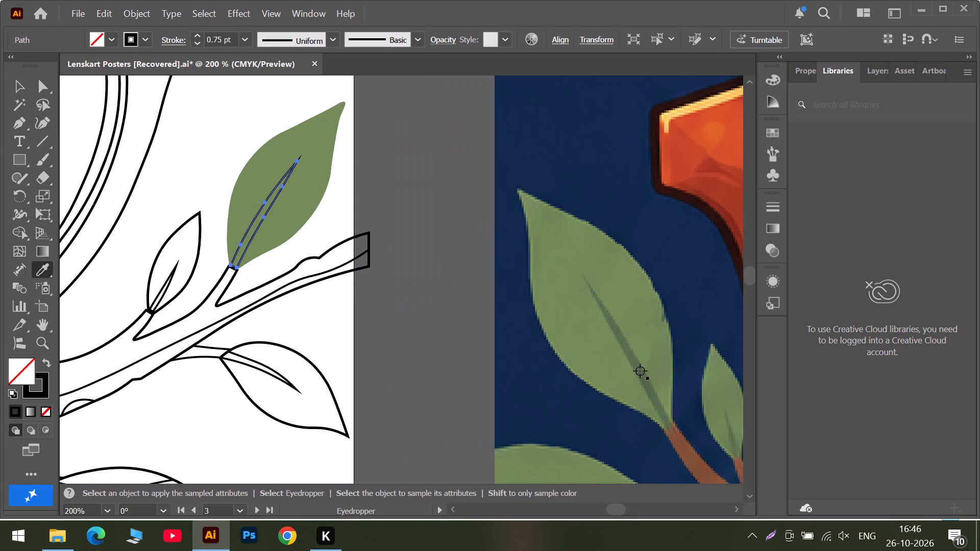
left_click(638, 370)
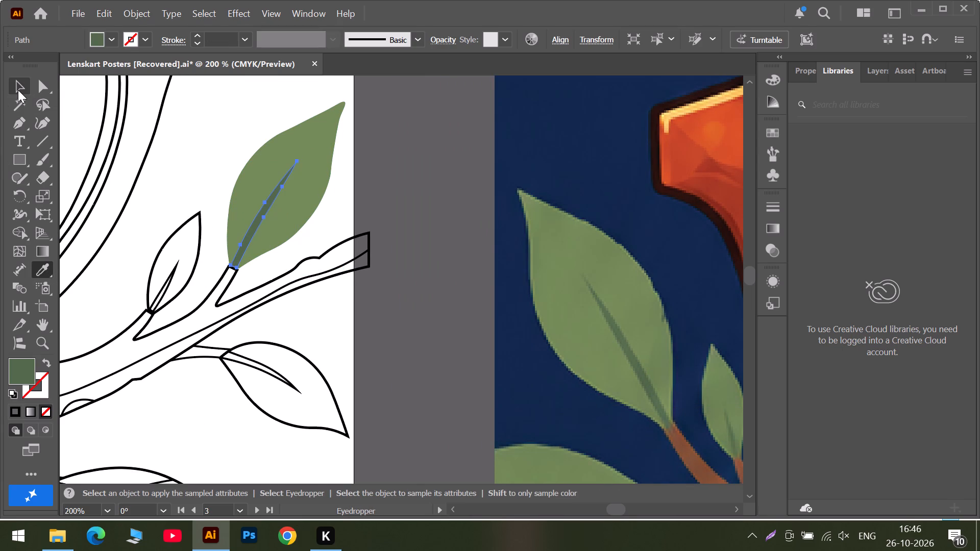
left_click(19, 90)
Colour the small upright leaf above the branch with the reference's light leaf green and its vein with the dark vein green.
left_click(151, 279)
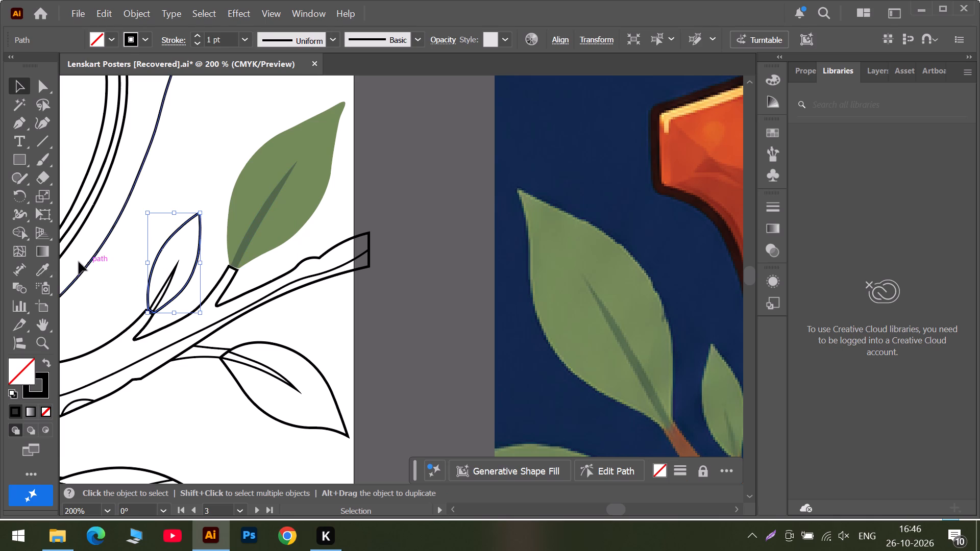
left_click(33, 273)
left_click(568, 254)
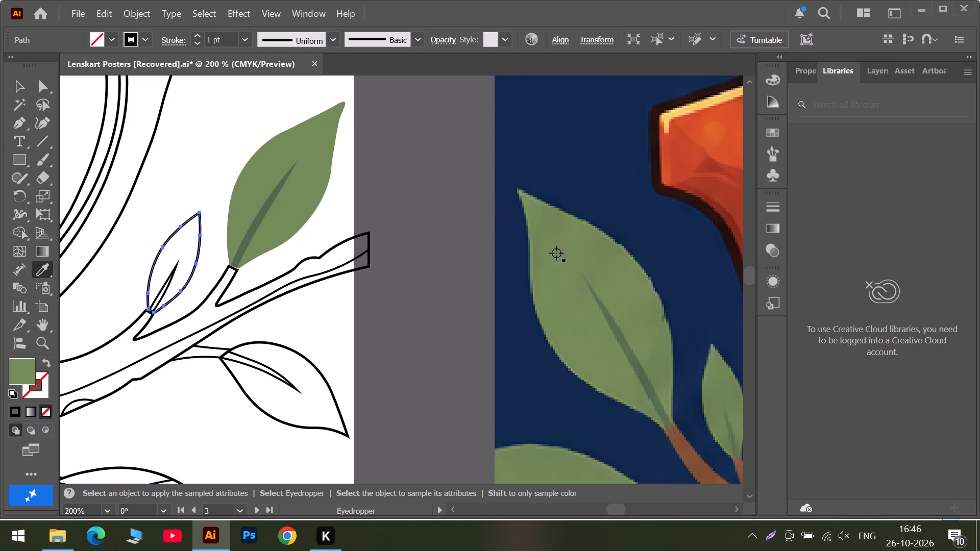
left_click(16, 88)
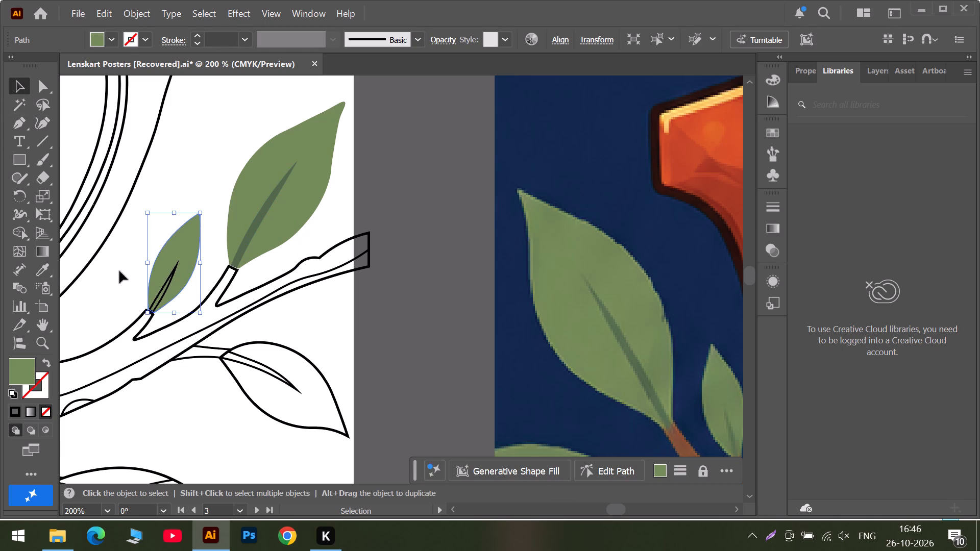
left_click(160, 300)
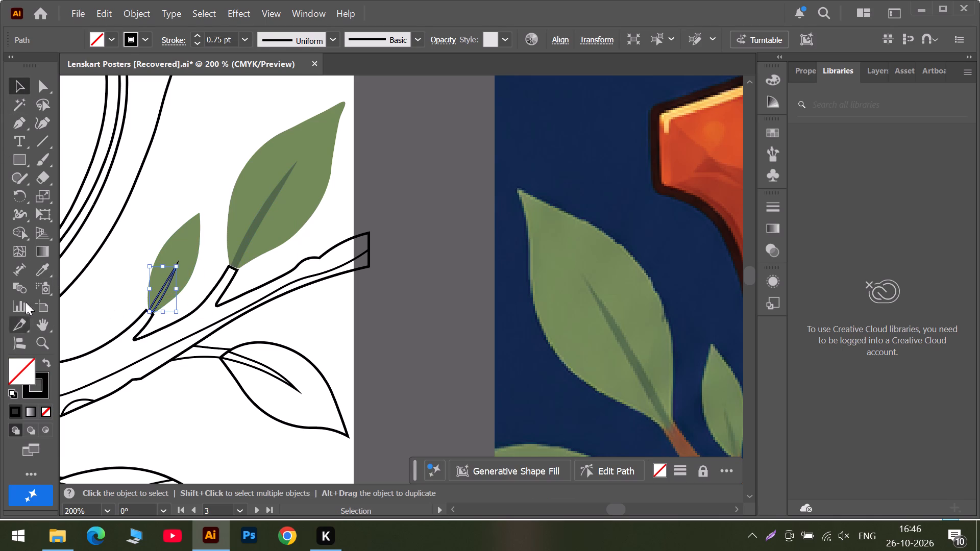
left_click(41, 273)
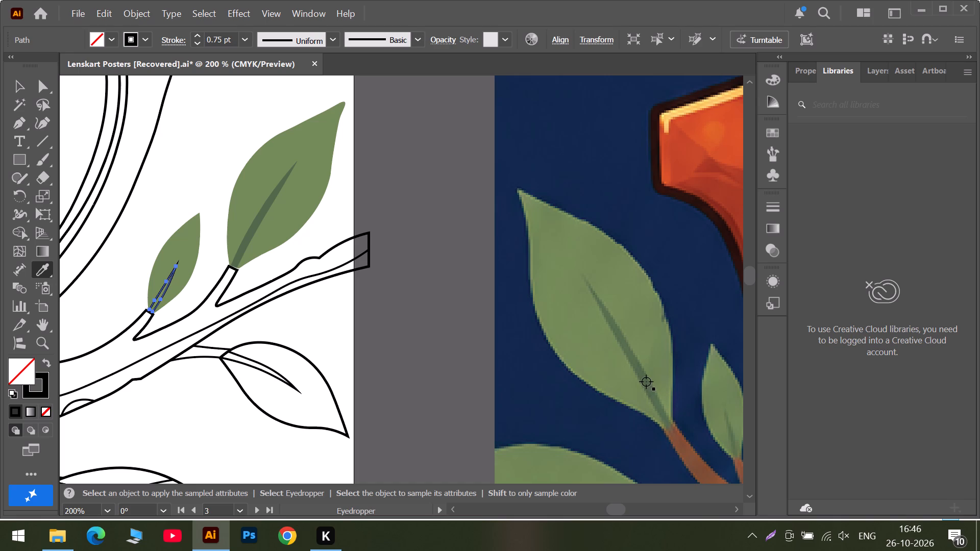
left_click(645, 381)
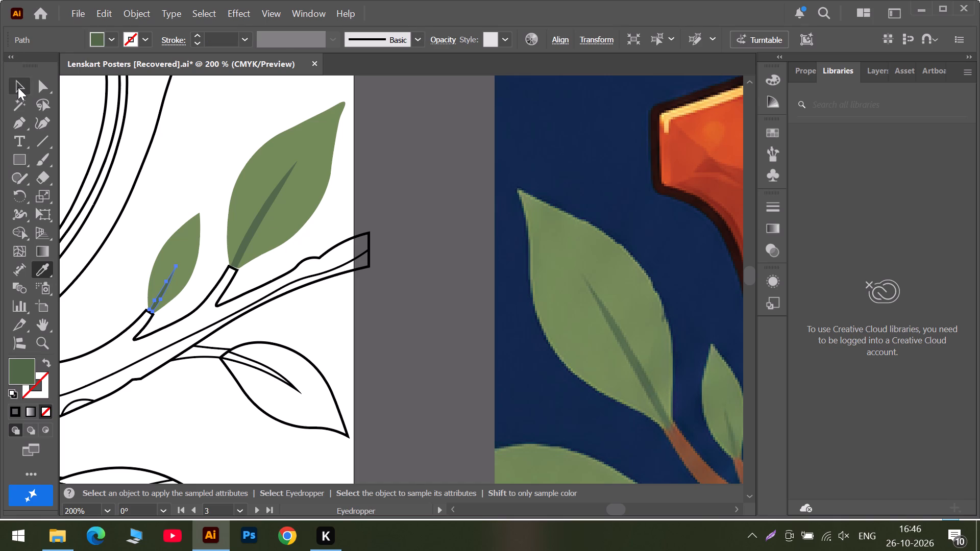
left_click(18, 89)
Colour the leaf just below the branch's right end with the reference's light leaf green and its vein with the dark vein green.
left_click(281, 421)
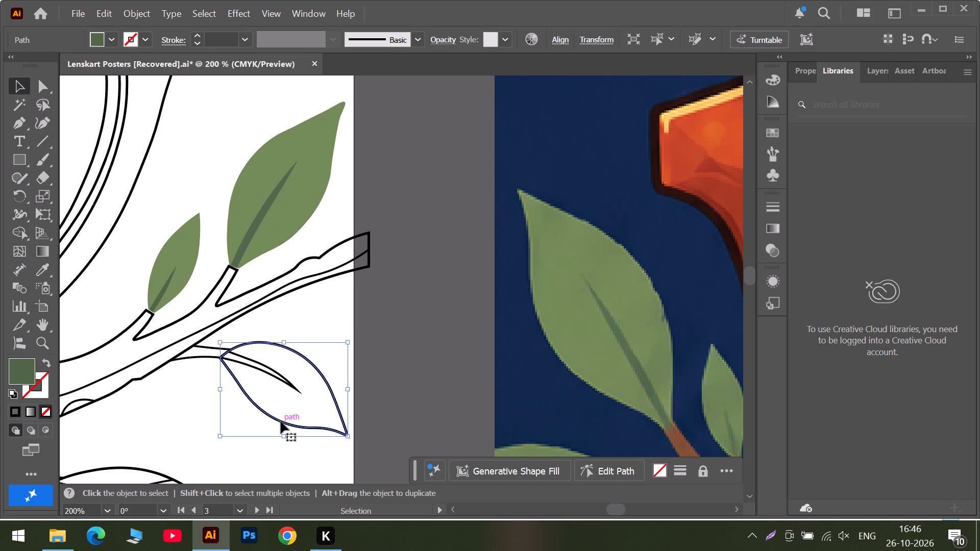
left_click(40, 270)
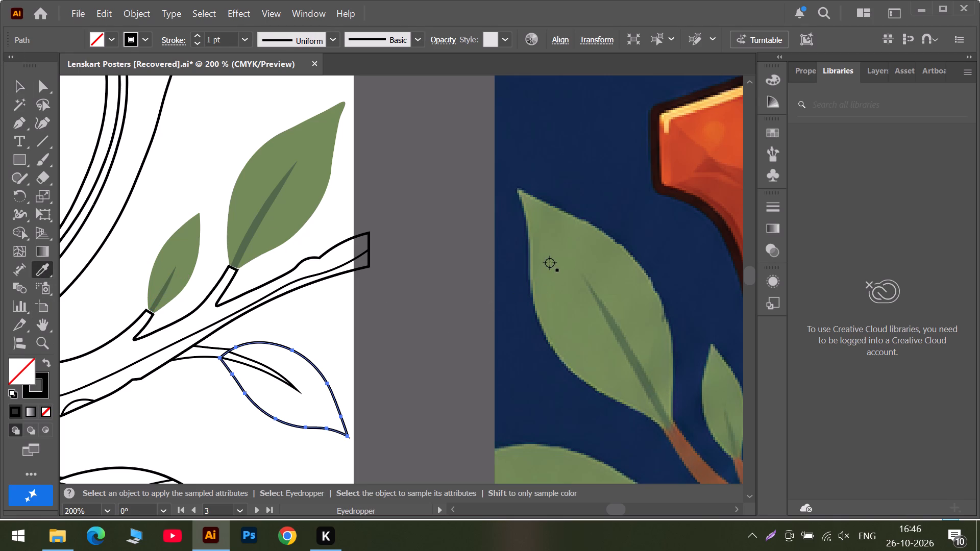
left_click(550, 263)
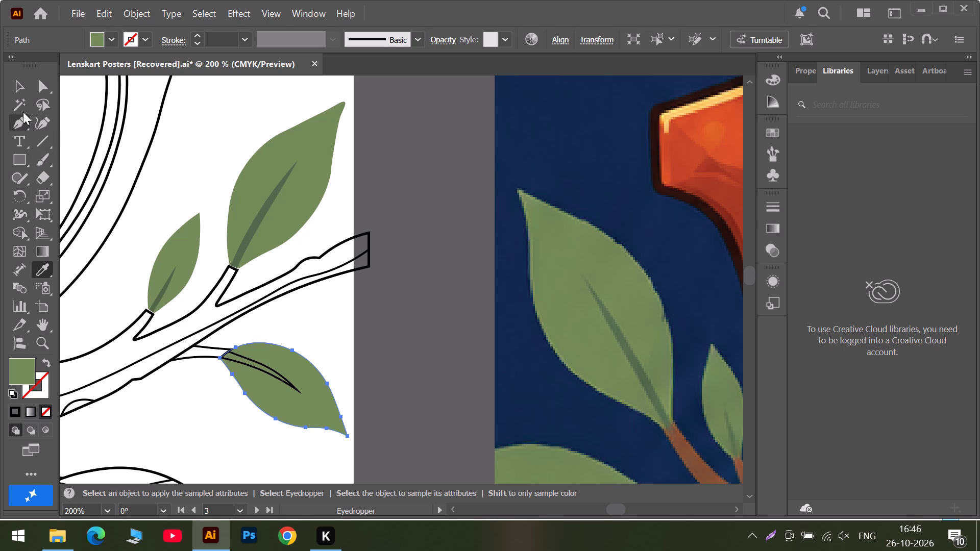
left_click(20, 90)
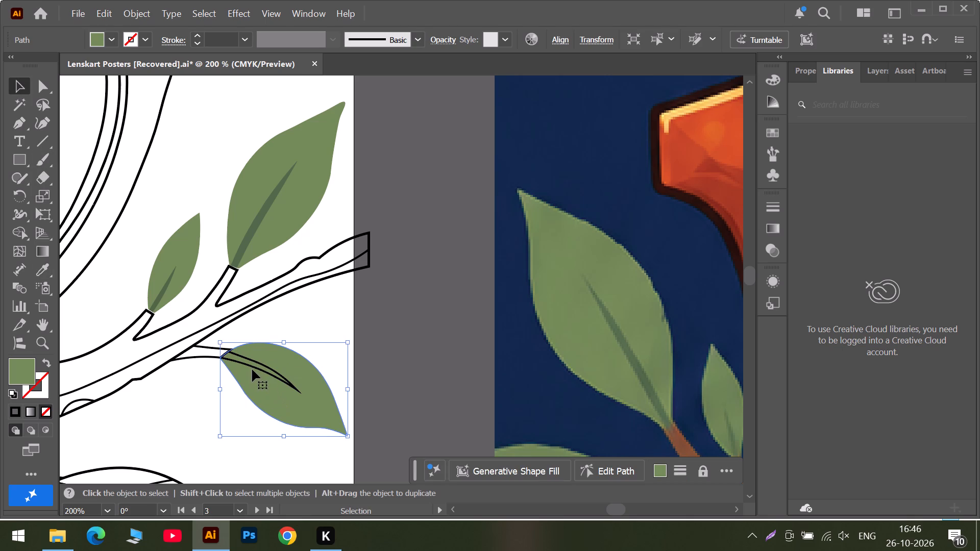
left_click(253, 367)
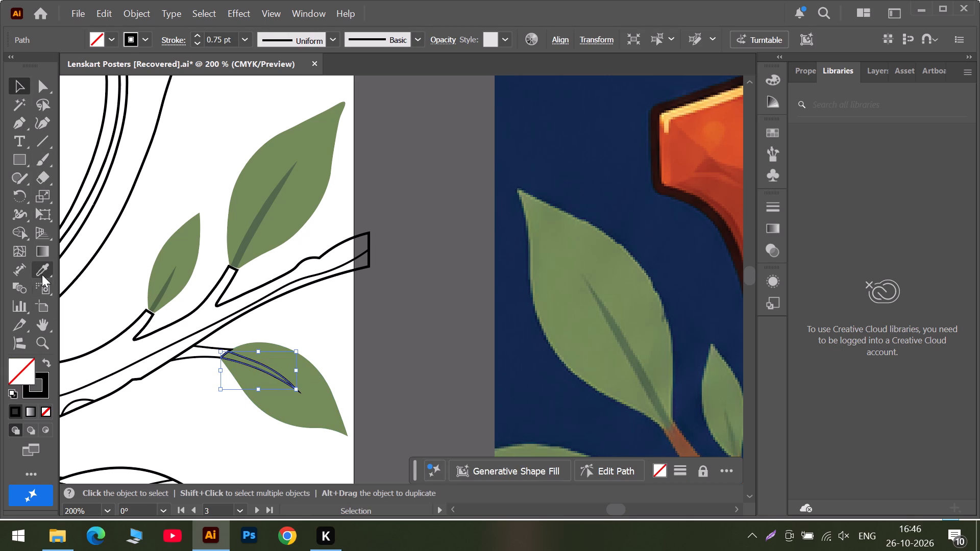
left_click(41, 272)
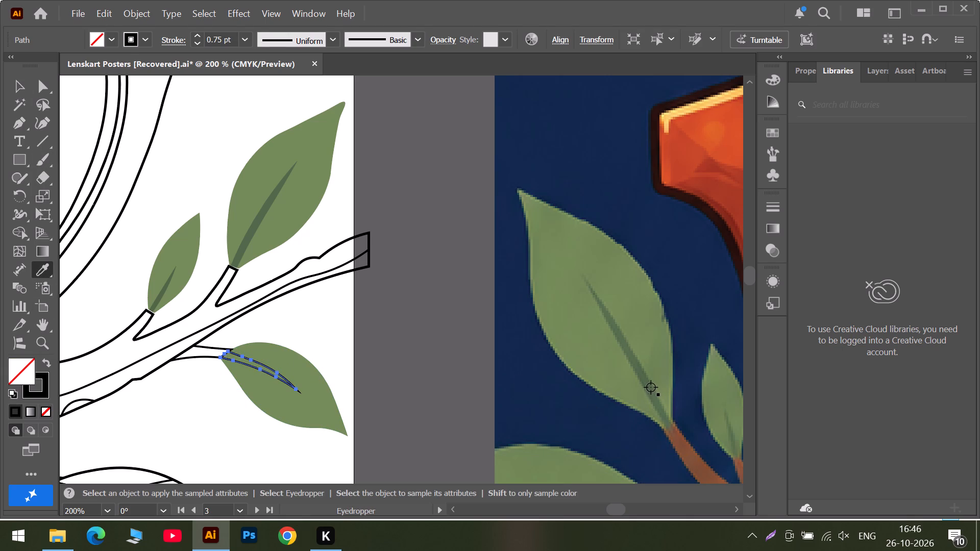
left_click(646, 383)
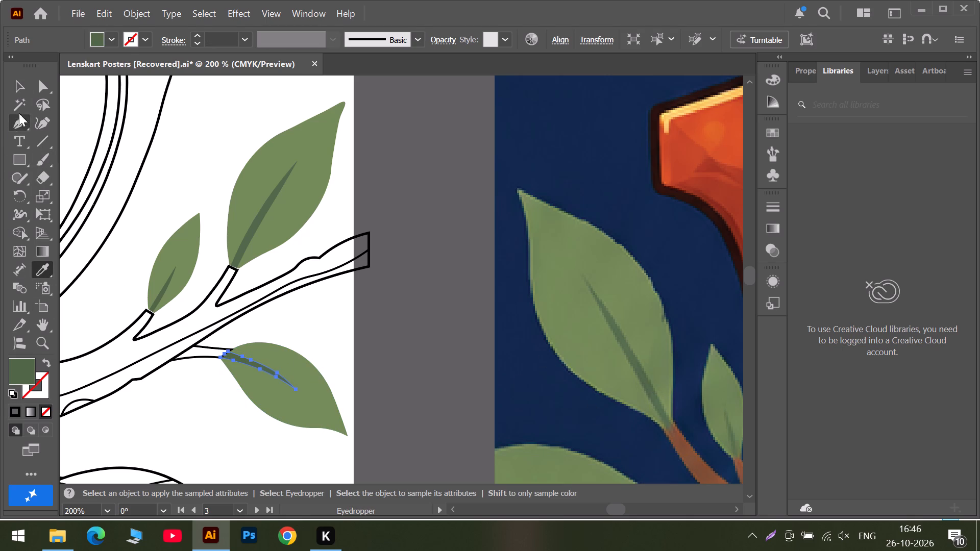
left_click(19, 86)
Colour the large lower leaf with light green and its central vein with dark green, both sampled from the reference's horizontal leaf.
scroll(185, 359, "down", 13)
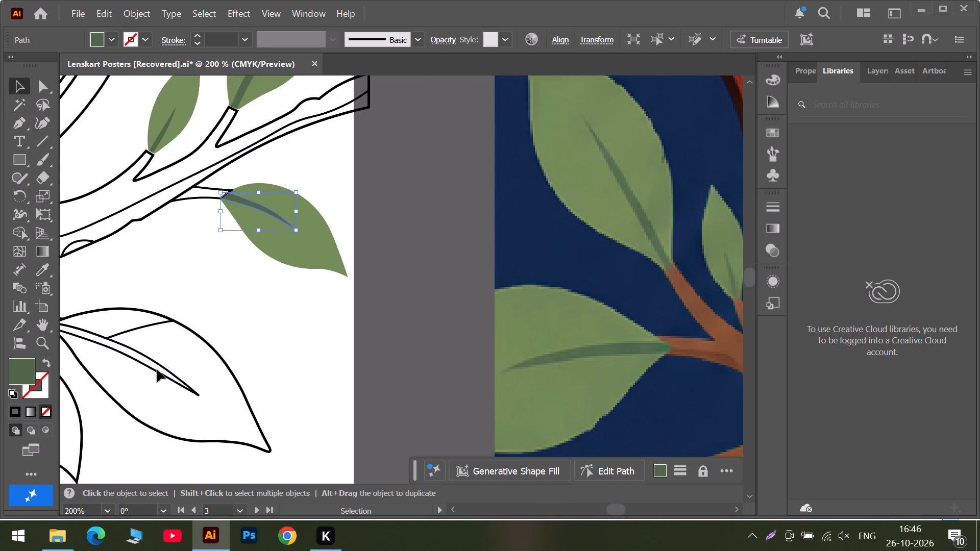
left_click(148, 425)
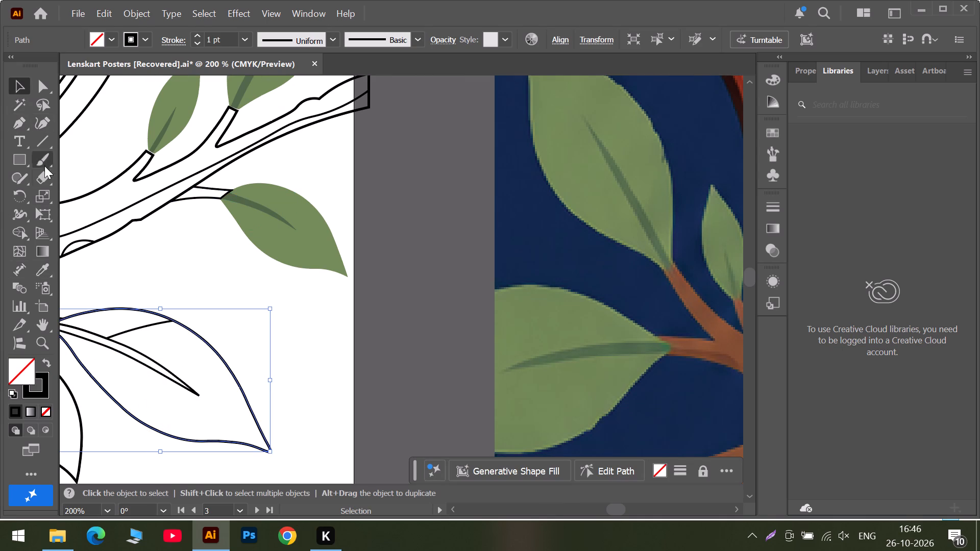
left_click(42, 268)
left_click(552, 418)
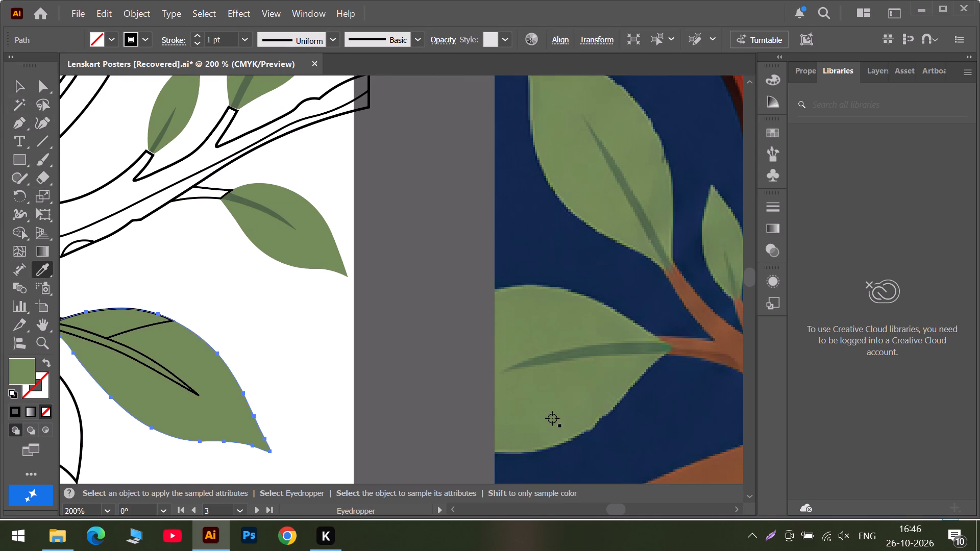
left_click(13, 86)
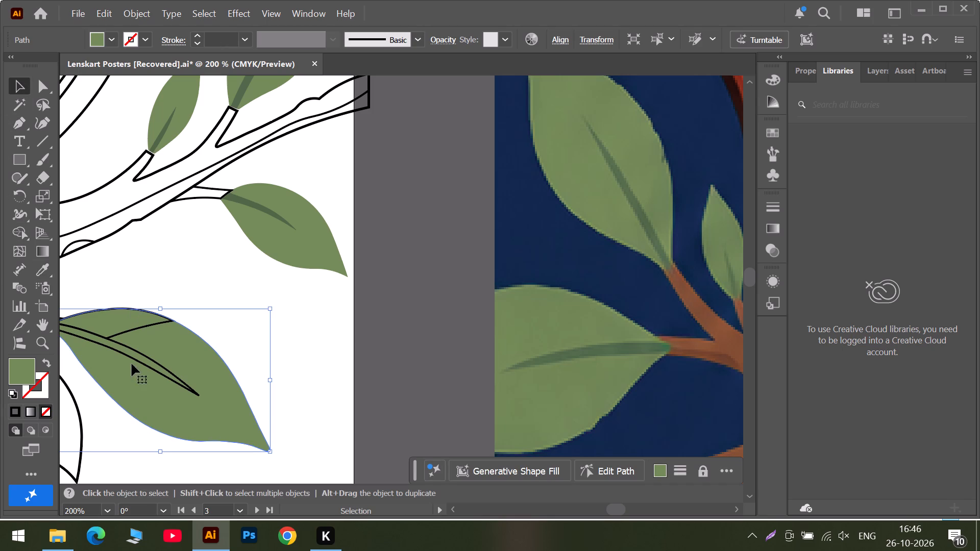
left_click(135, 358)
left_click(43, 272)
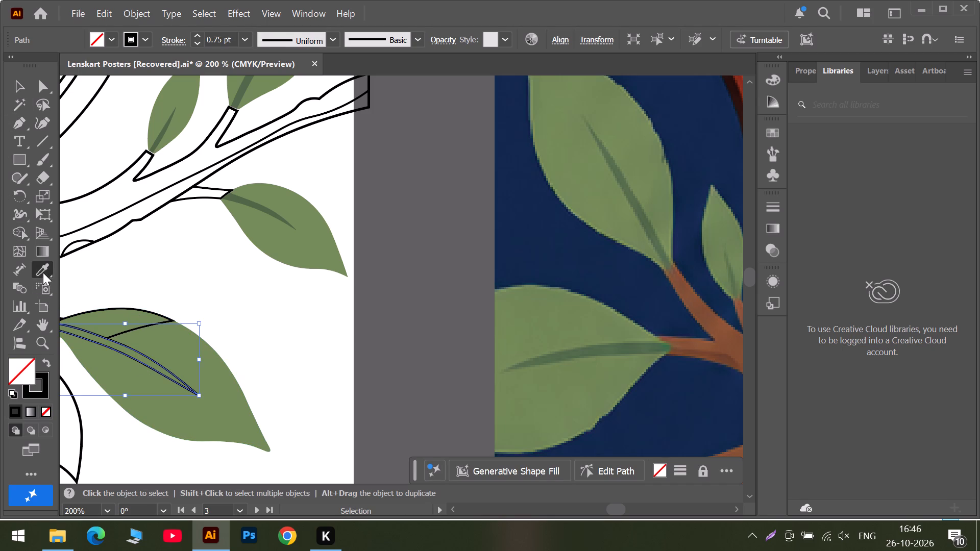
left_click(632, 350)
left_click(15, 86)
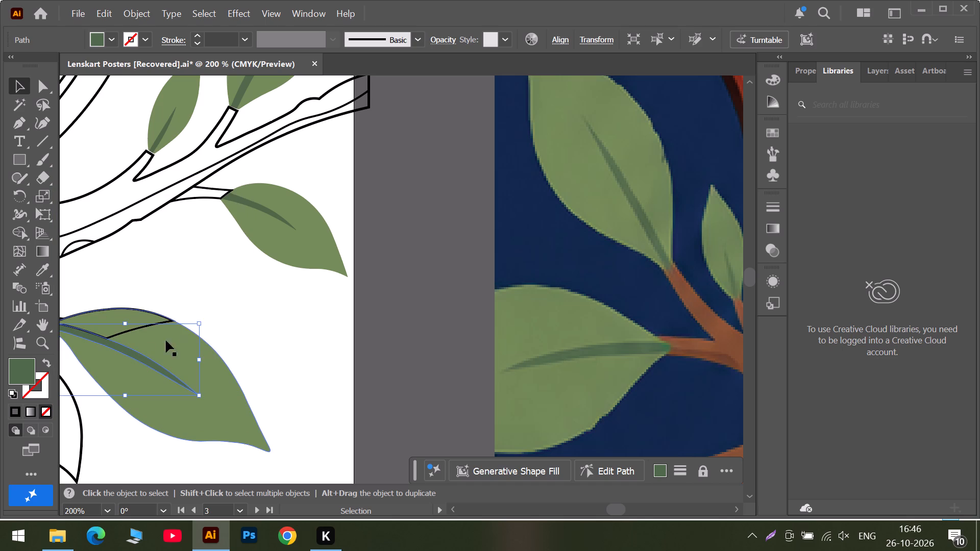
Fill the shadow patch on the large lower leaf's upper edge with the mid green sampled from the matching reference leaf's shadow.
left_click(122, 333)
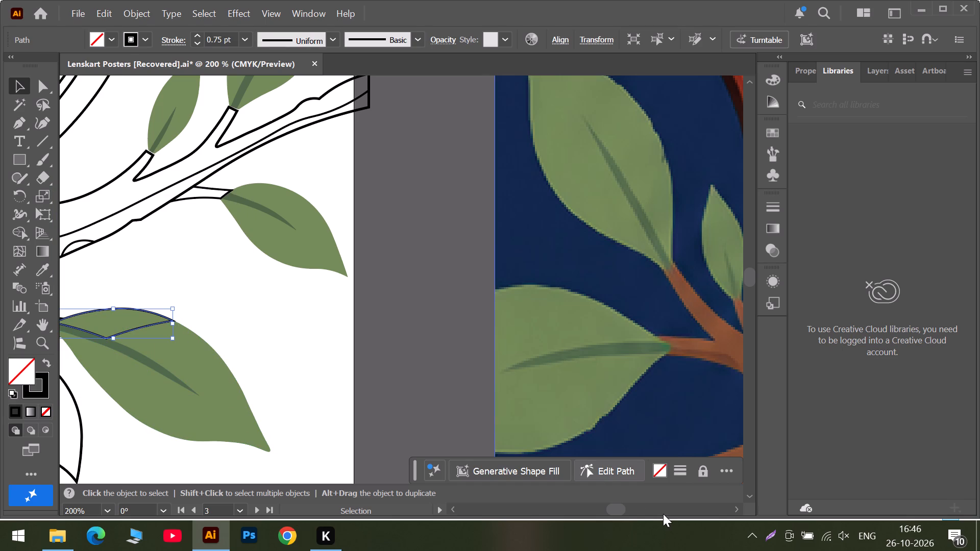
left_click(663, 514)
triple_click(664, 514)
triple_click(664, 514)
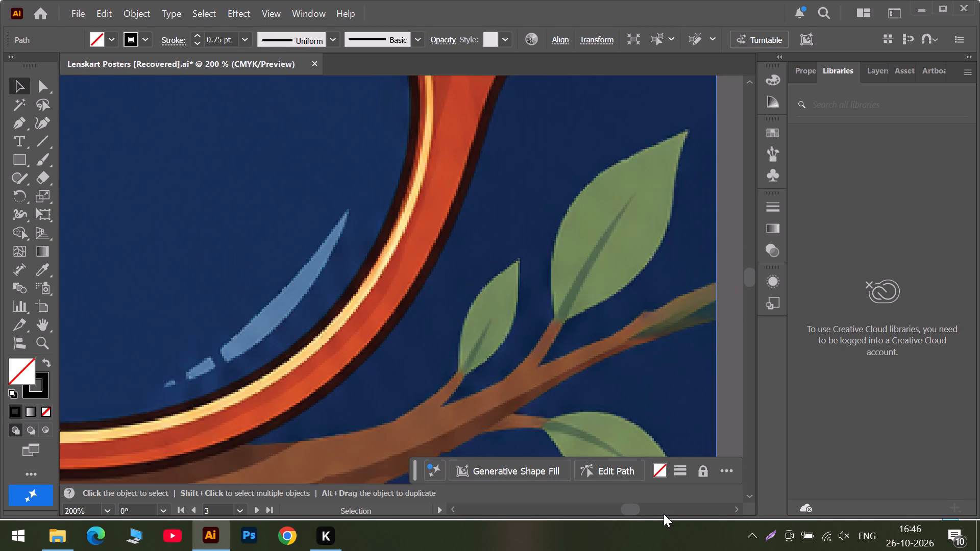
scroll(235, 493, "down", 7)
scroll(198, 463, "down", 8)
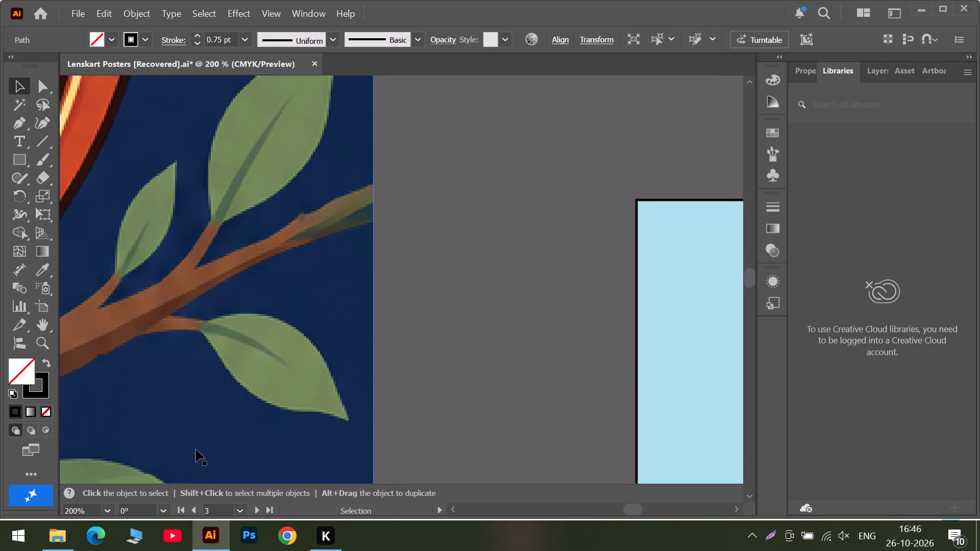
scroll(196, 449, "down", 10)
left_click(41, 273)
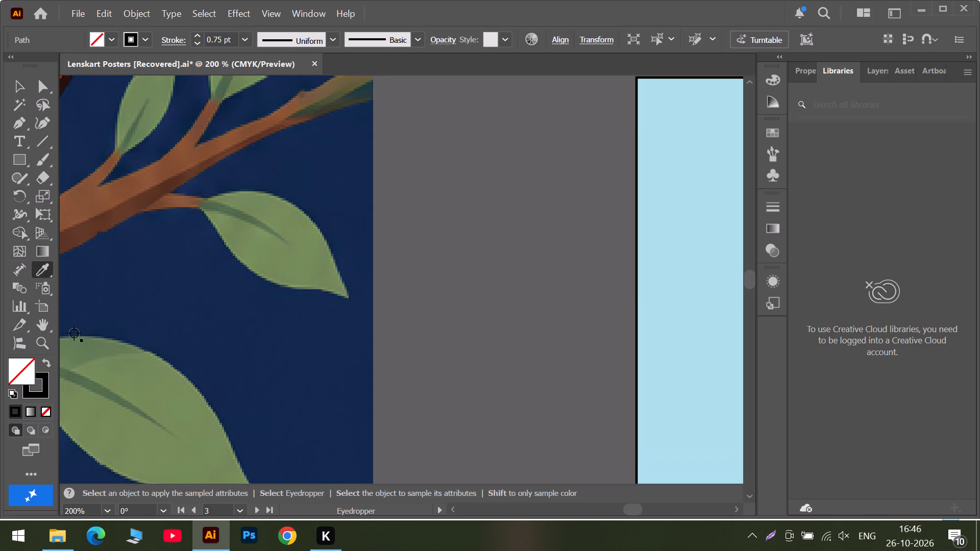
left_click(78, 353)
triple_click(581, 511)
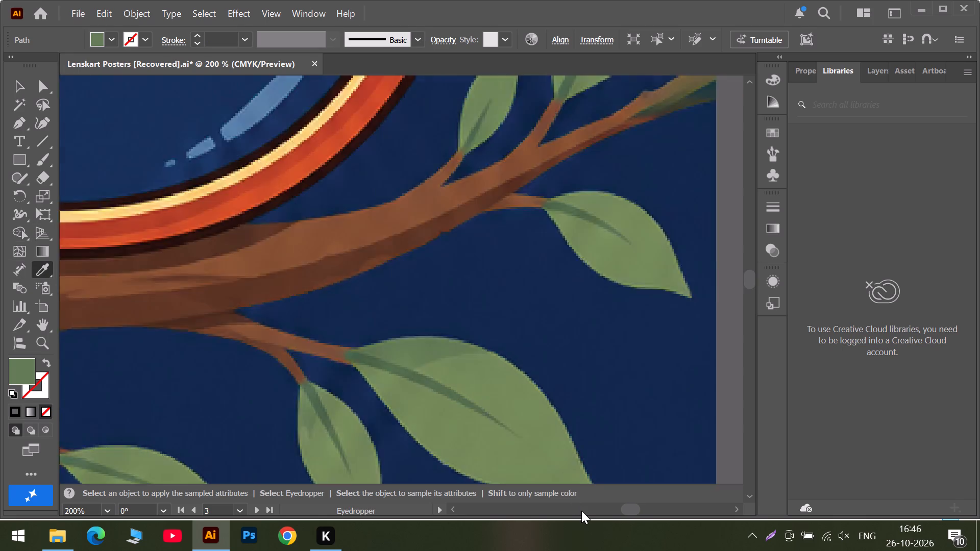
triple_click(581, 511)
double_click(581, 511)
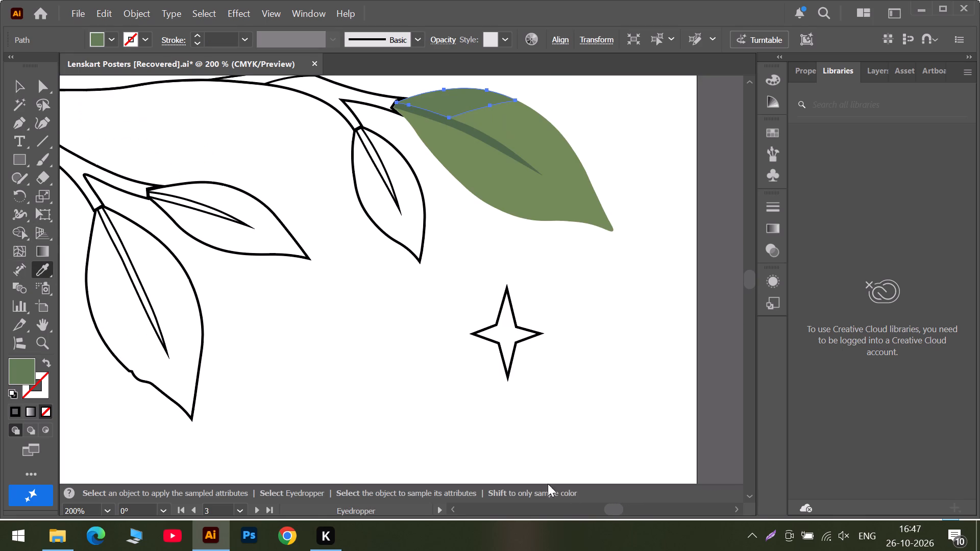
scroll(387, 294, "up", 6)
left_click(15, 80)
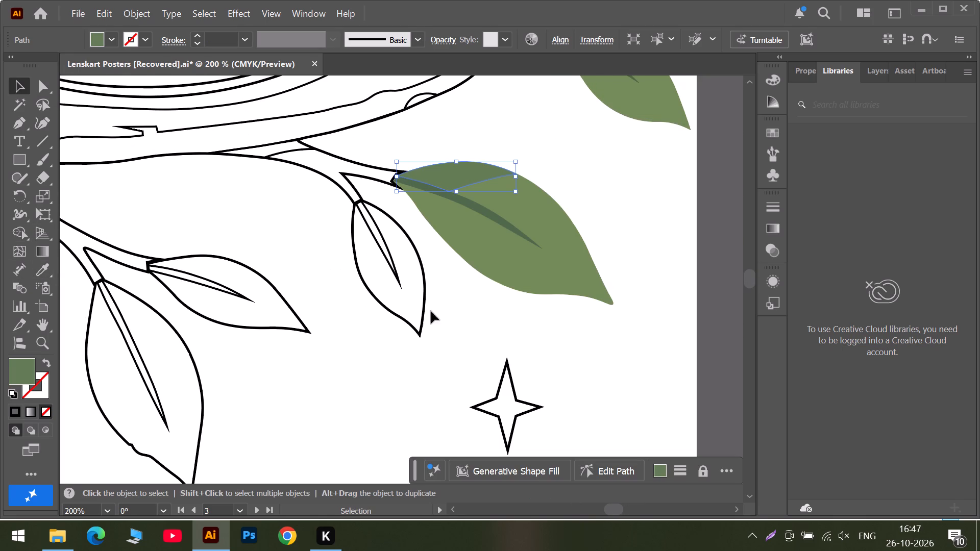
Colour the narrow drooping leaf beside the large lower leaf with that leaf's light green and its vein with the dark vein green.
left_click(382, 306)
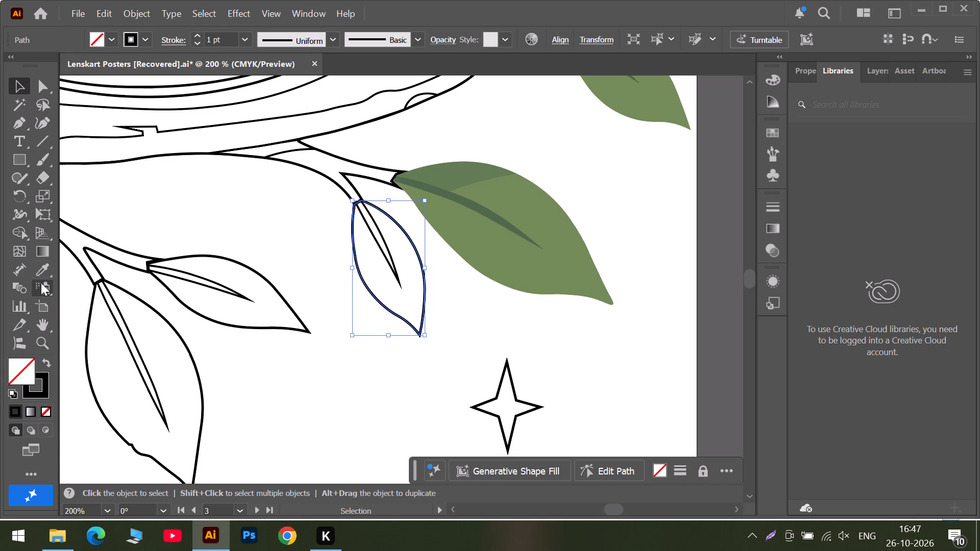
left_click(39, 273)
left_click(562, 274)
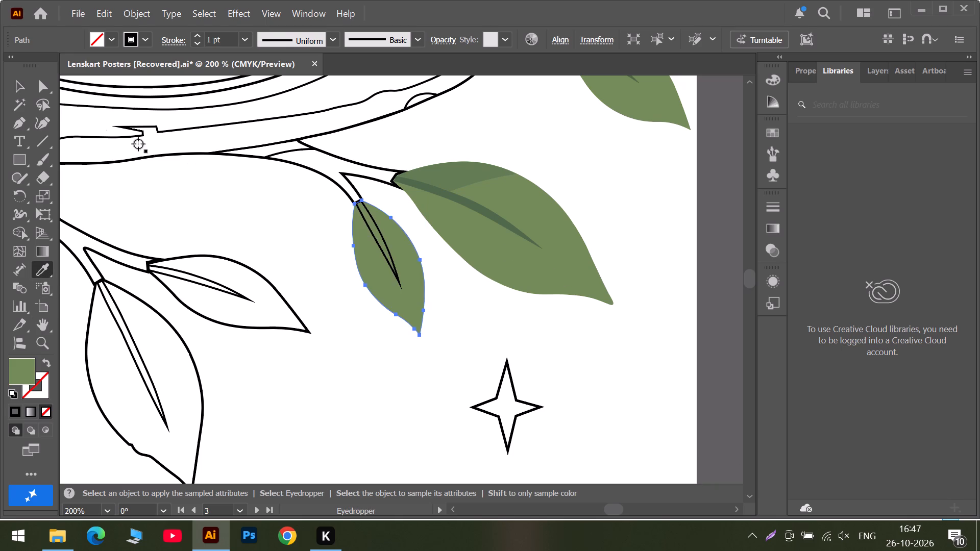
left_click(14, 82)
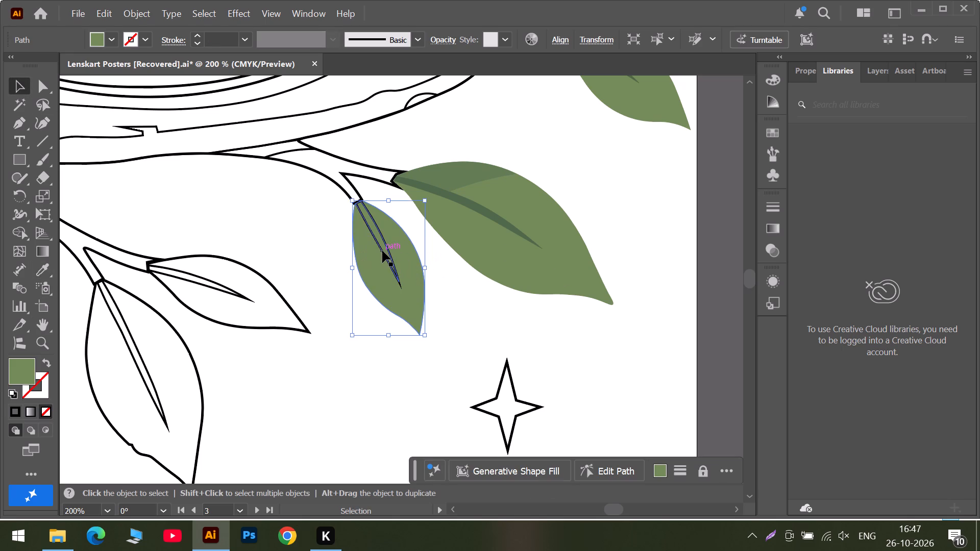
left_click(382, 251)
left_click(44, 268)
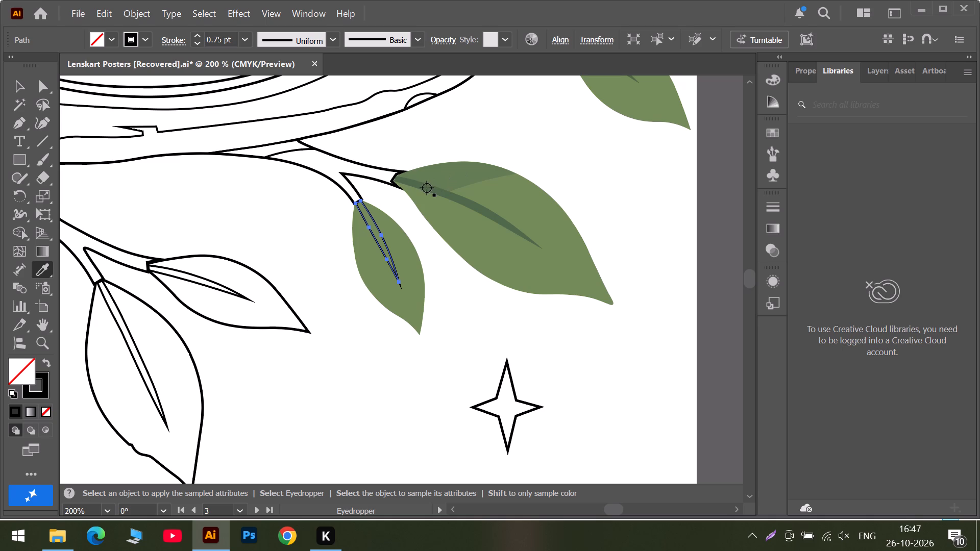
left_click(427, 188)
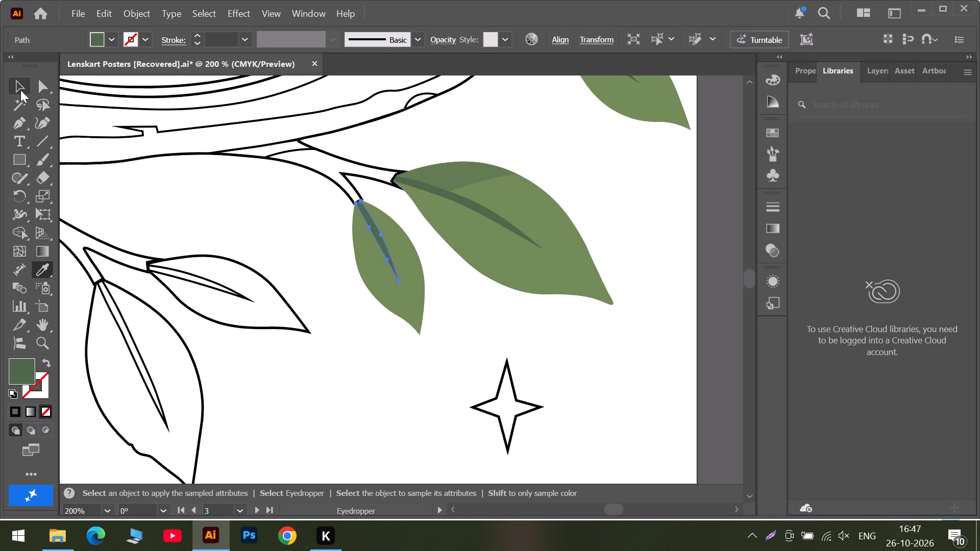
left_click(17, 87)
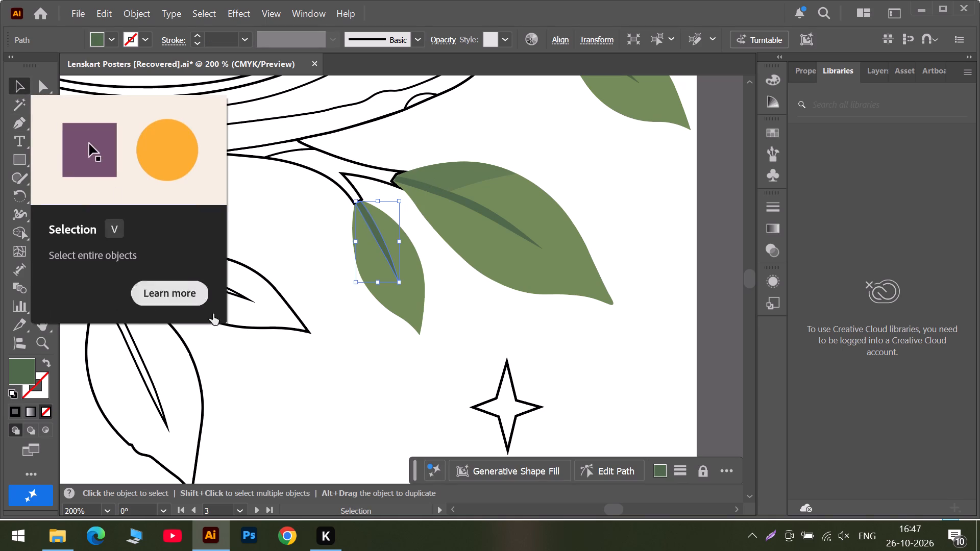
Colour the horizontal leaf on the next twig with the finished leaves' light green and its vein with their dark vein green.
left_click(235, 328)
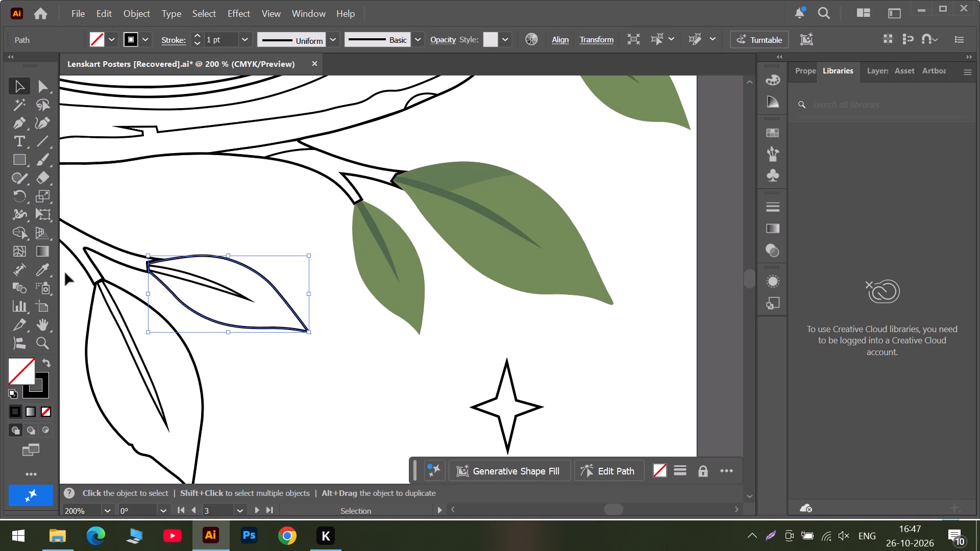
left_click(44, 268)
left_click(567, 278)
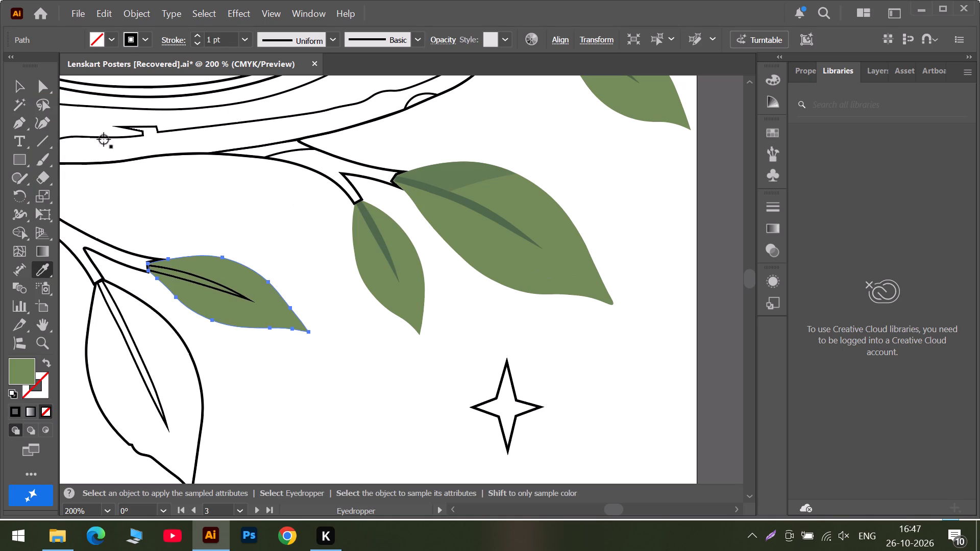
left_click(18, 87)
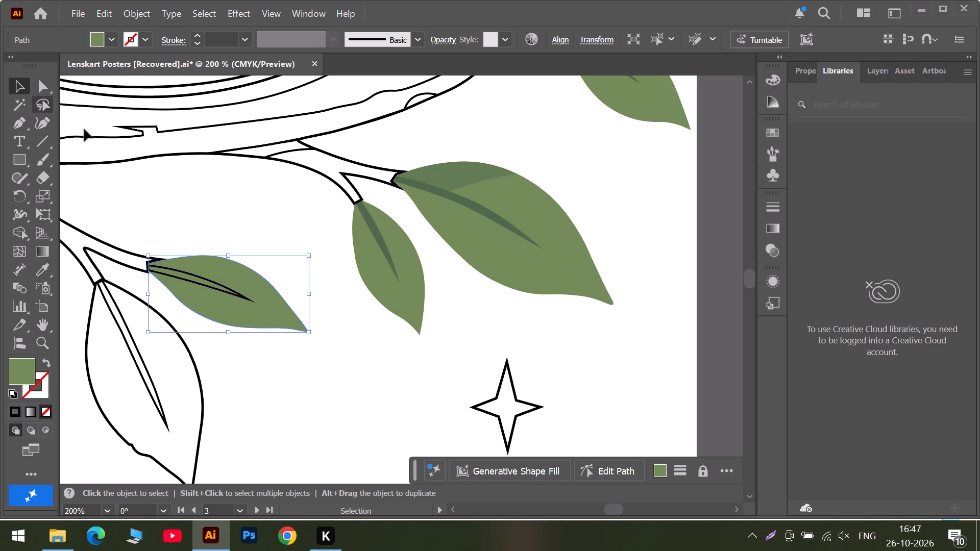
left_click(189, 282)
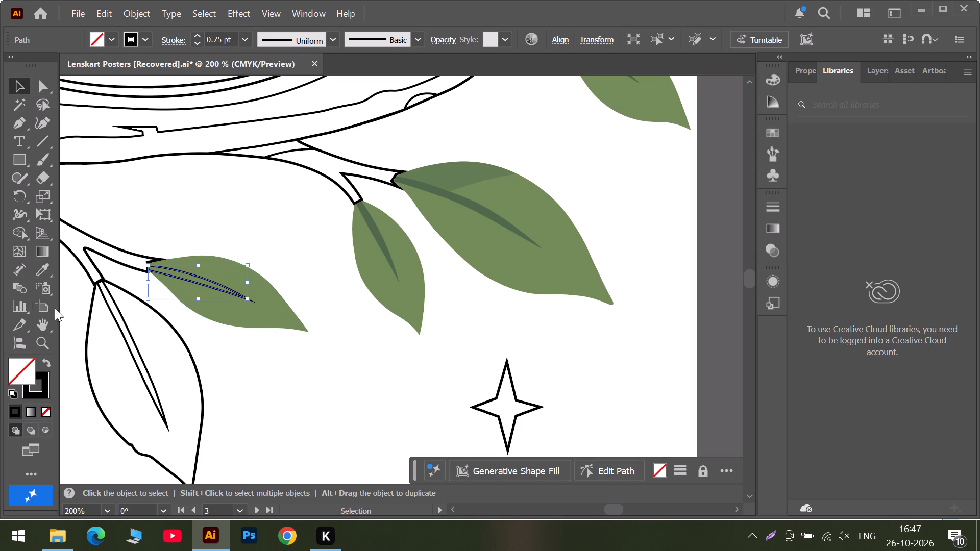
left_click(38, 274)
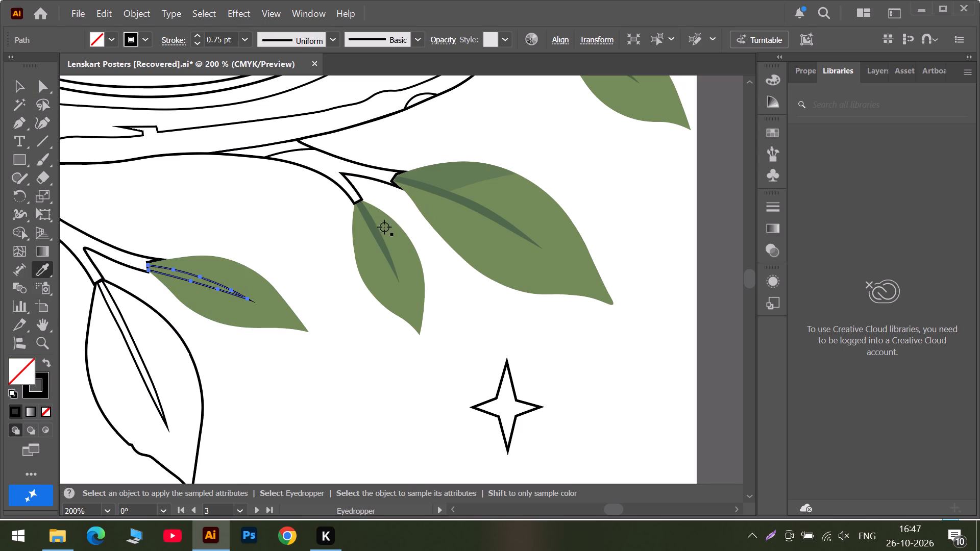
left_click(375, 228)
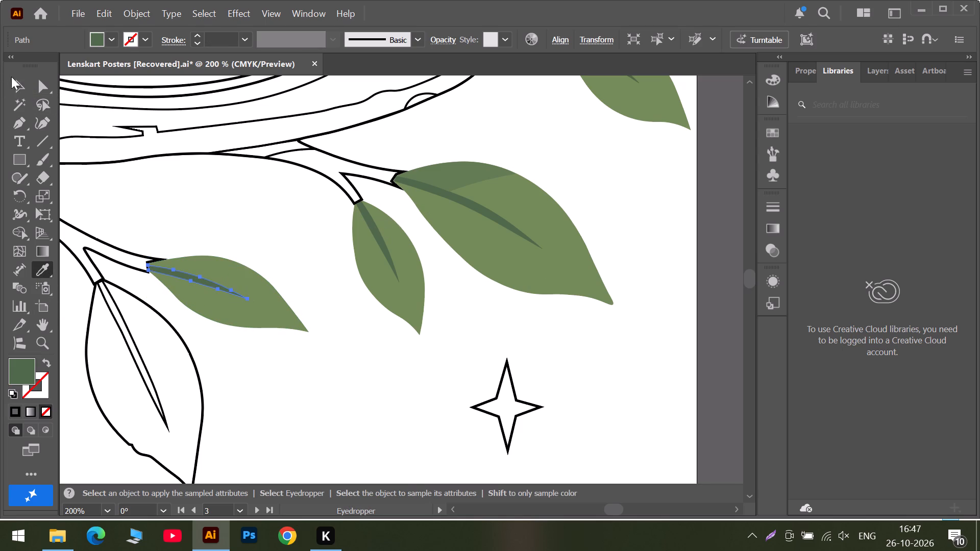
left_click(19, 88)
Colour the large hanging leaf below that horizontal leaf with the same light green and its vein with the dark vein green.
scroll(129, 325, "down", 5)
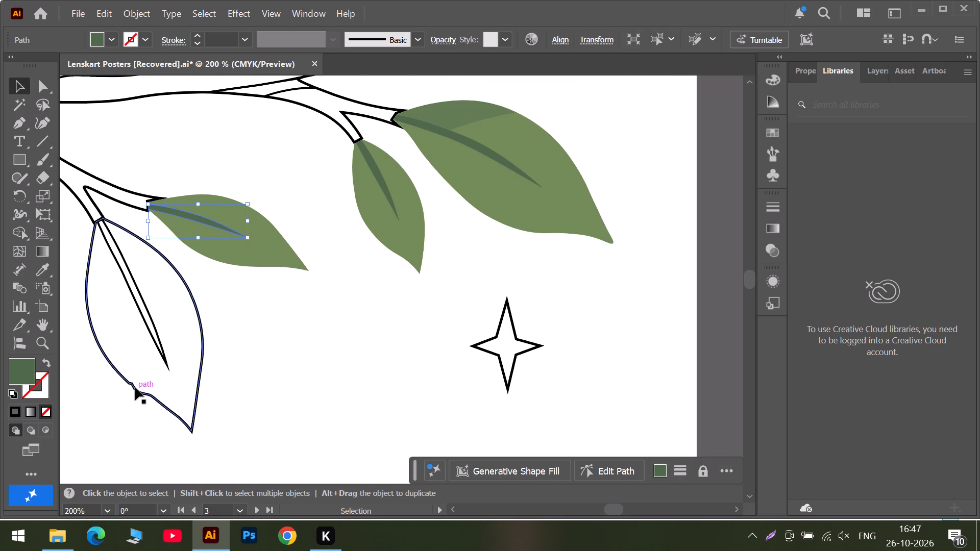
left_click(135, 388)
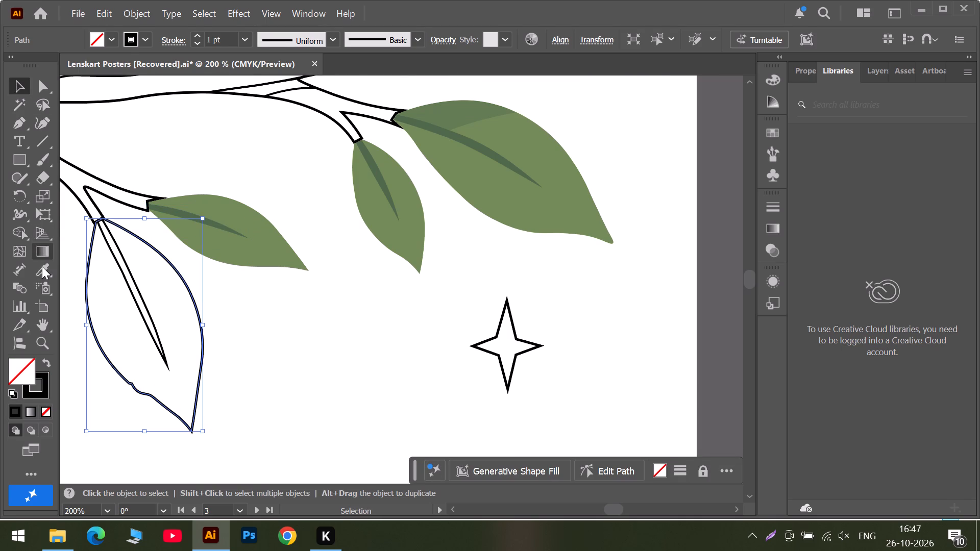
left_click(42, 266)
left_click(266, 244)
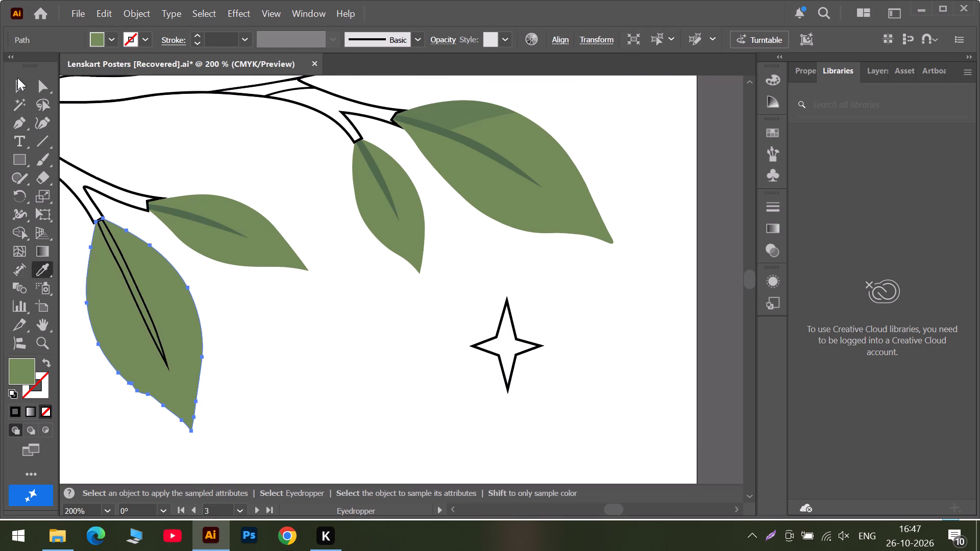
left_click(17, 88)
left_click(148, 329)
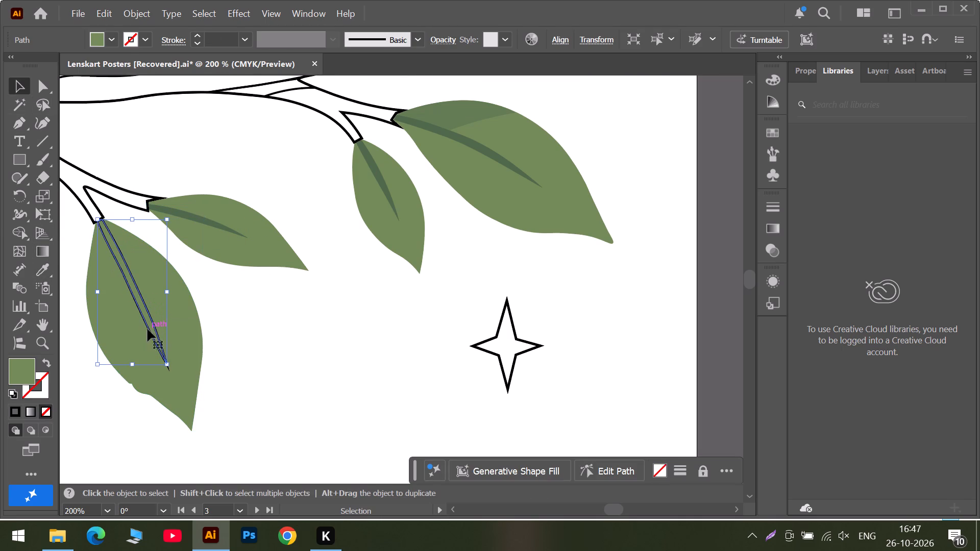
left_click(45, 270)
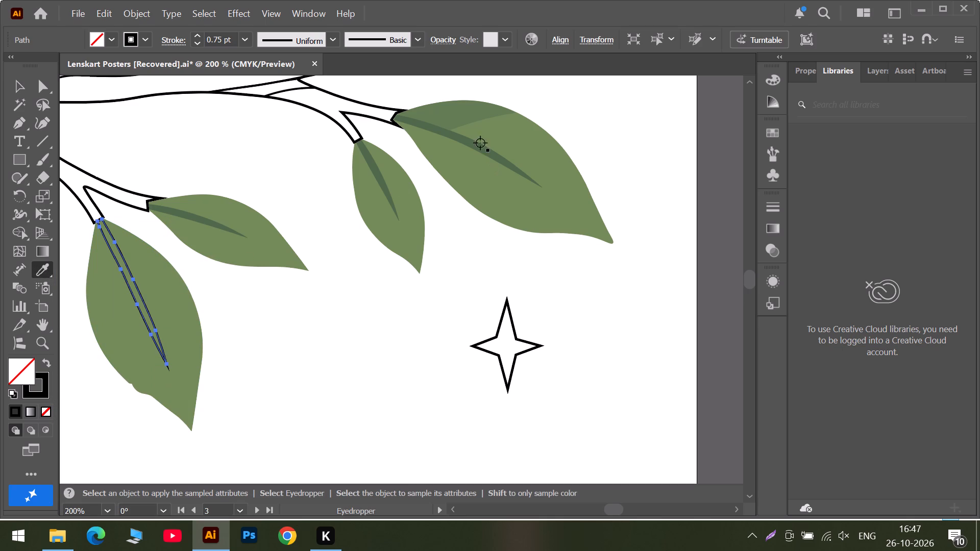
left_click(436, 129)
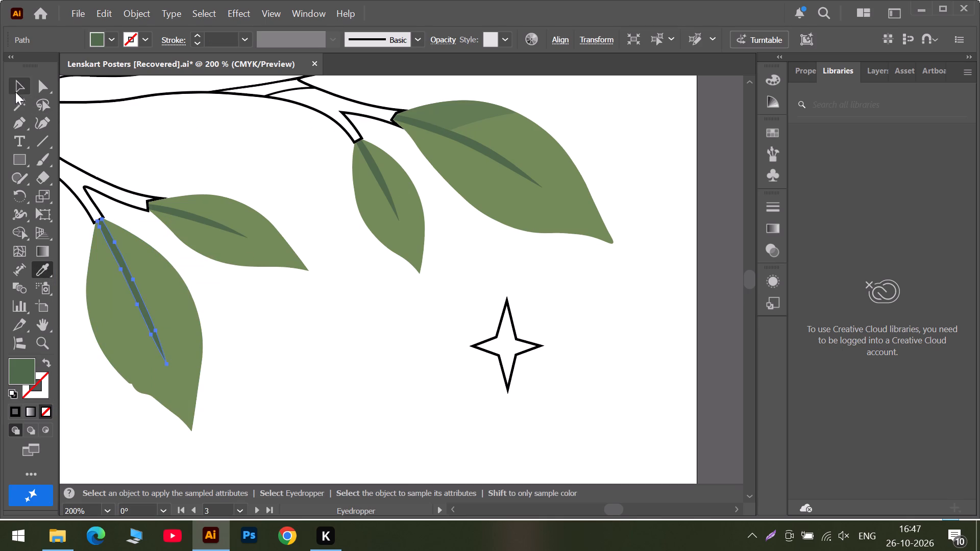
left_click(18, 88)
Colour the four-pointed star below the branch with the pale orange sampled from the finished star beside the dark blue cloud.
left_click(492, 352)
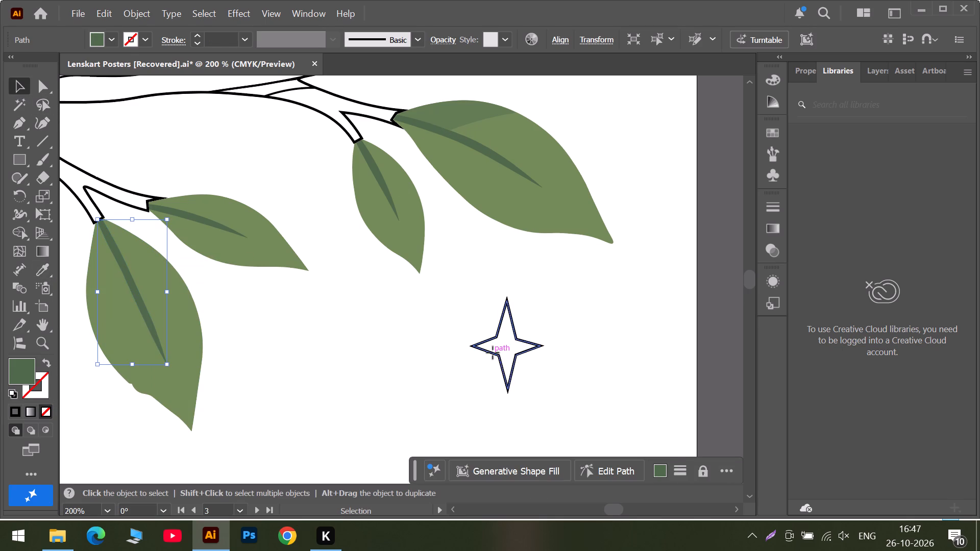
scroll(478, 285, "up", 15)
scroll(471, 261, "up", 16)
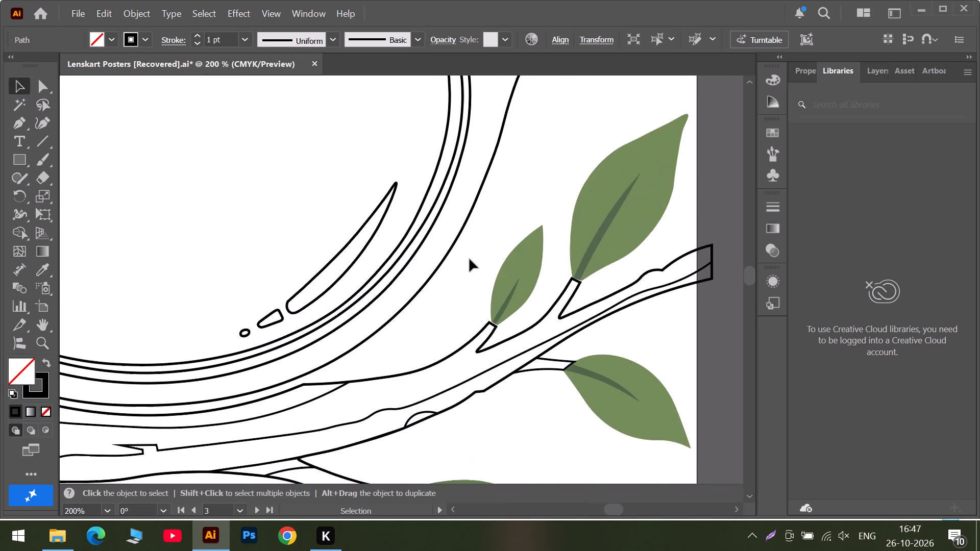
scroll(470, 258, "up", 16)
scroll(468, 256, "up", 15)
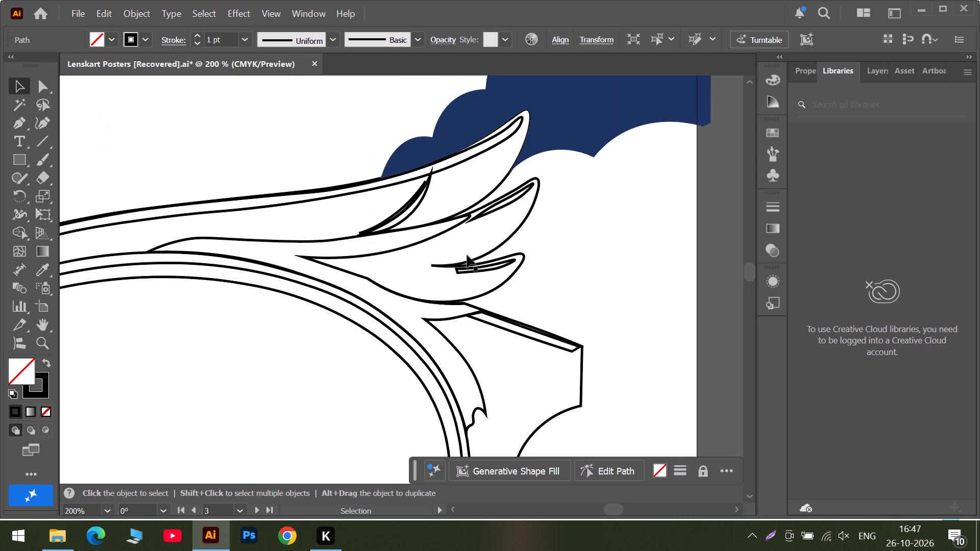
scroll(467, 255, "up", 14)
scroll(467, 255, "up", 7)
scroll(467, 255, "up", 14)
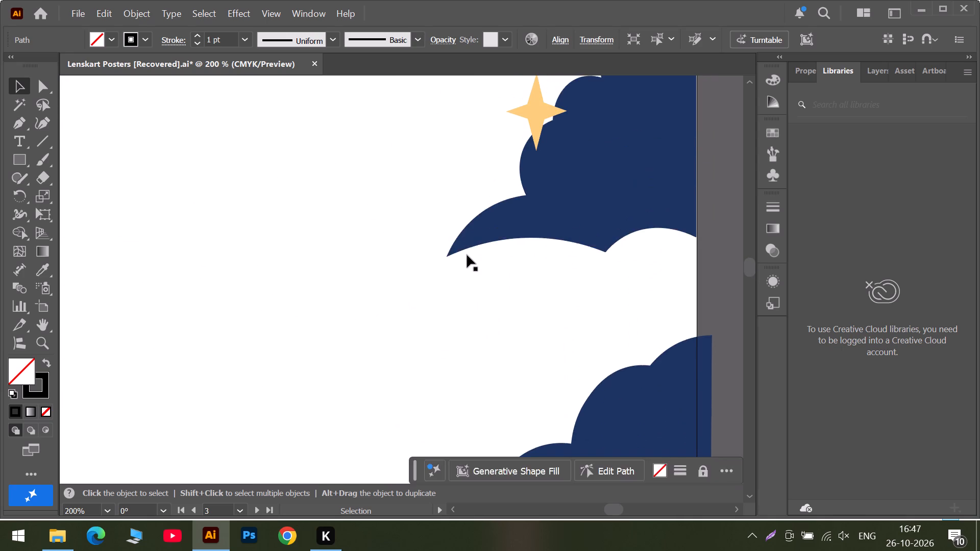
scroll(467, 255, "up", 6)
left_click(43, 274)
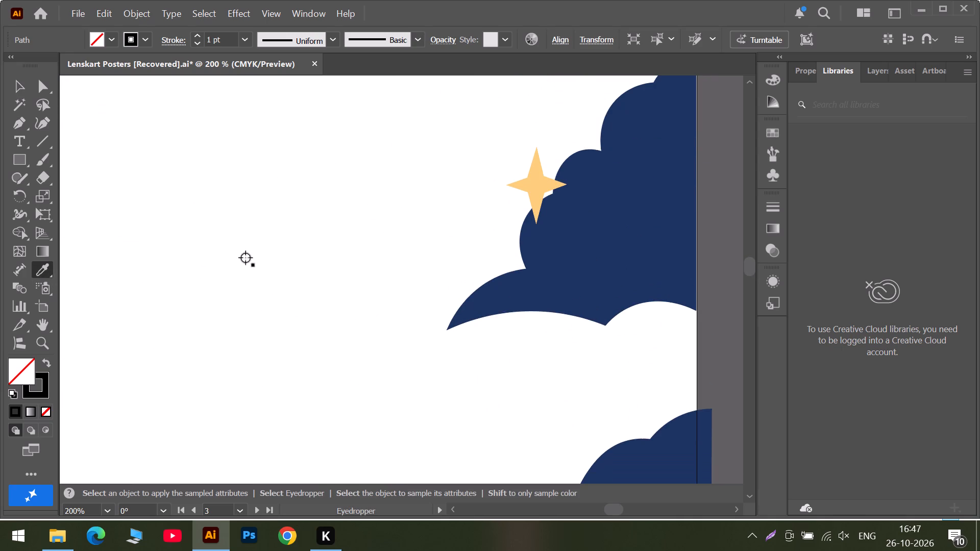
left_click(538, 182)
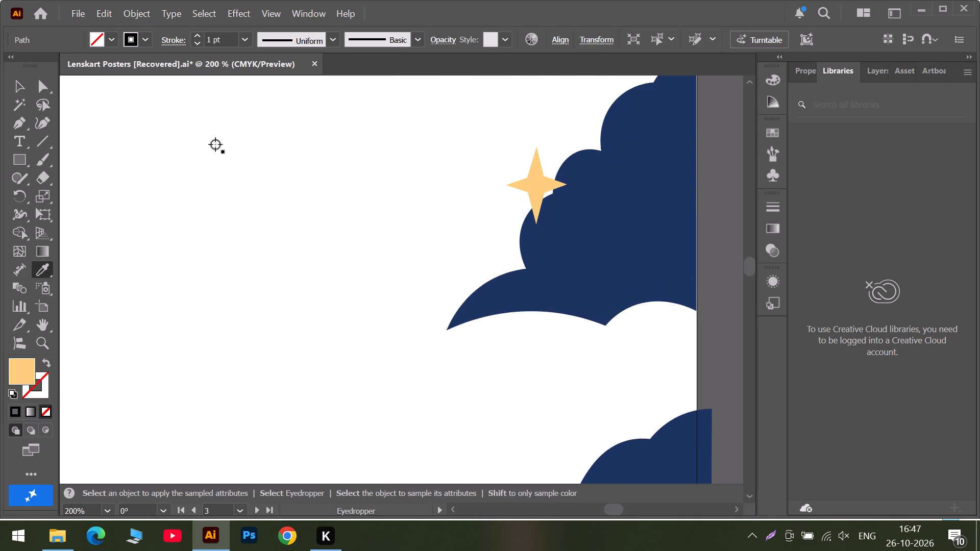
left_click(18, 86)
Colour the small hanging leaf beside the large hanging leaf with light green and its vein with dark green, sampled from that larger leaf.
scroll(295, 257, "down", 5, "alt")
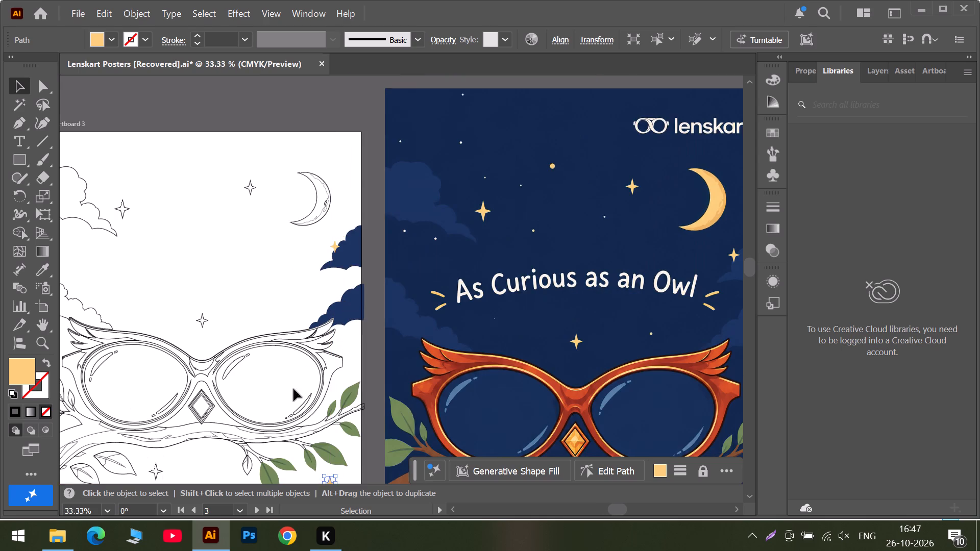
scroll(291, 404, "down", 14)
scroll(295, 320, "up", 5)
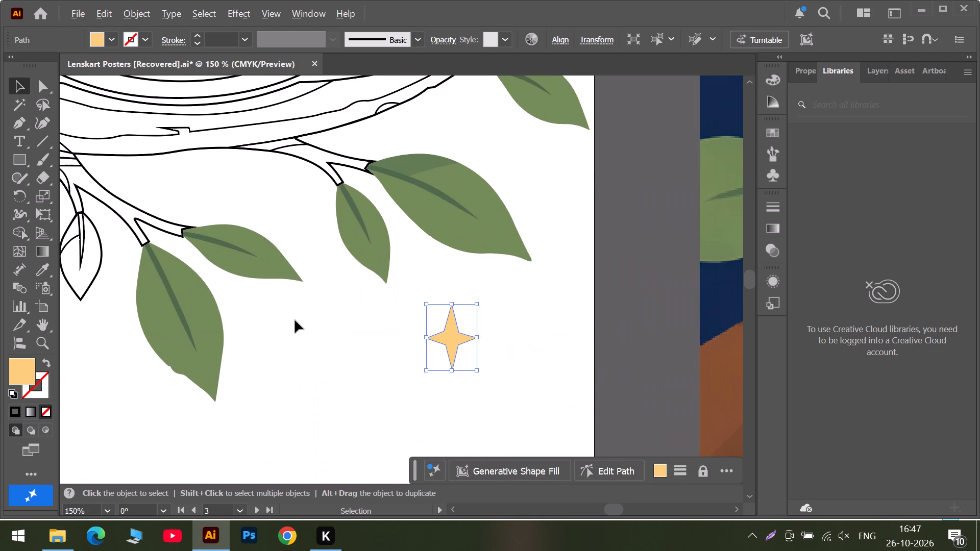
scroll(295, 320, "up", 2, "alt")
scroll(295, 320, "up", 6)
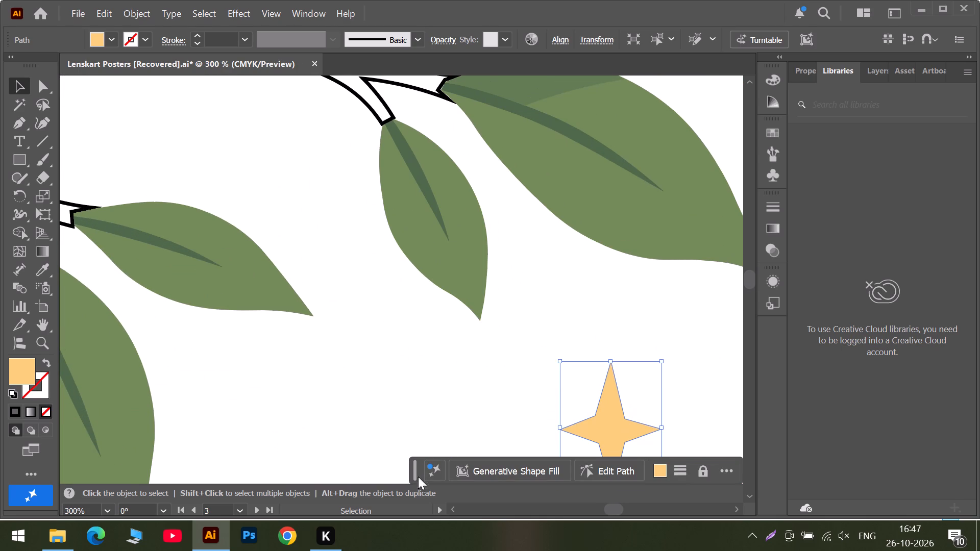
left_click(534, 511)
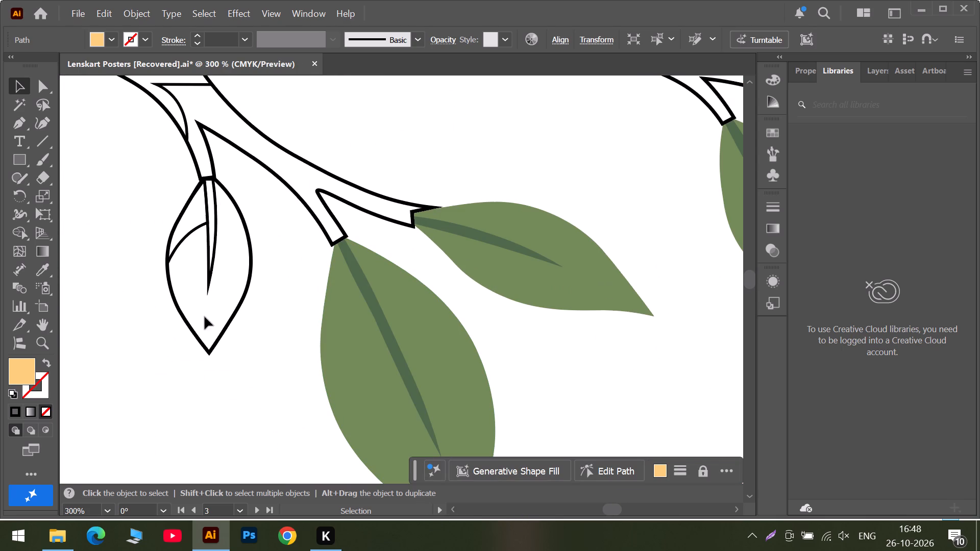
left_click(203, 345)
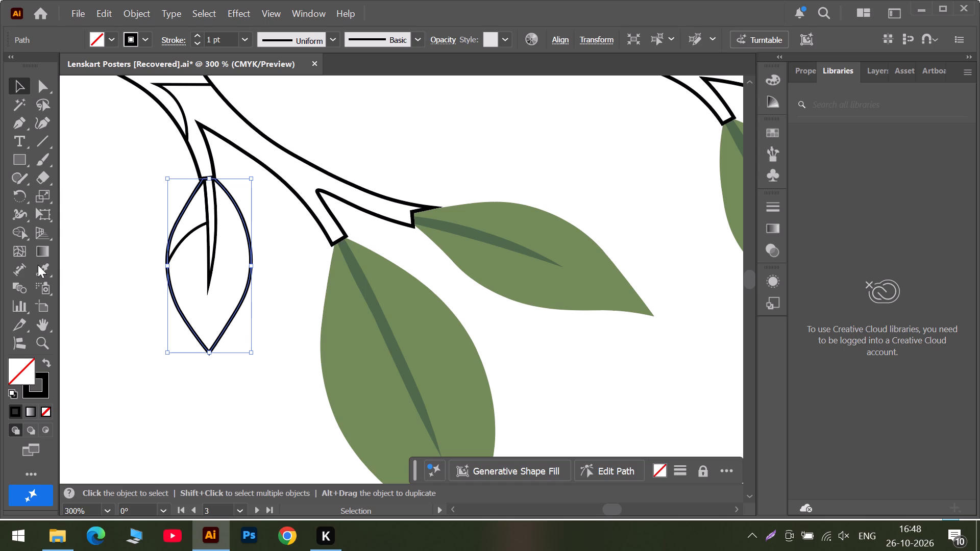
left_click(38, 265)
left_click(365, 379)
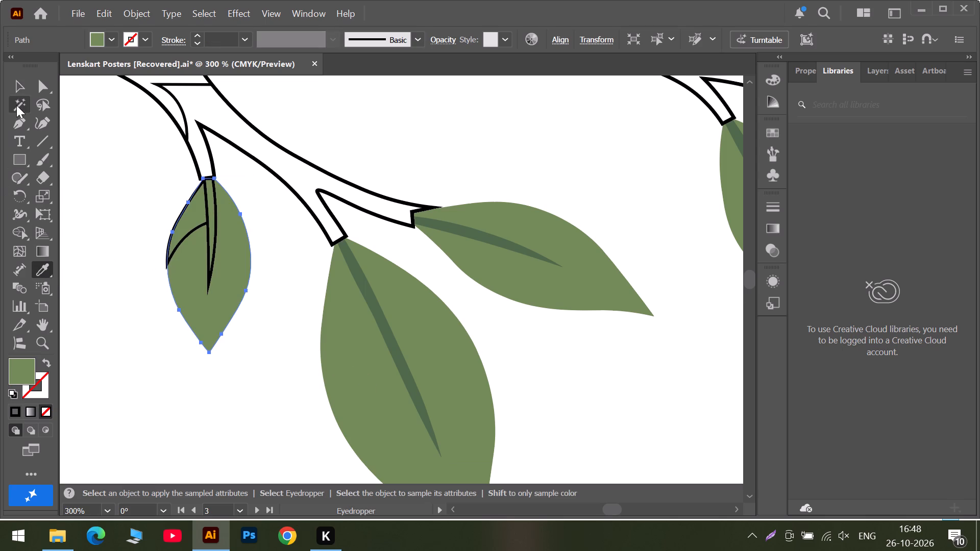
left_click(18, 92)
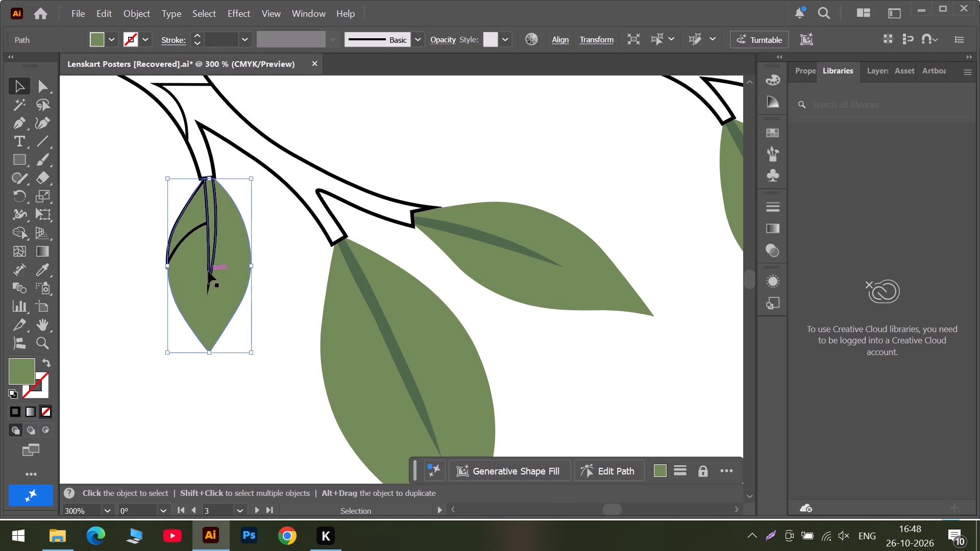
left_click(208, 271)
left_click(47, 271)
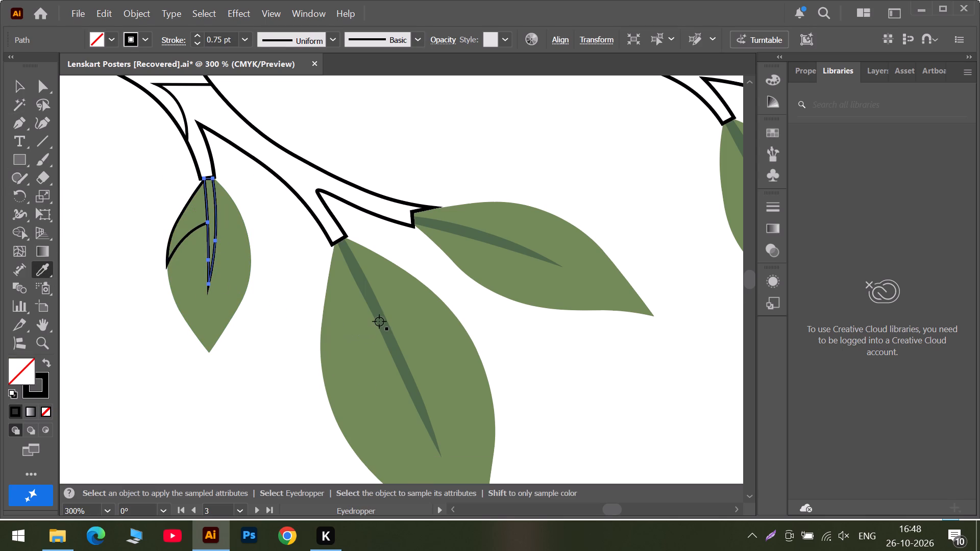
left_click(381, 320)
left_click(18, 83)
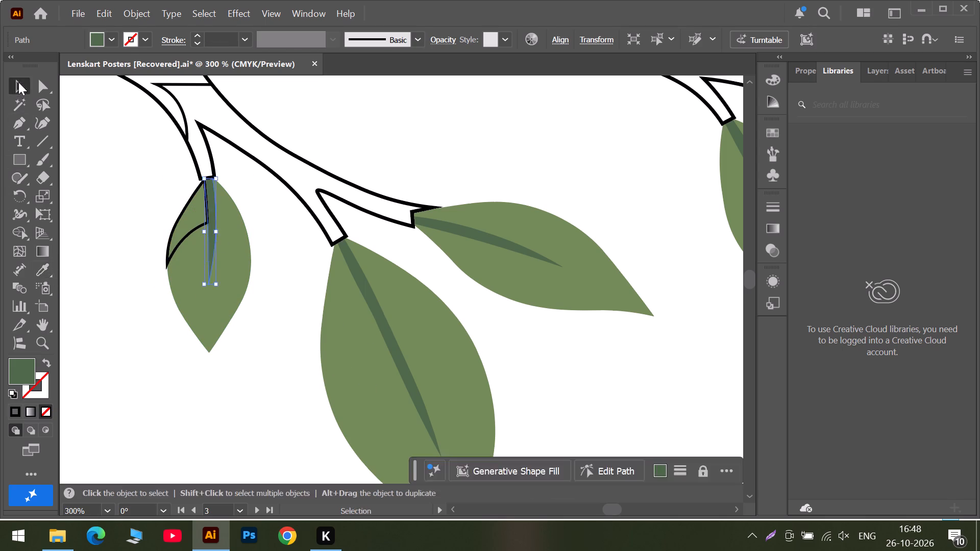
Colour the shadow on the small hanging leaf with the mid green sampled from the large finished leaf's shadow.
left_click(175, 251)
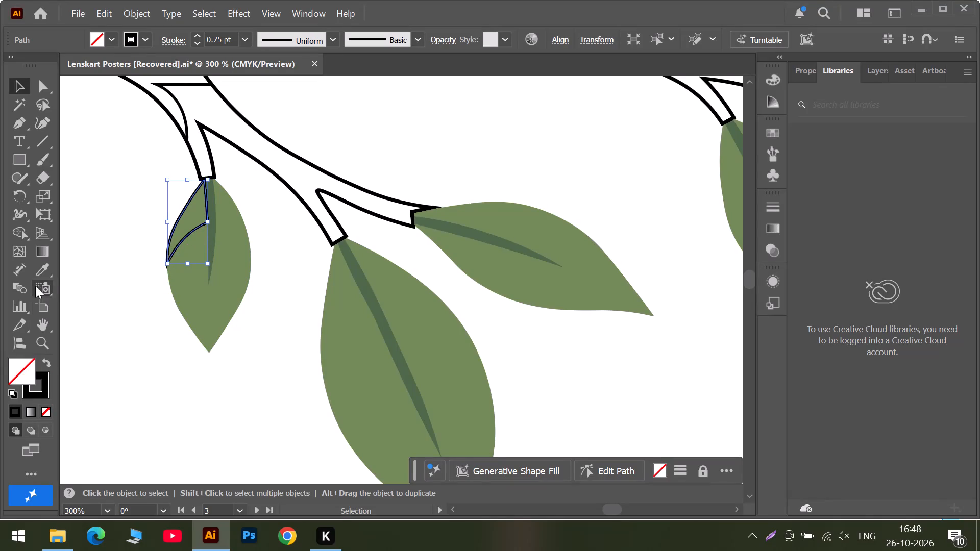
left_click(41, 270)
left_click(656, 509)
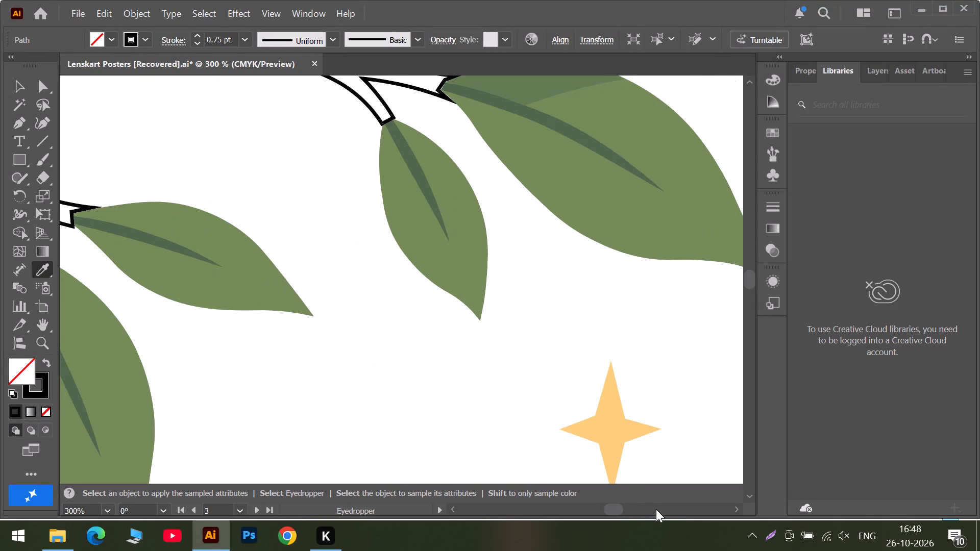
scroll(523, 95, "up", 5)
left_click(528, 152)
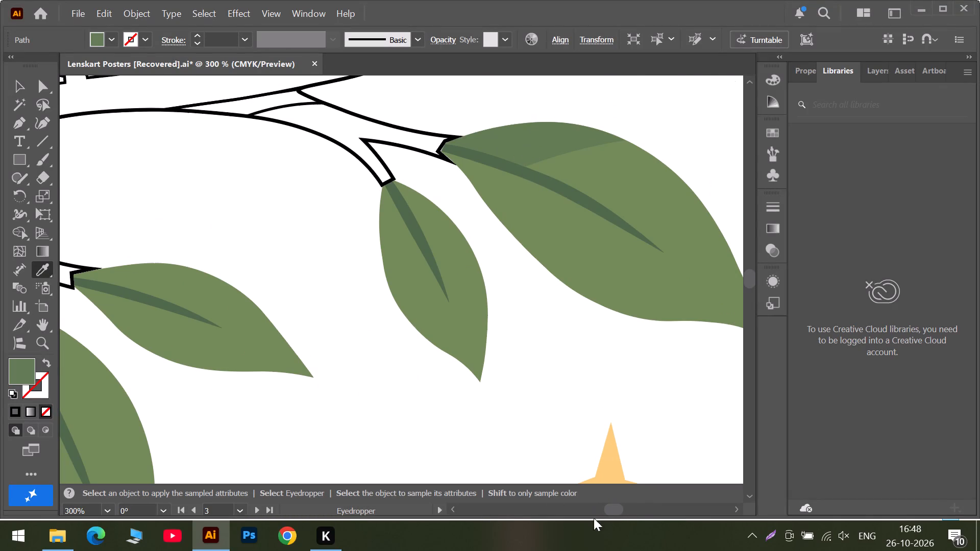
left_click(593, 510)
left_click(594, 512)
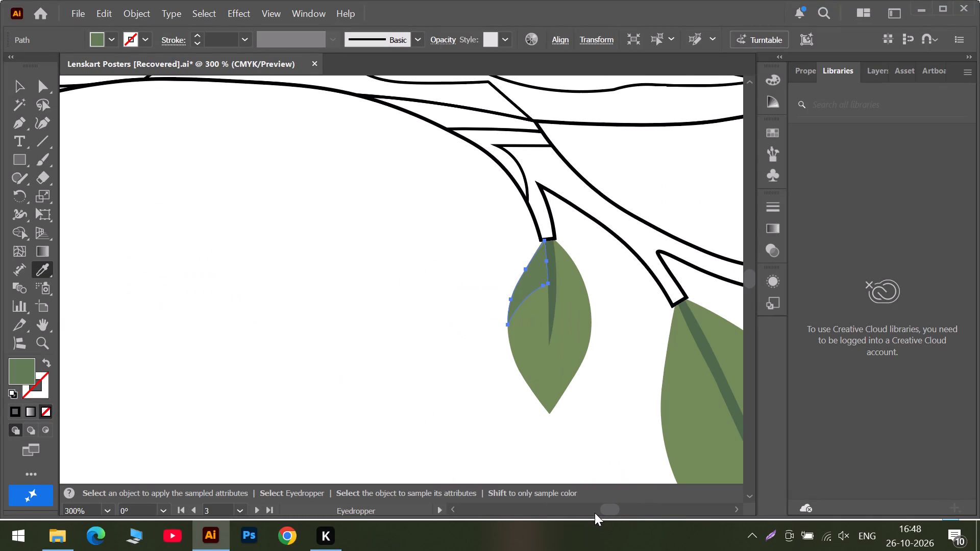
left_click(12, 82)
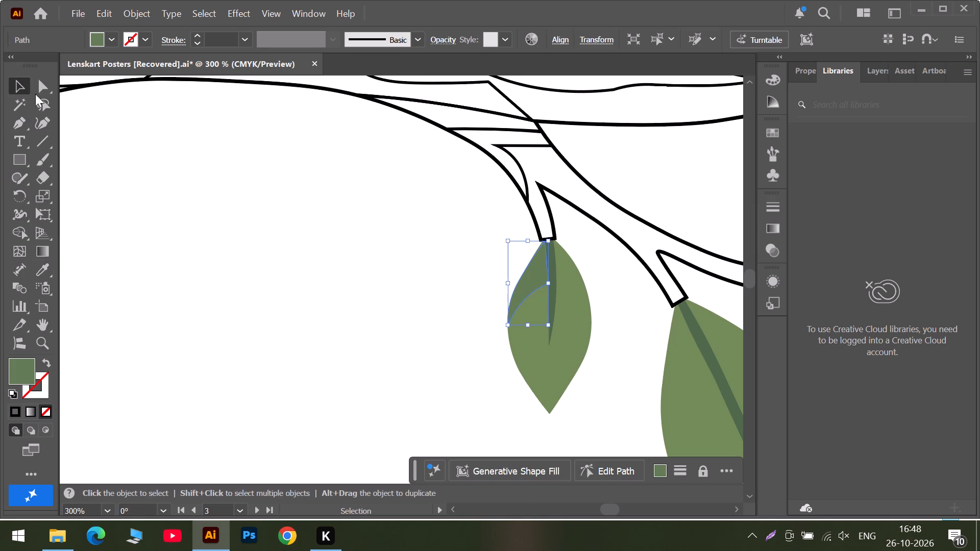
left_click(362, 278)
Reshape the small hanging leaf's shadow with the Curvature tool so its upper outer edge follows the leaf outline up to the stem.
scroll(560, 294, "up", 2, "alt")
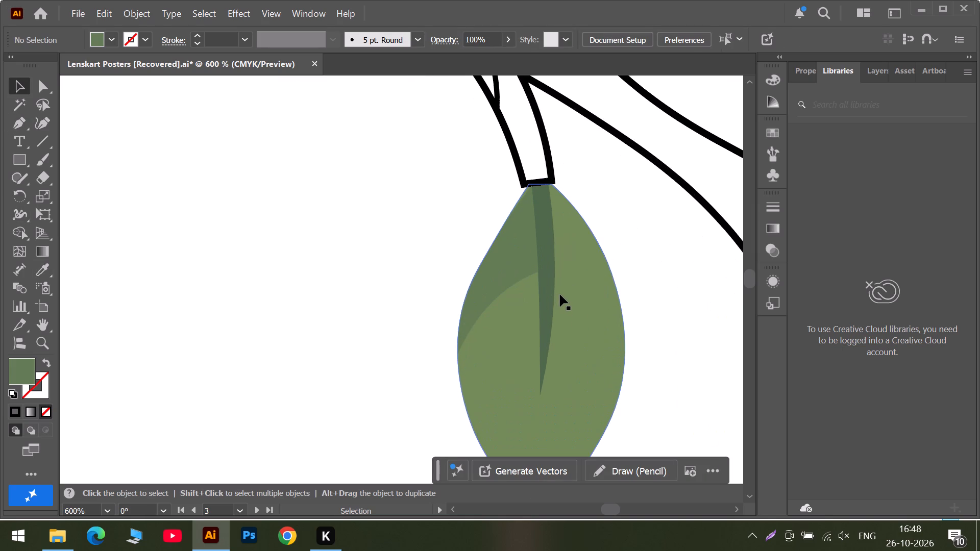
scroll(560, 294, "up", 1, "alt")
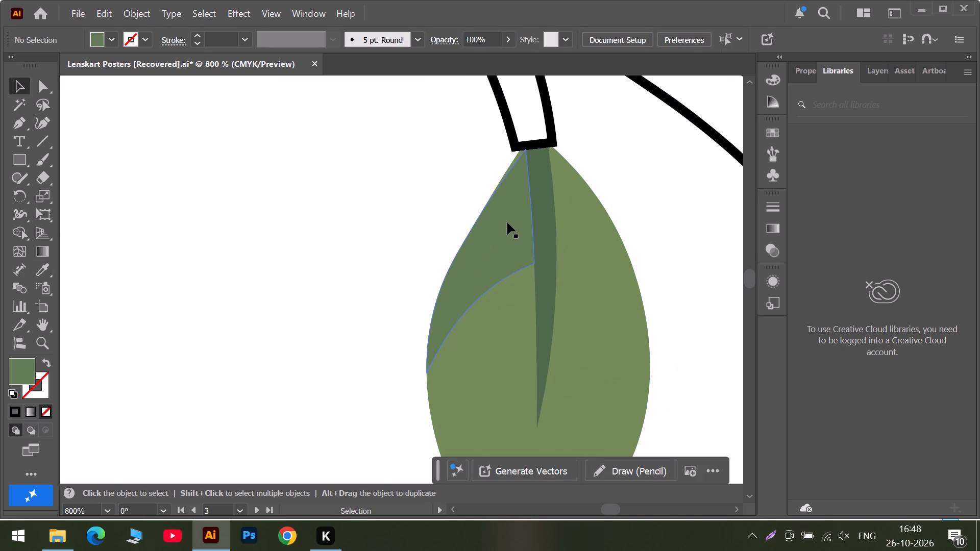
scroll(505, 221, "up", 2, "alt")
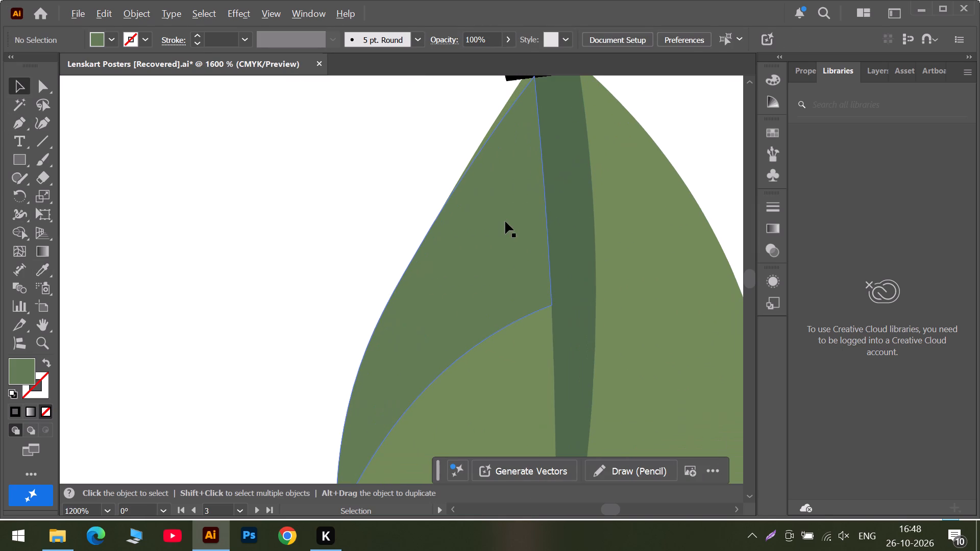
left_click(514, 136)
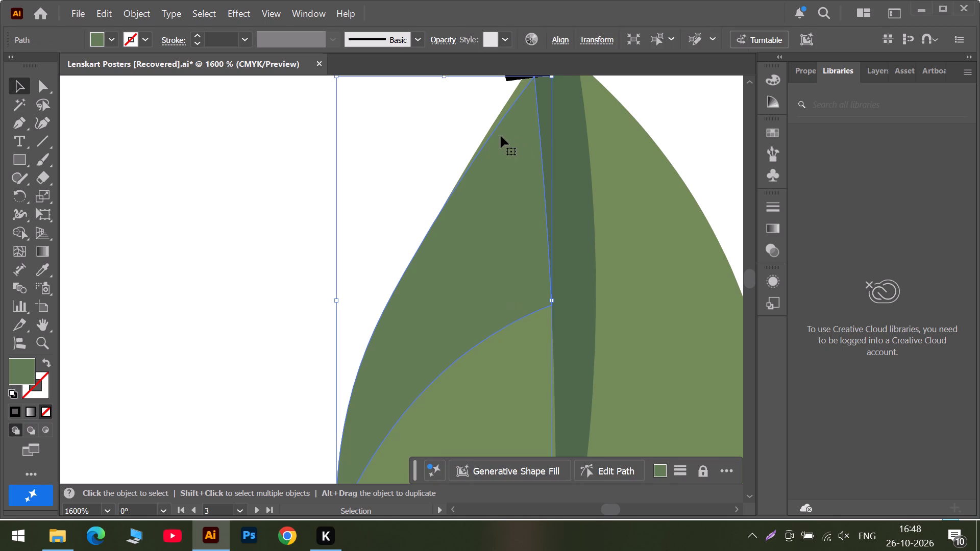
left_click(40, 128)
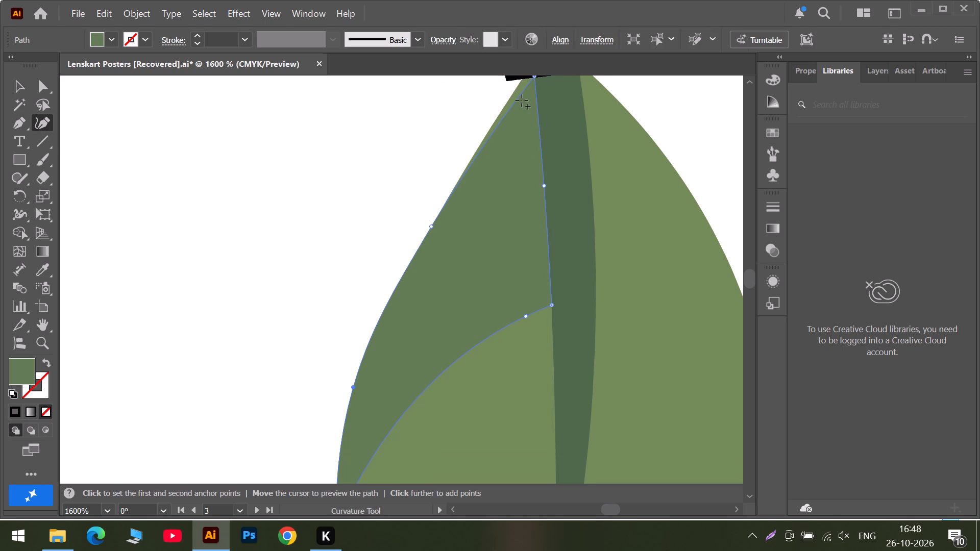
scroll(522, 103, "up", 3)
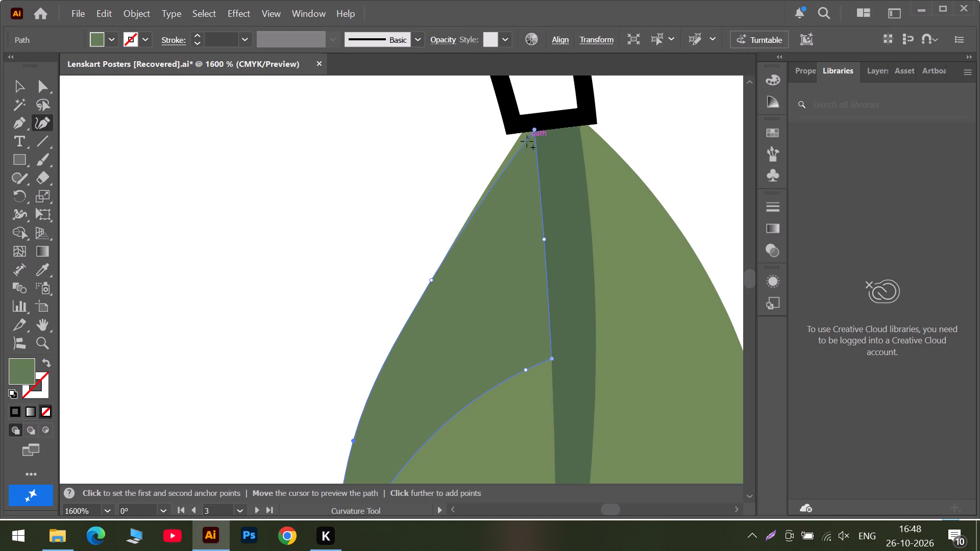
left_click_drag(522, 147, 514, 152)
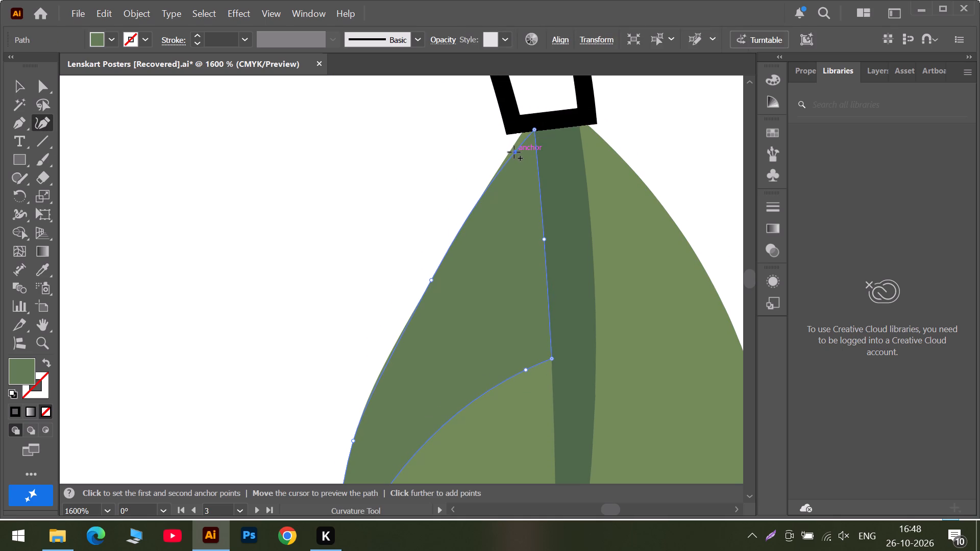
left_click_drag(514, 152, 516, 154)
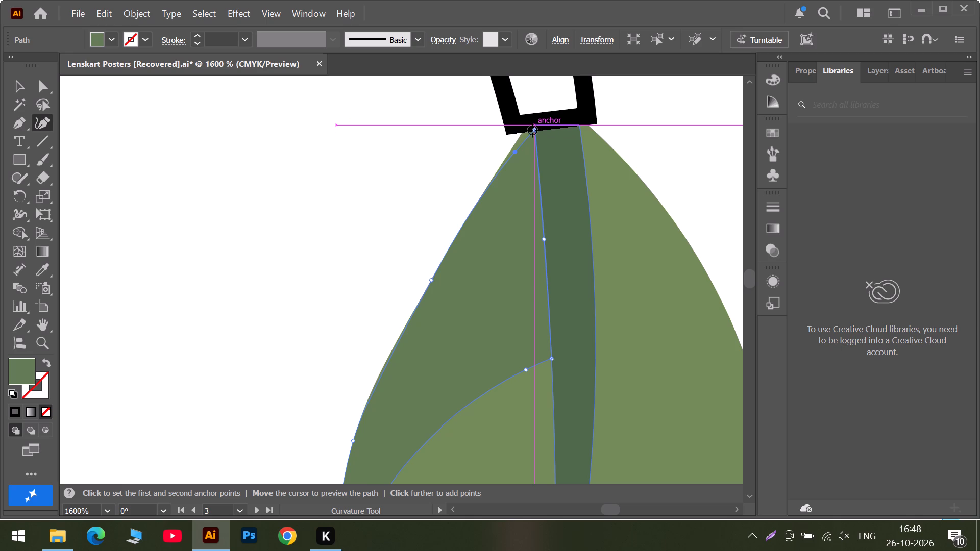
double_click(518, 153)
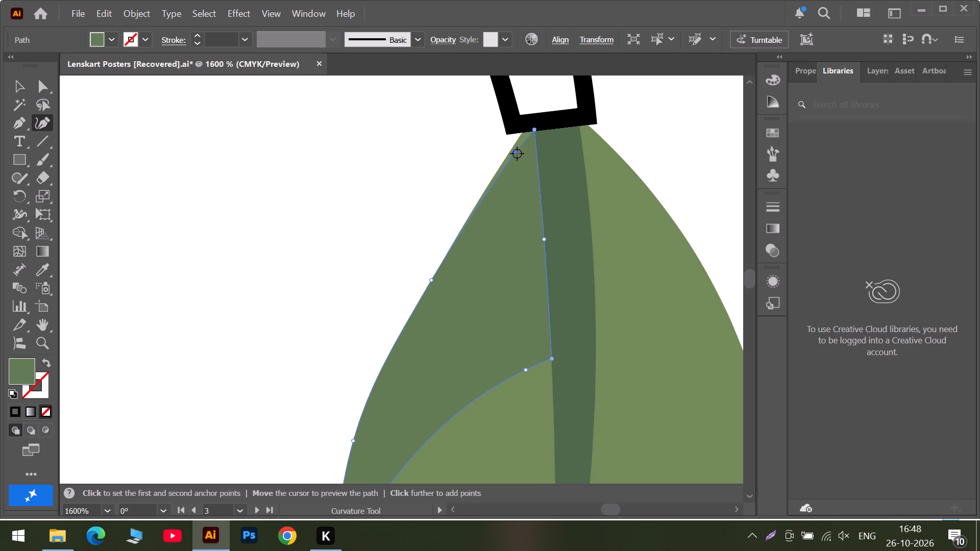
left_click_drag(517, 154, 522, 133)
double_click(522, 133)
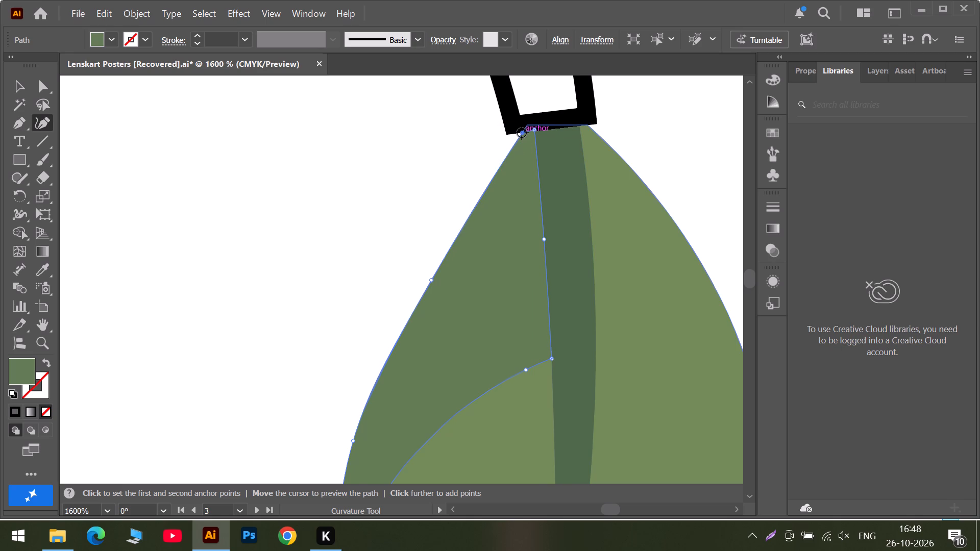
double_click(522, 133)
scroll(367, 243, "down", 7)
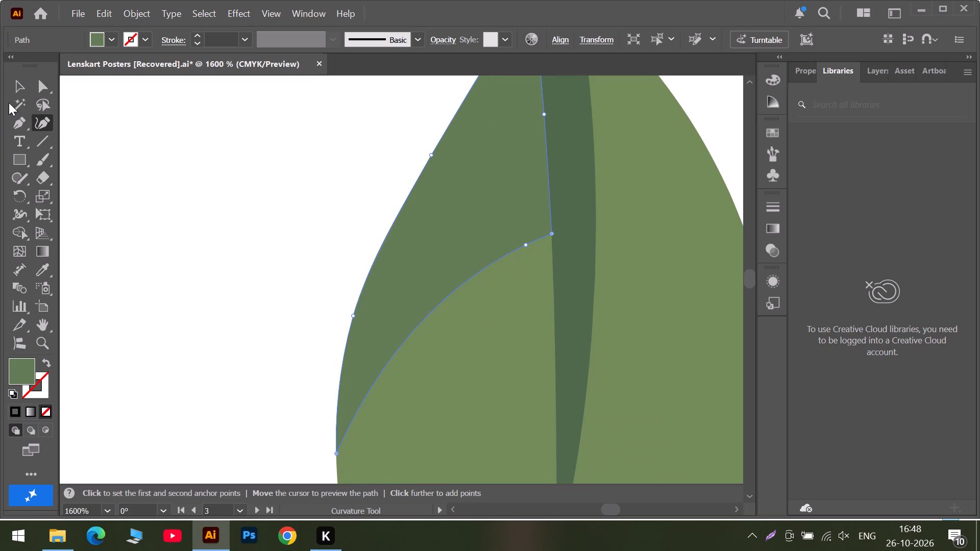
left_click(16, 87)
scroll(183, 242, "down", 4, "alt")
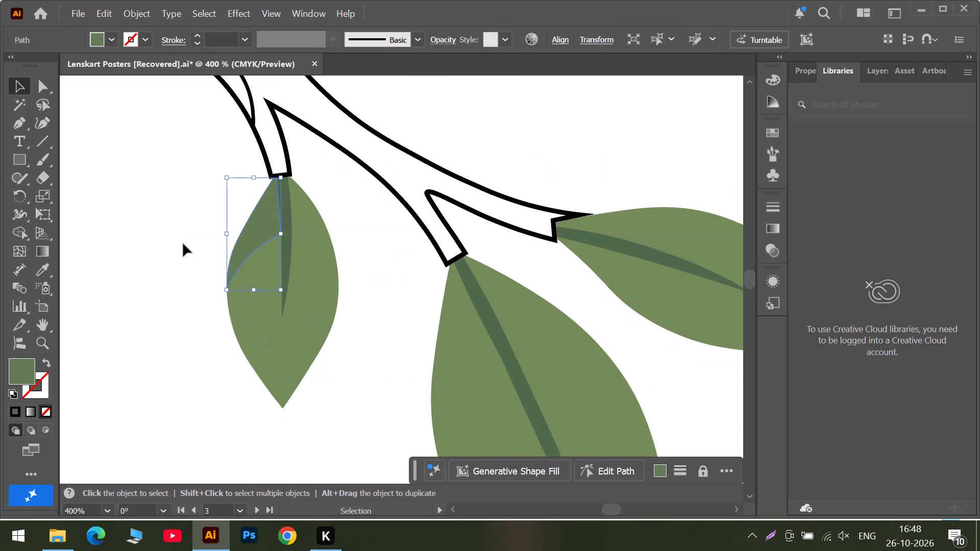
Colour the unfilled four-pointed star below the branch, beside the uncoloured leaf pair, with pale orange sampled from the finished star under the leaves.
left_click(587, 511)
left_click(587, 511)
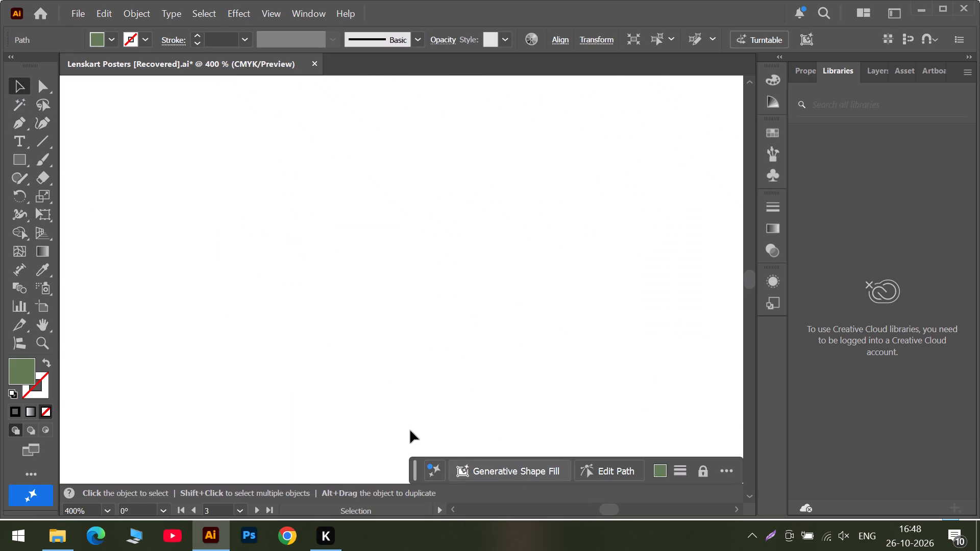
scroll(373, 402, "down", 3, "alt")
scroll(195, 396, "down", 3, "alt")
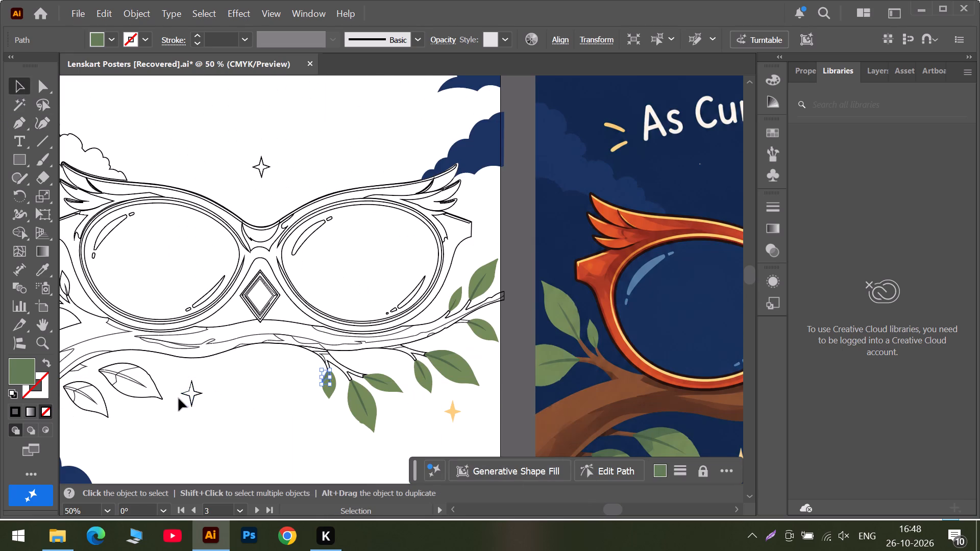
left_click(185, 395)
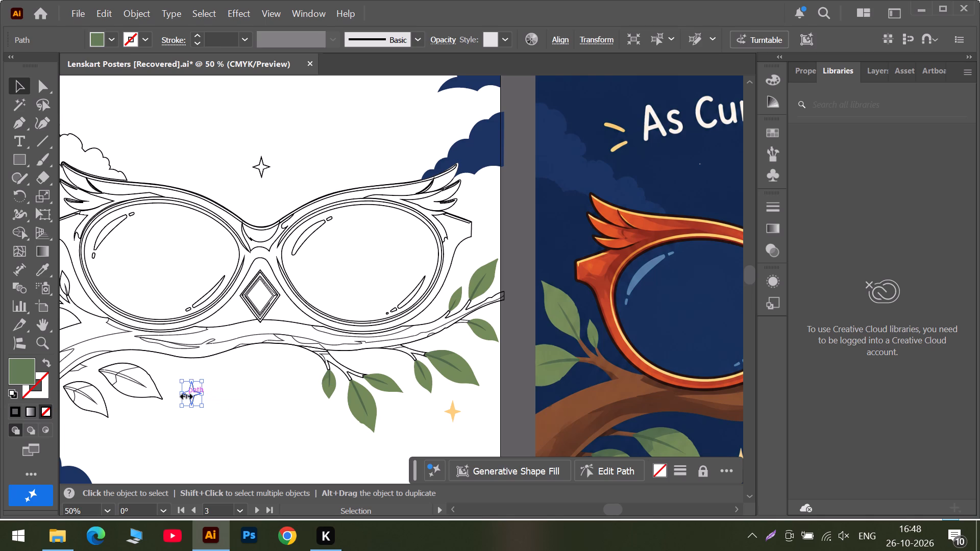
left_click(43, 270)
scroll(469, 405, "up", 4, "alt")
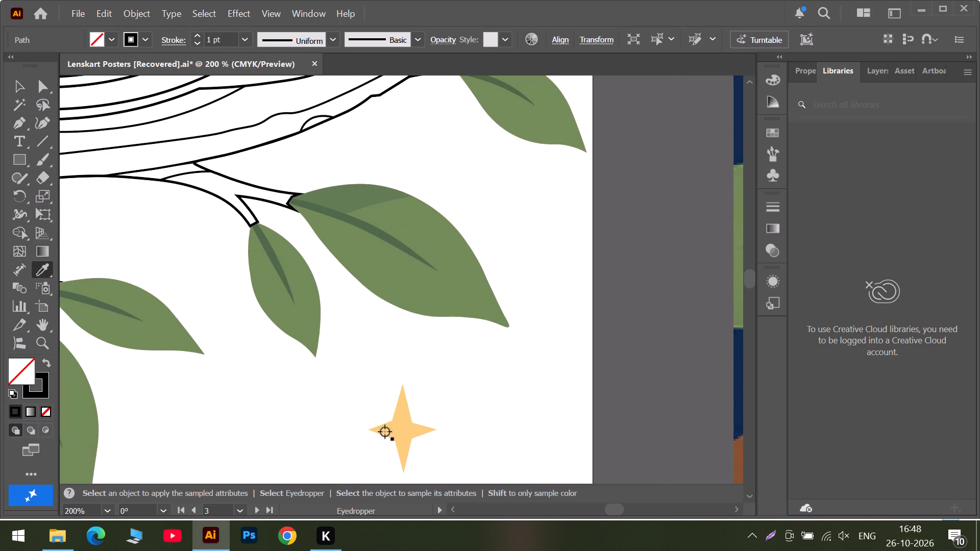
left_click(402, 431)
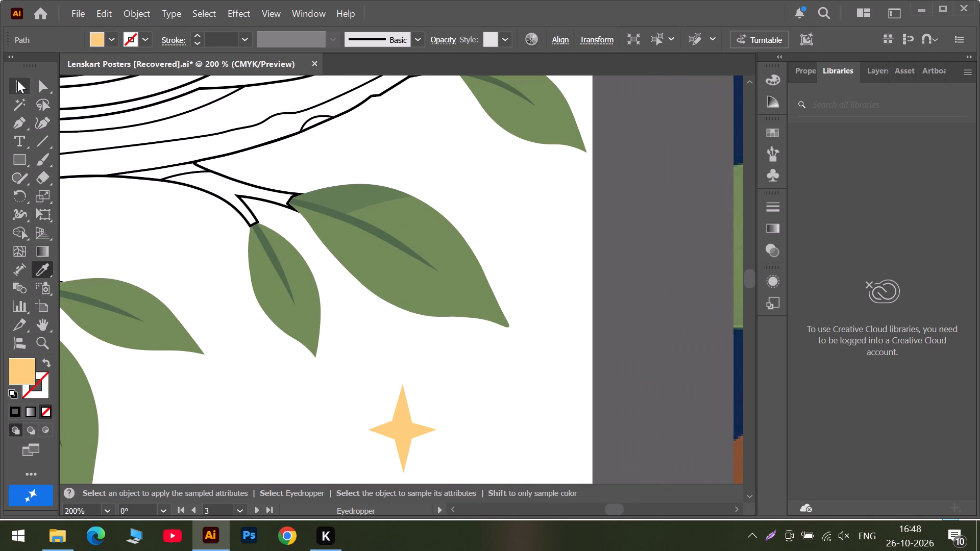
left_click(17, 83)
Colour the leaf cut off by the artboard's left edge with the light green sampled from the large hanging leaf.
left_click(529, 512)
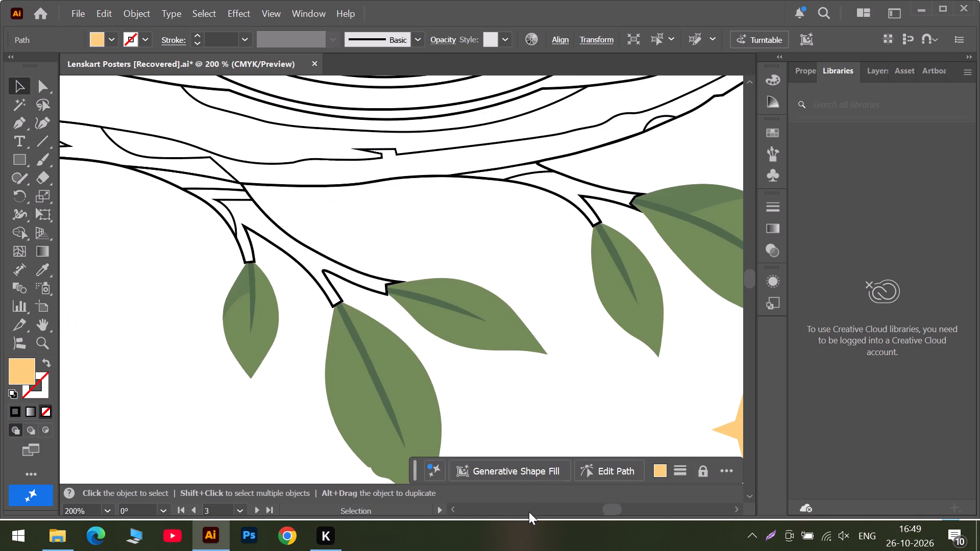
left_click(529, 512)
left_click(529, 512)
scroll(346, 440, "down", 3, "alt")
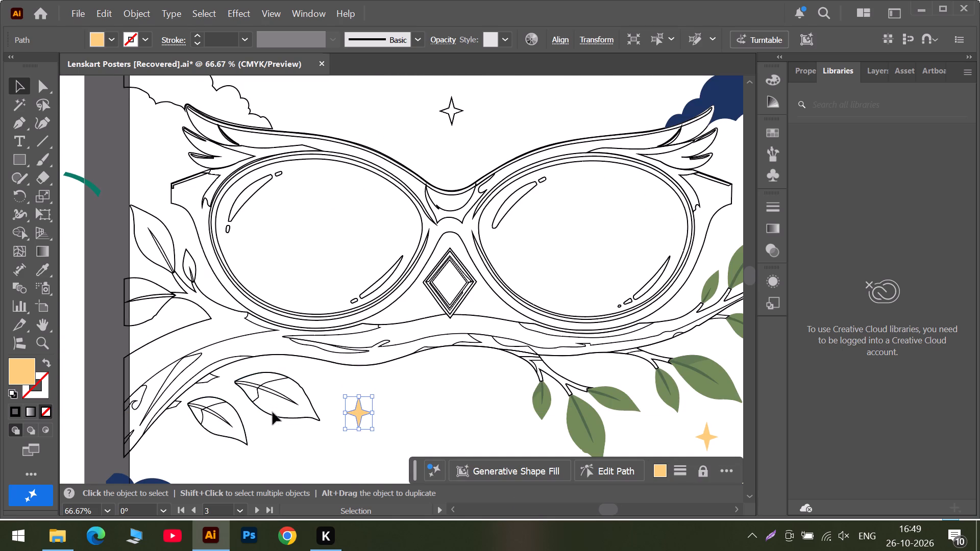
scroll(273, 413, "down", 1, "alt")
left_click(169, 345)
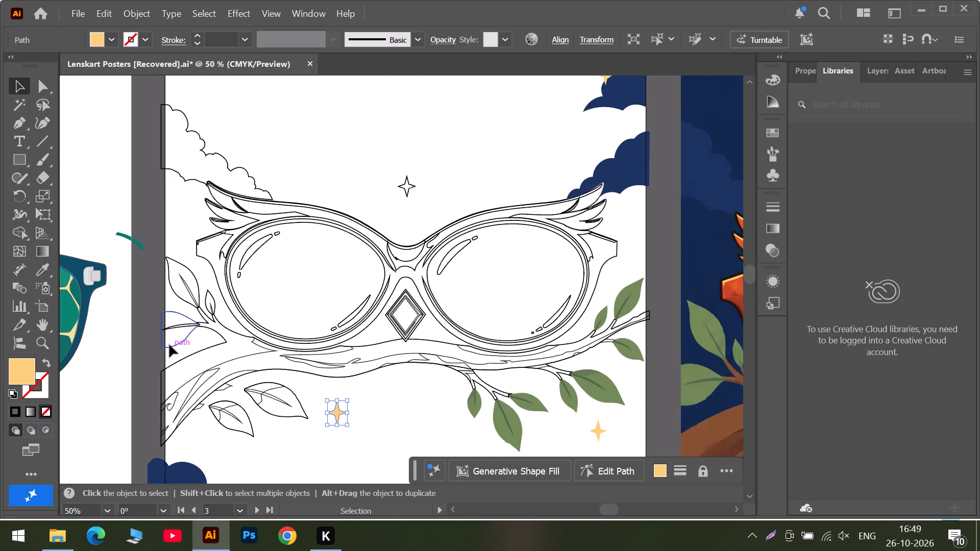
left_click(163, 348)
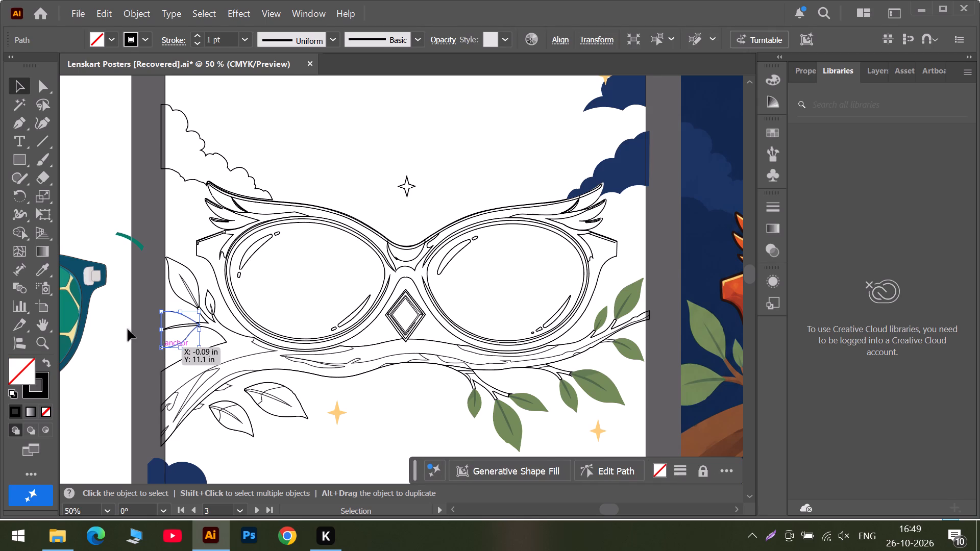
left_click(41, 267)
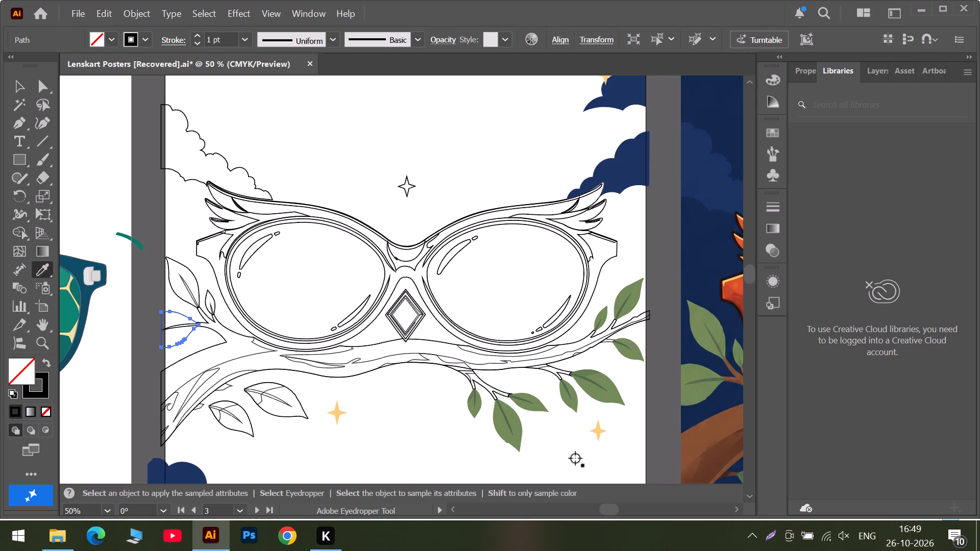
left_click(506, 431)
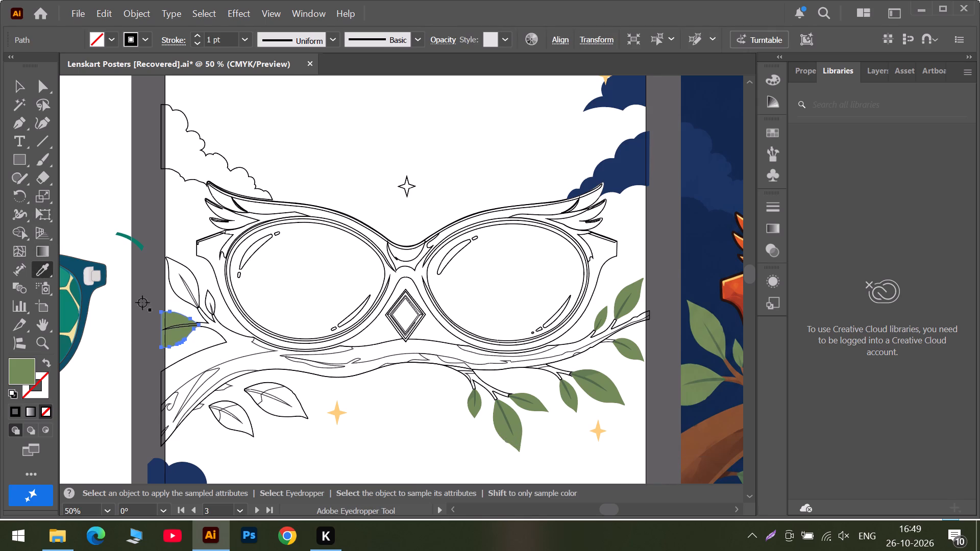
left_click(22, 87)
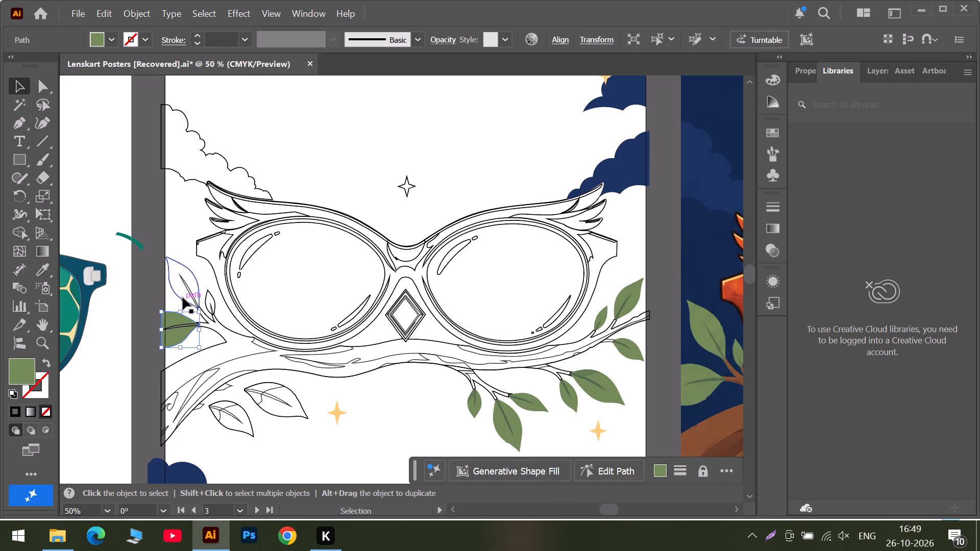
Colour the vein of that edge leaf with the dark green sampled from a finished leaf's vein.
left_click(183, 297)
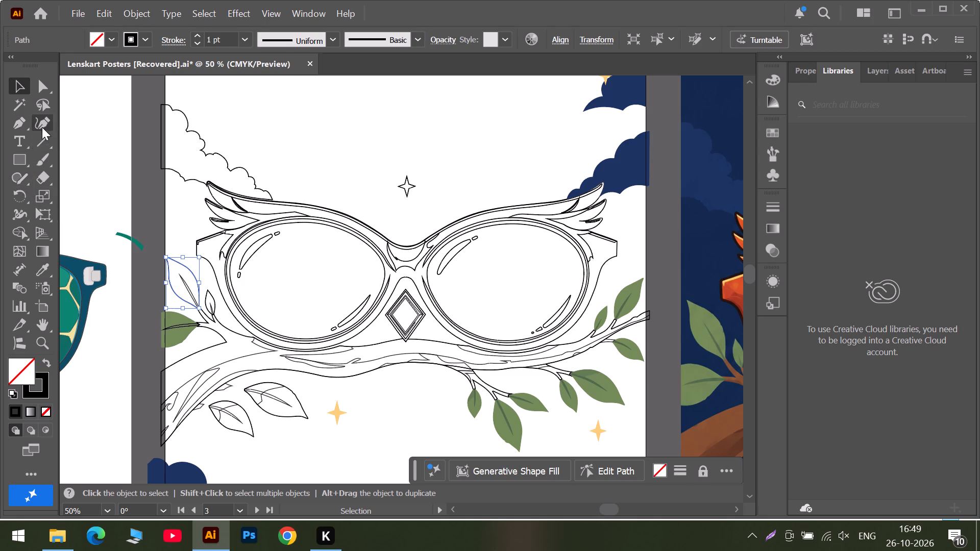
left_click(178, 325)
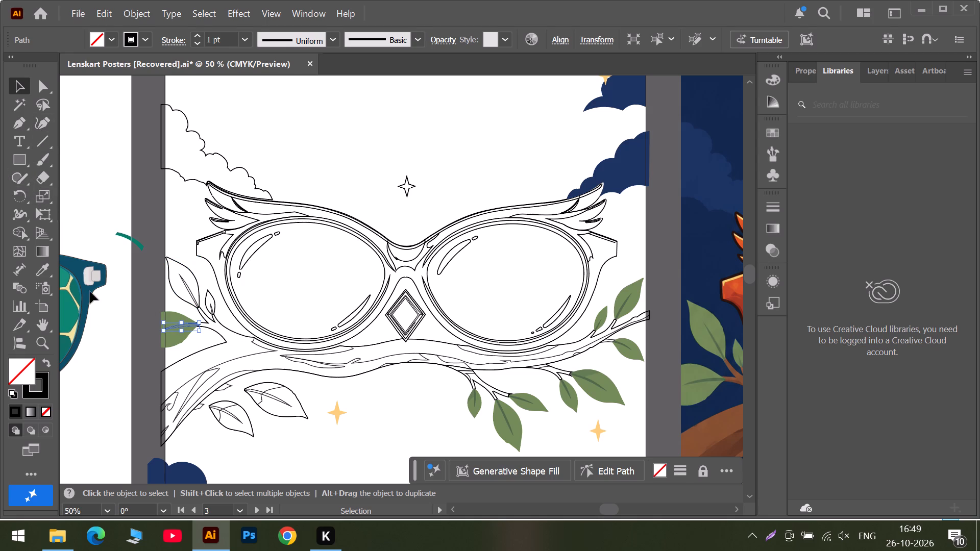
left_click(43, 271)
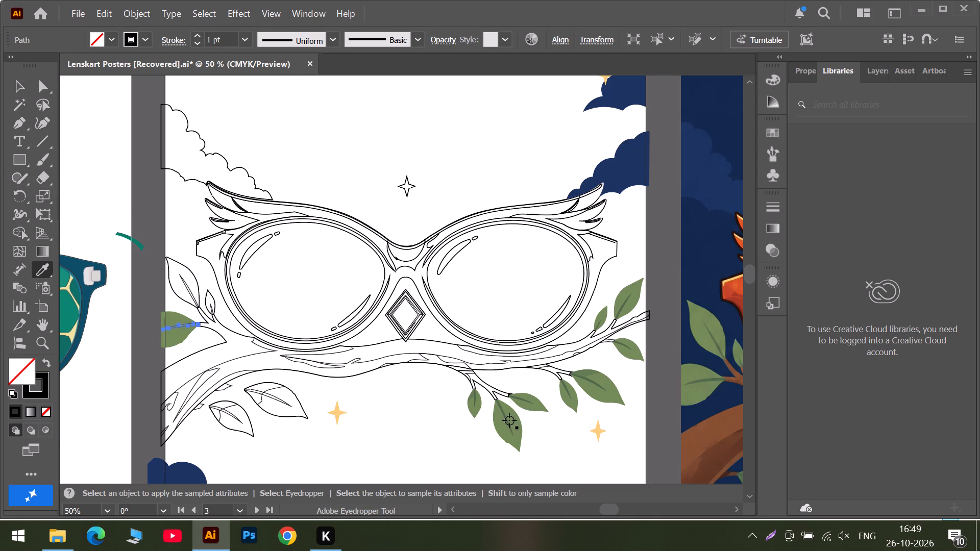
scroll(508, 417, "up", 4, "alt")
left_click(483, 388)
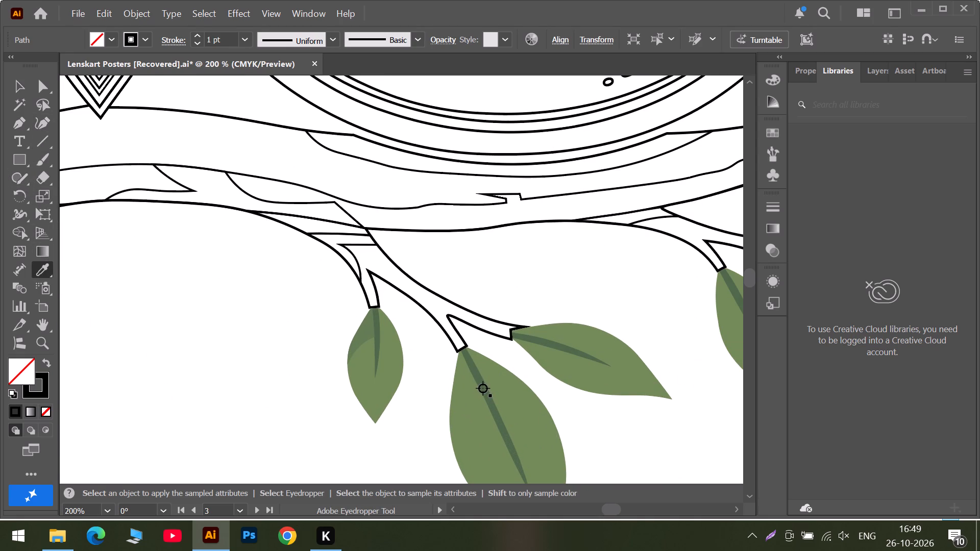
left_click(14, 85)
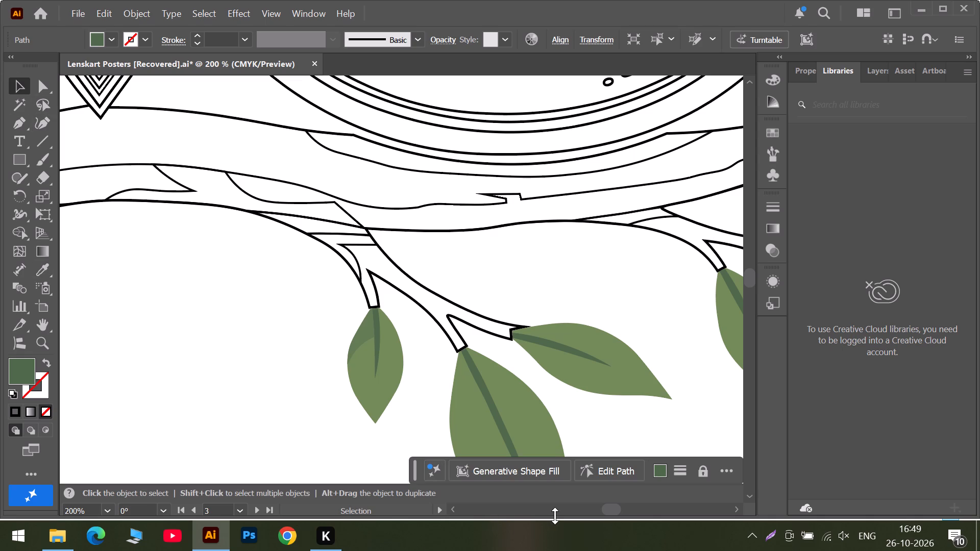
Colour the large upright leaf above the artboard-edge leaf with the light green sampled from that edge leaf.
left_click(555, 516)
left_click(576, 508)
double_click(577, 508)
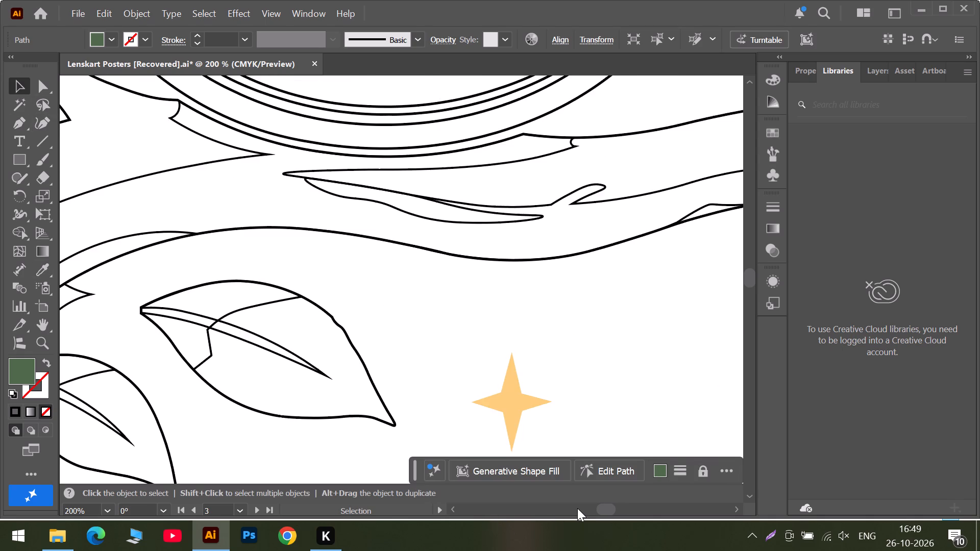
scroll(364, 417, "down", 3)
scroll(344, 393, "up", 5)
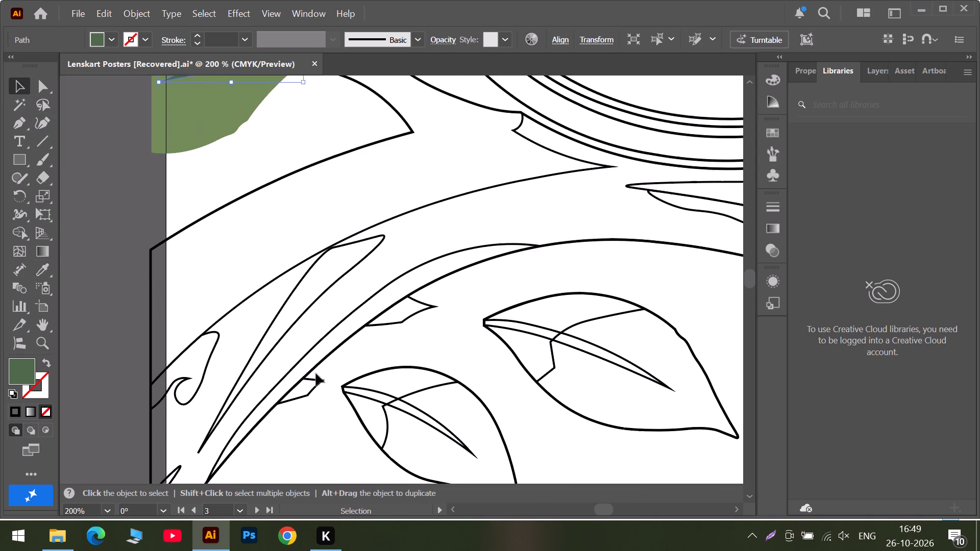
scroll(316, 373, "up", 2)
scroll(251, 253, "up", 14)
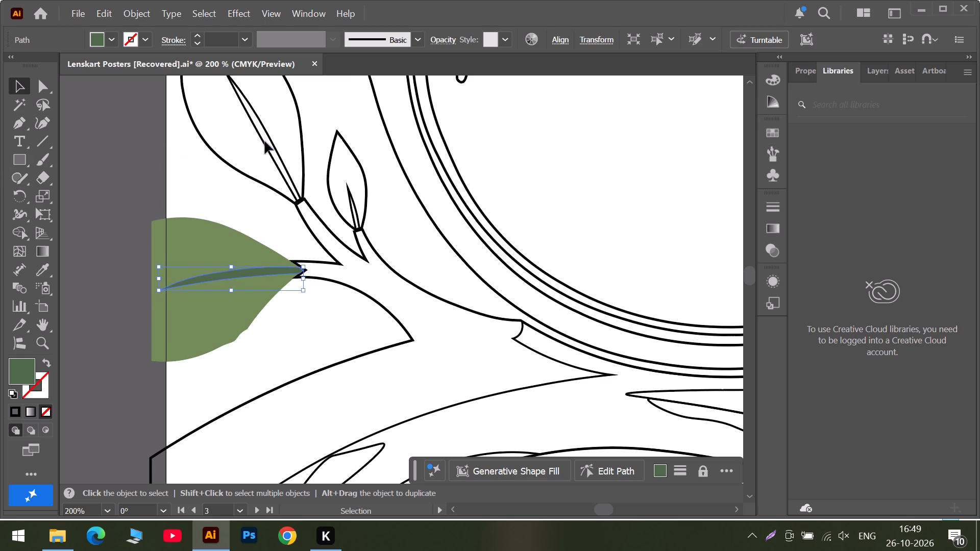
left_click(226, 164)
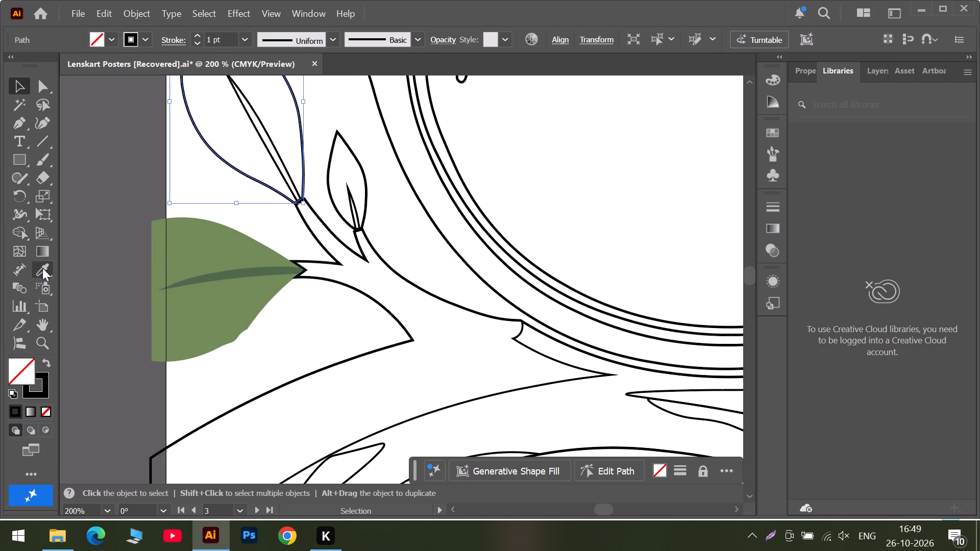
left_click(42, 268)
left_click(209, 256)
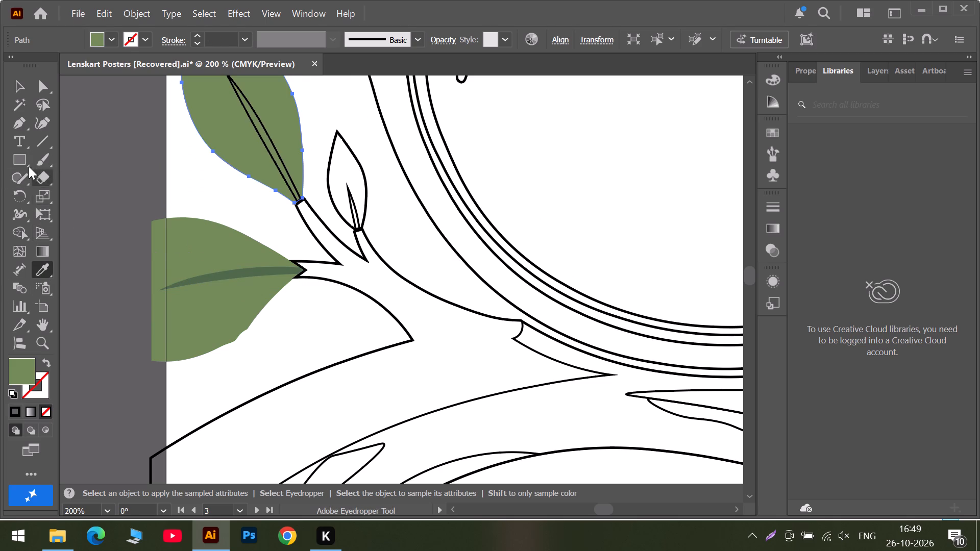
left_click(18, 86)
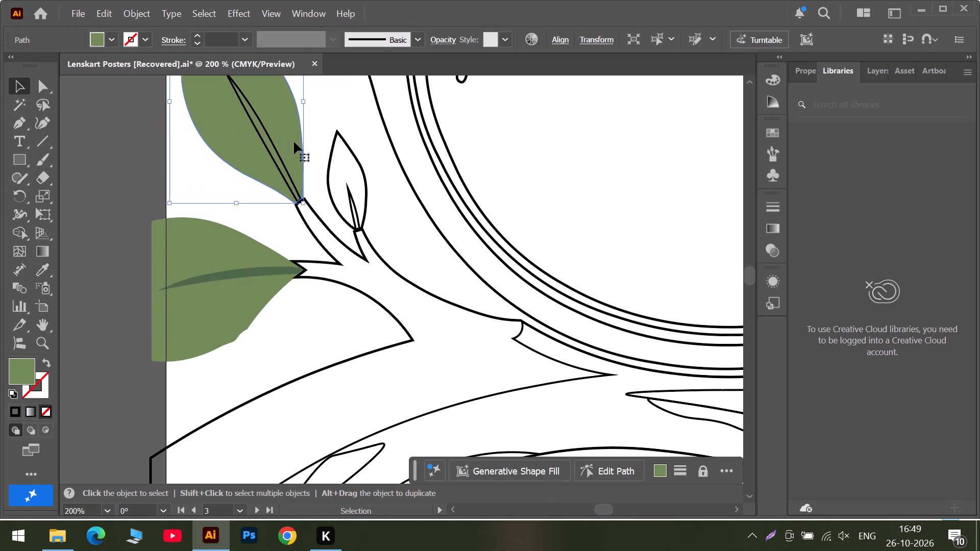
Colour the vein of the large upright leaf with the dark green sampled from the edge leaf's vein.
left_click(269, 151)
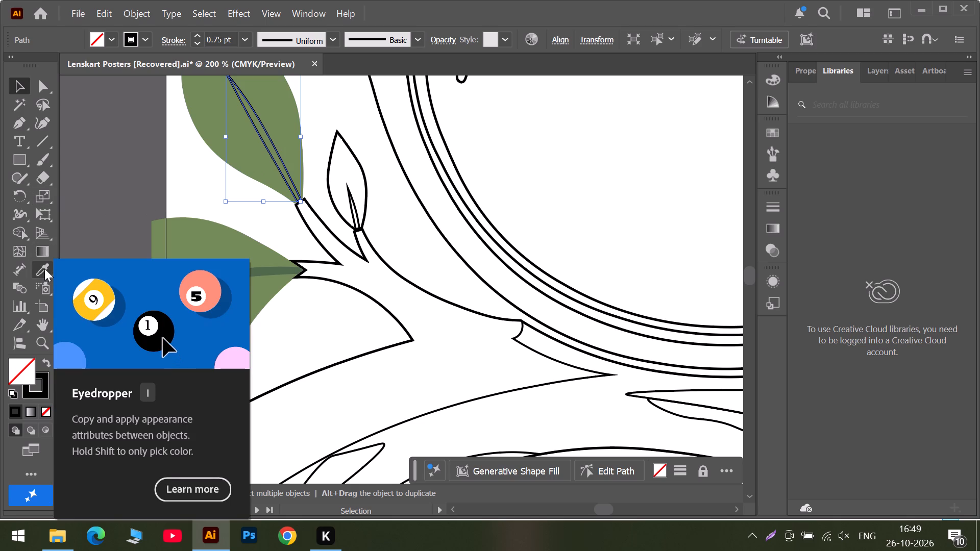
left_click(44, 268)
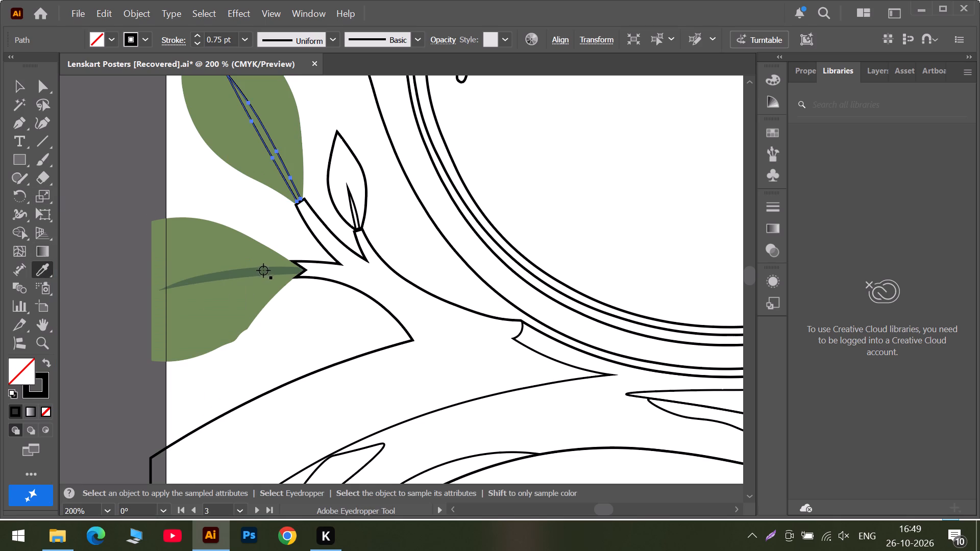
left_click(262, 271)
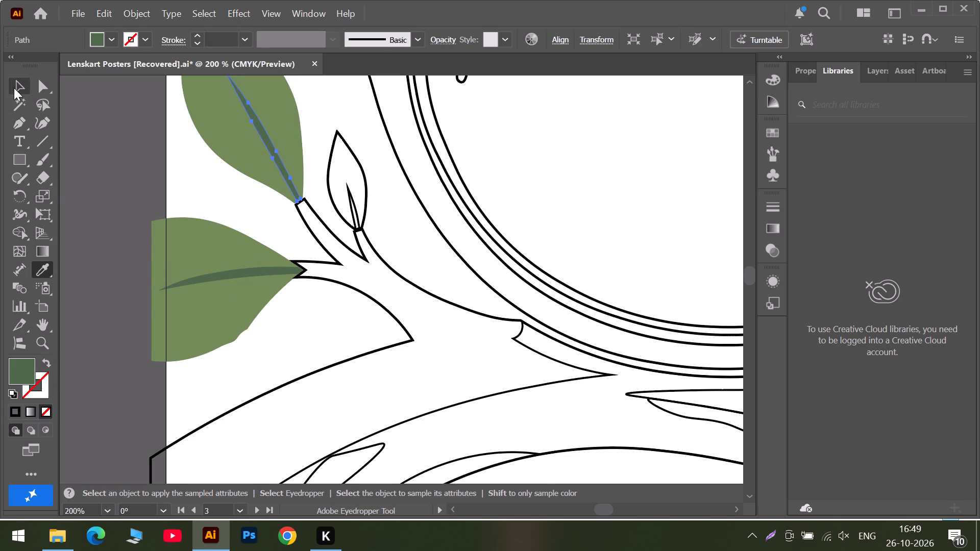
left_click(14, 88)
Colour the small leaf beside the large upright leaf with the light green sampled from the edge leaf.
left_click(339, 212)
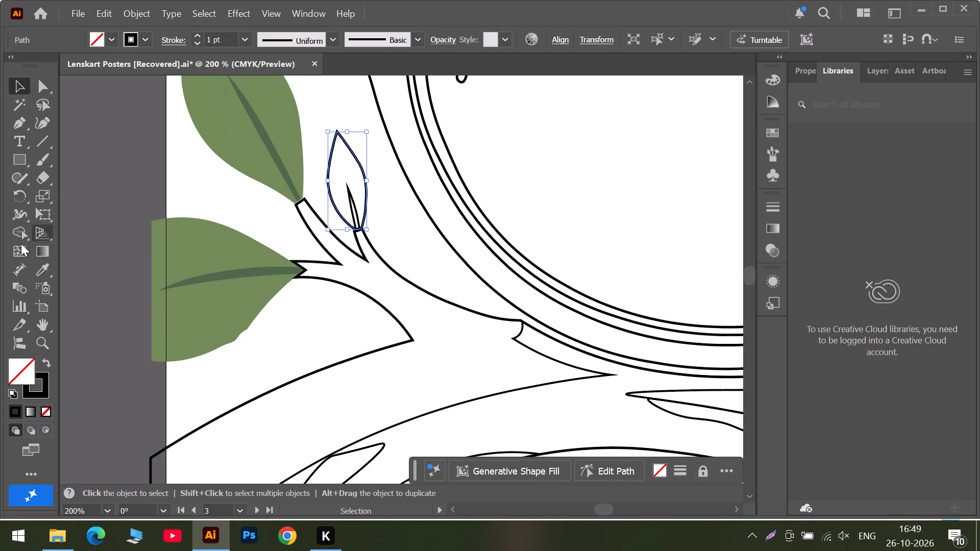
left_click(48, 266)
left_click(197, 247)
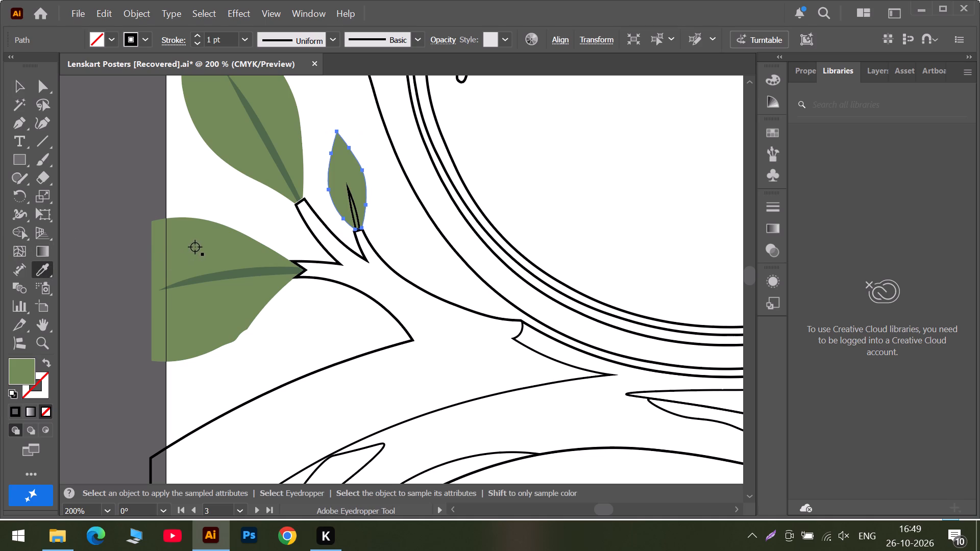
left_click(21, 84)
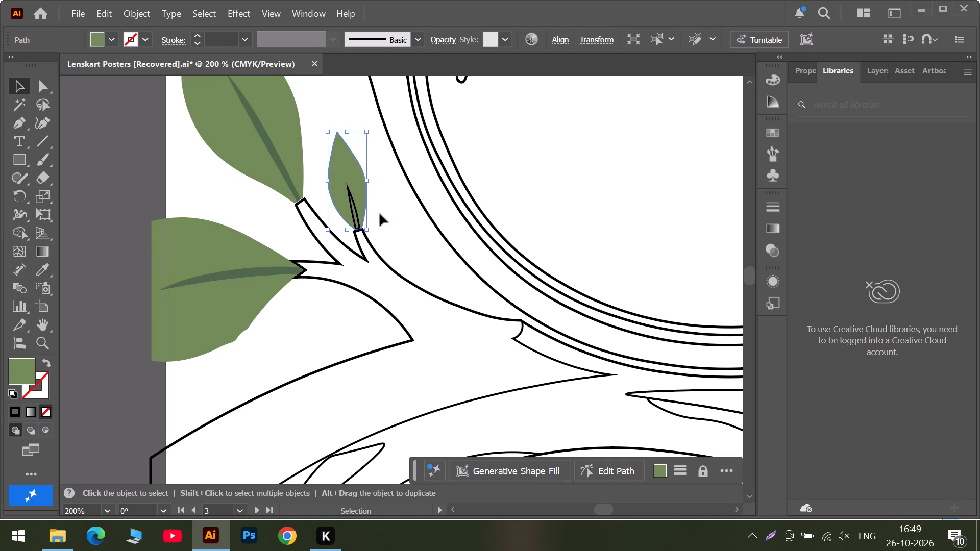
Colour the small leaf's vein with the dark green sampled from the large upright leaf's vein.
left_click(354, 218)
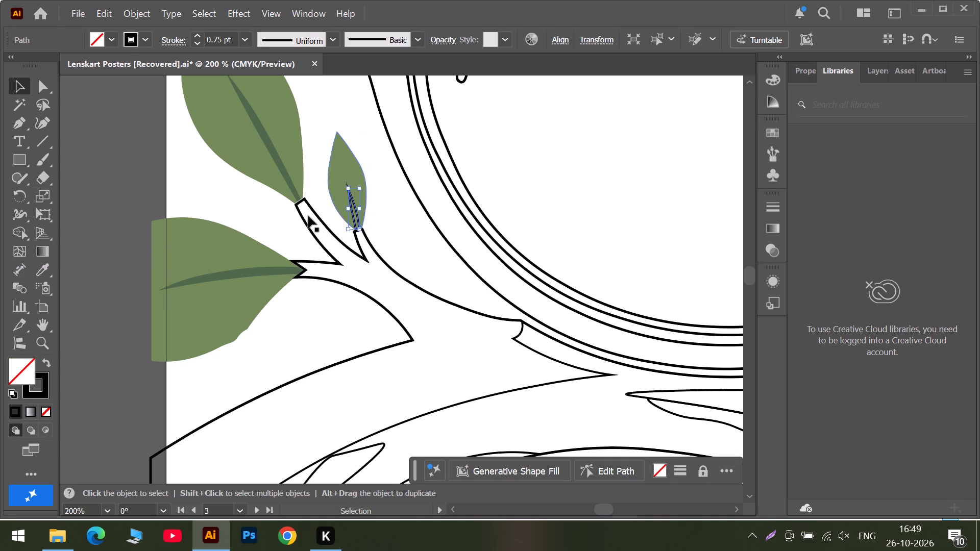
left_click(39, 269)
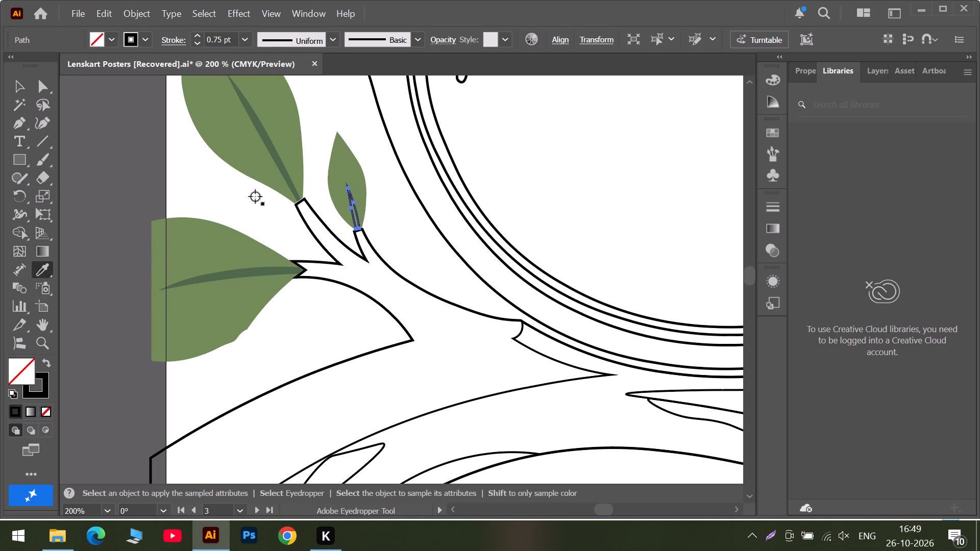
left_click(260, 129)
scroll(13, 167, "up", 4)
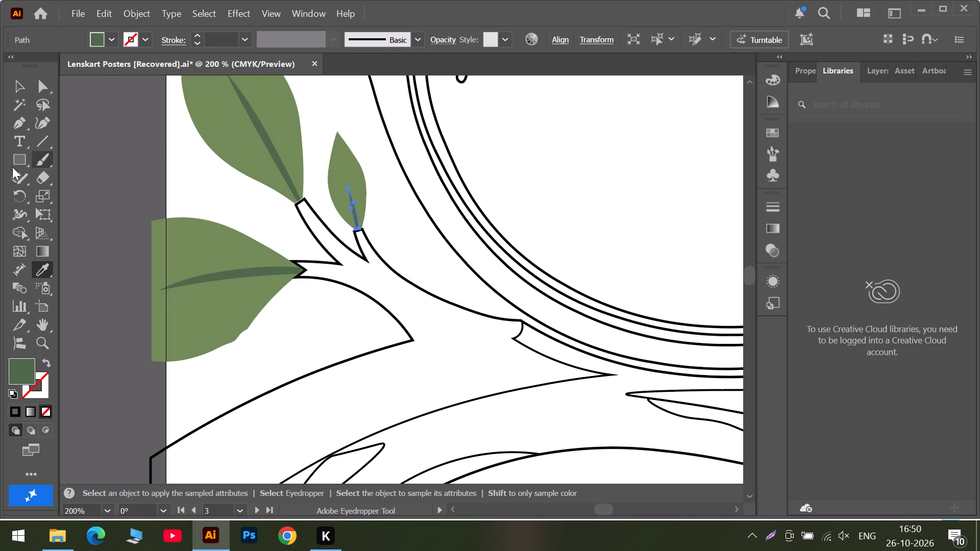
scroll(12, 167, "up", 3)
left_click(17, 84)
Colour the smaller leaf of the uncoloured pair below the branch with the light green sampled from the edge leaf.
scroll(143, 201, "up", 2)
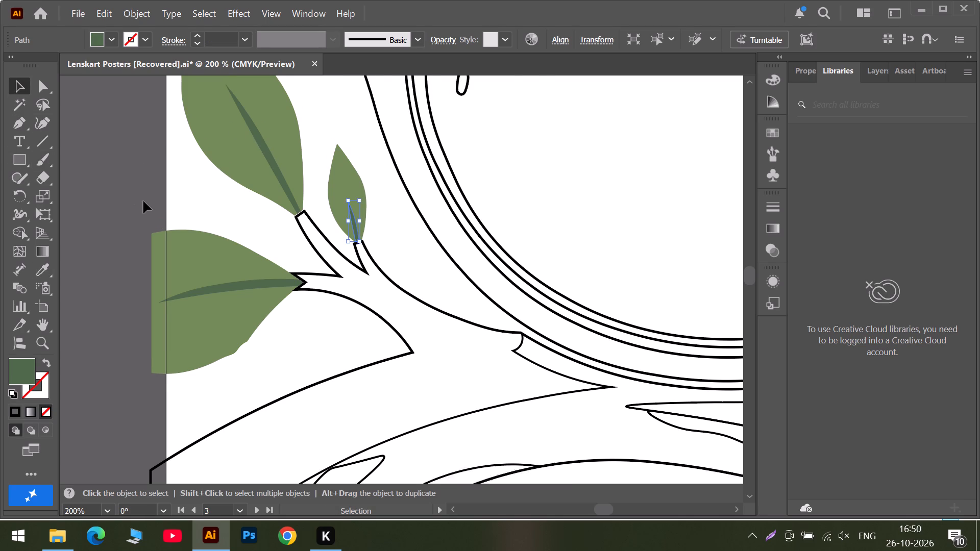
scroll(143, 201, "up", 3)
scroll(153, 217, "down", 6)
scroll(193, 277, "down", 19)
scroll(204, 294, "down", 5)
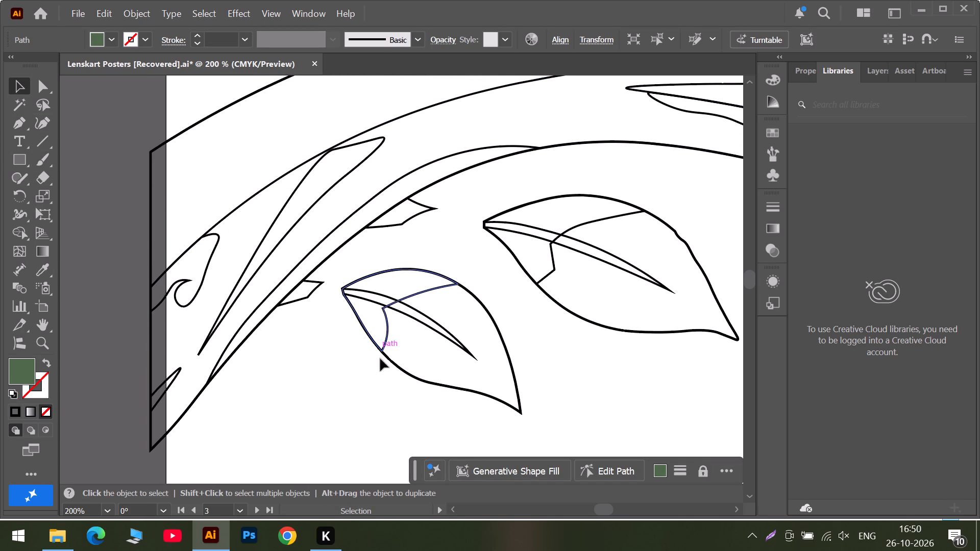
left_click(398, 365)
scroll(248, 231, "up", 4)
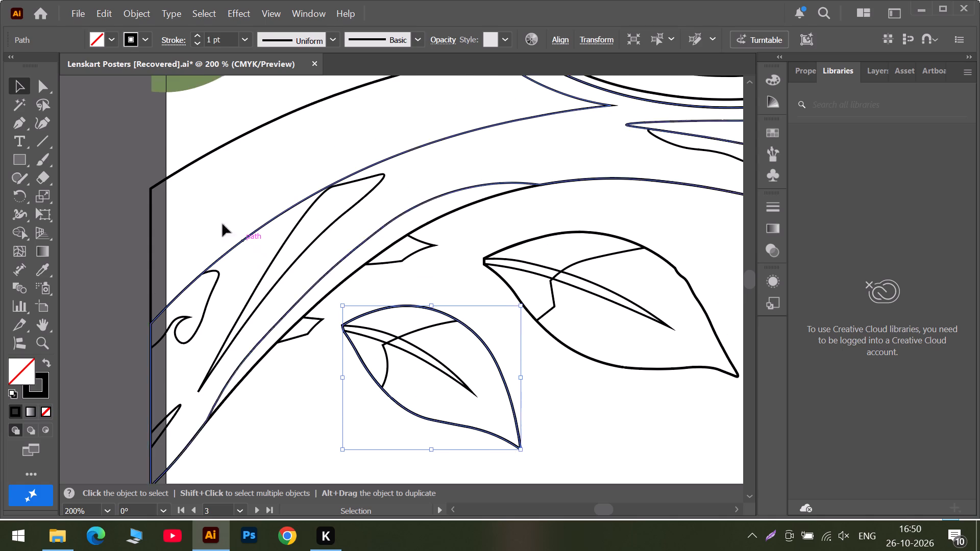
scroll(223, 224, "up", 2)
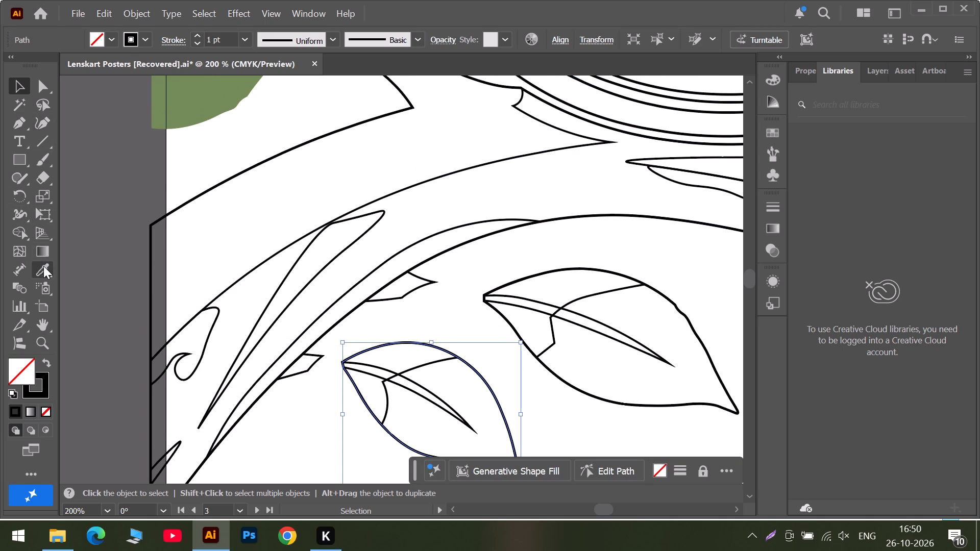
left_click(43, 266)
left_click(184, 93)
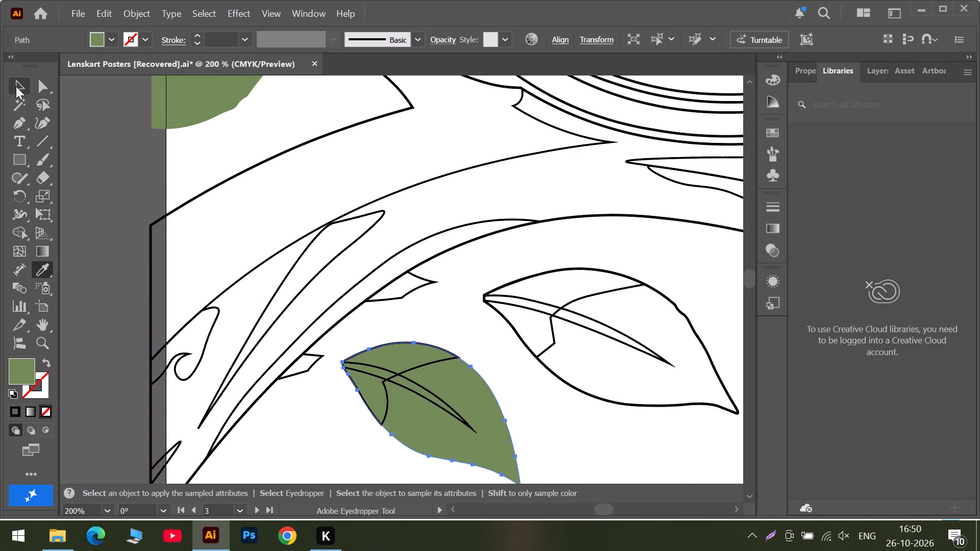
left_click(16, 86)
Colour the vein of the smaller leaf below the branch with the dark green sampled from the edge leaf's vein.
left_click(401, 385)
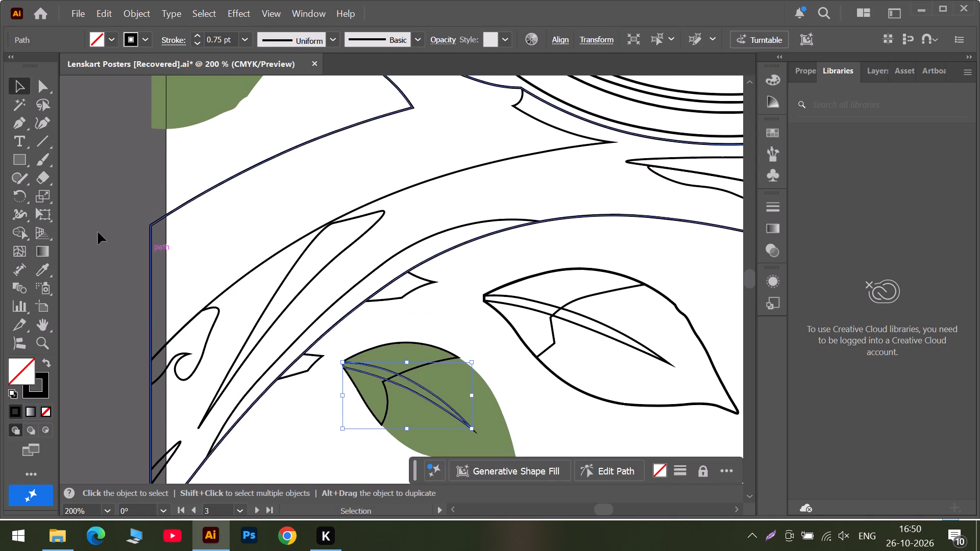
scroll(53, 224, "up", 5)
scroll(0, 223, "up", 2)
scroll(29, 182, "up", 3)
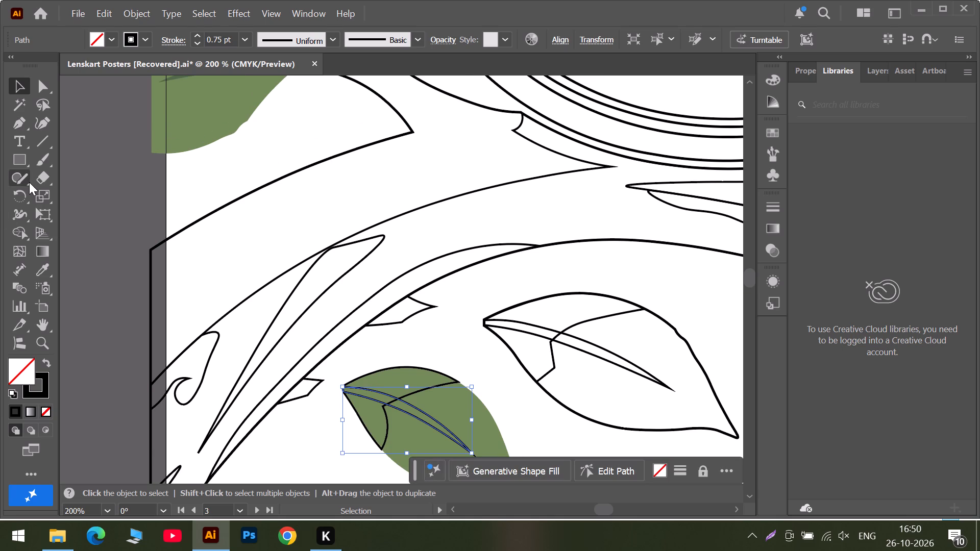
left_click(42, 266)
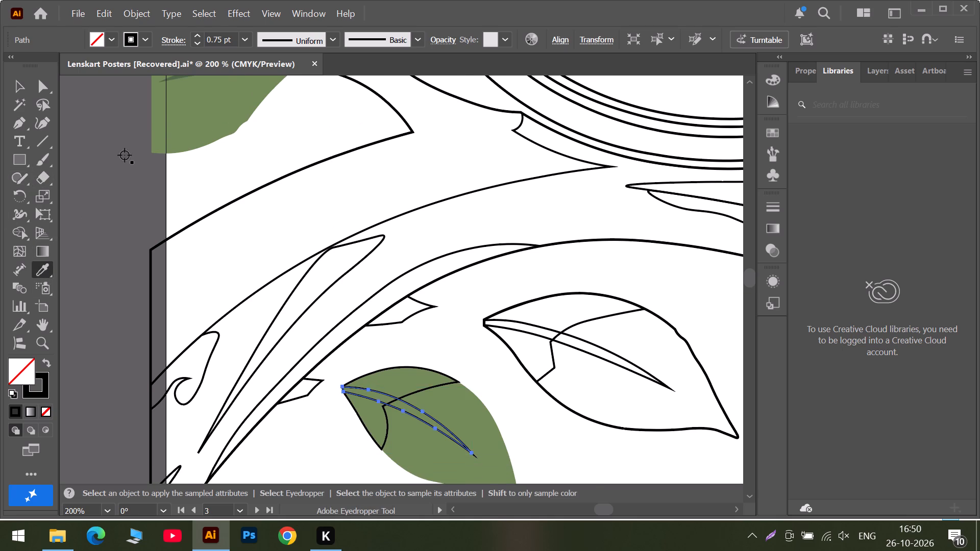
scroll(126, 154, "up", 5)
left_click(255, 126)
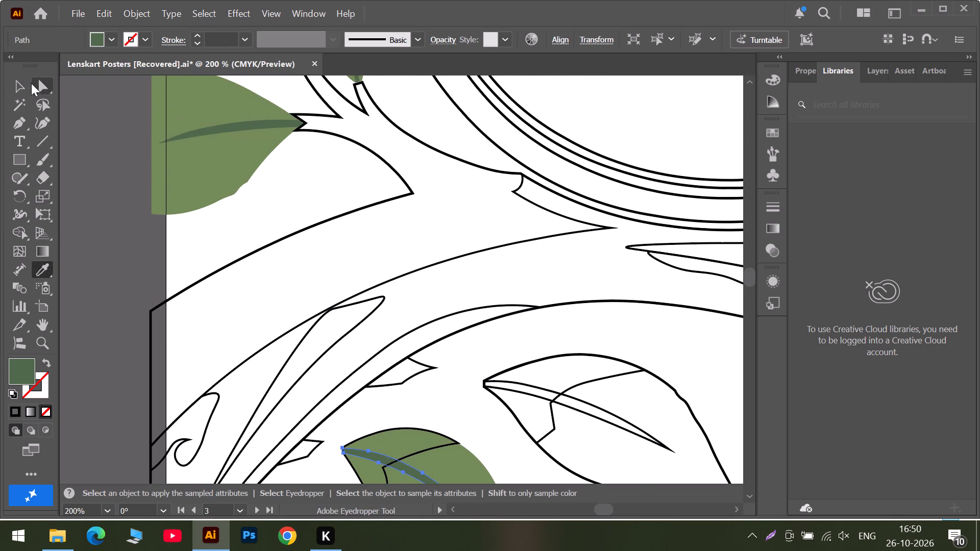
left_click(17, 84)
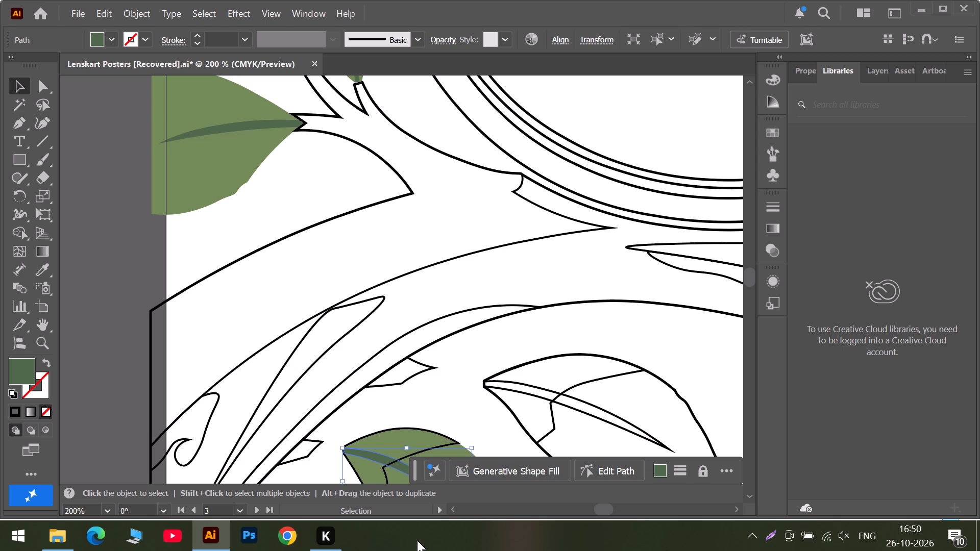
Colour the larger leaf of the pair below the branch with the light green sampled from the edge leaf.
scroll(446, 433, "down", 5)
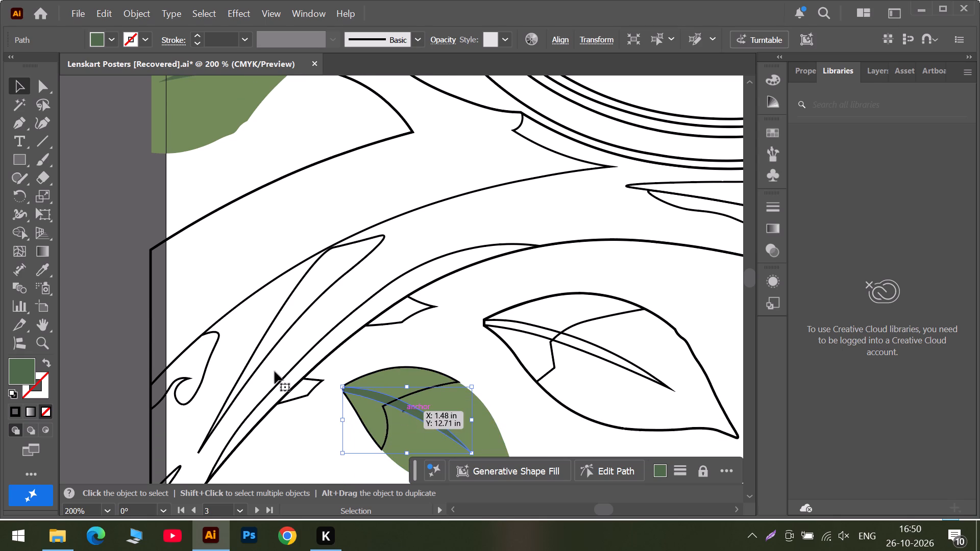
left_click(566, 407)
left_click(42, 267)
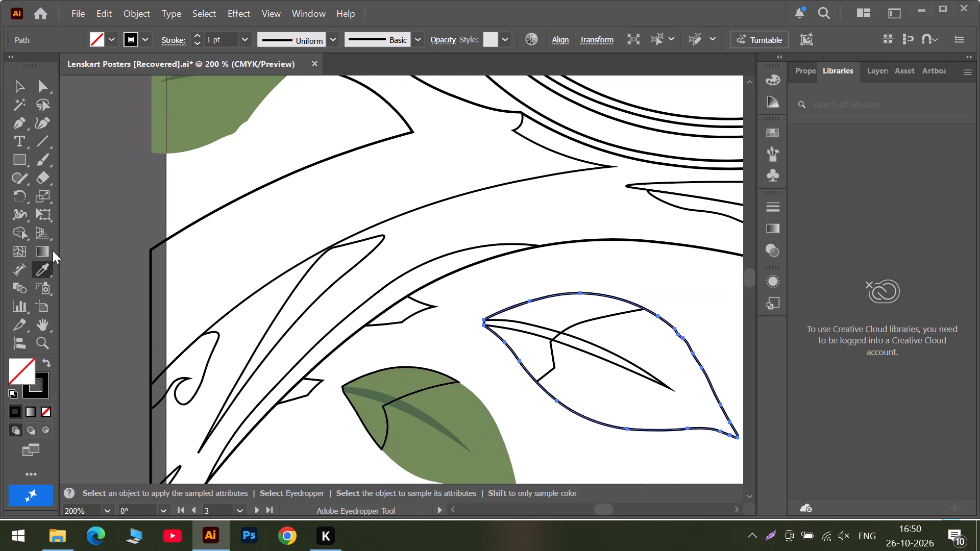
left_click(215, 121)
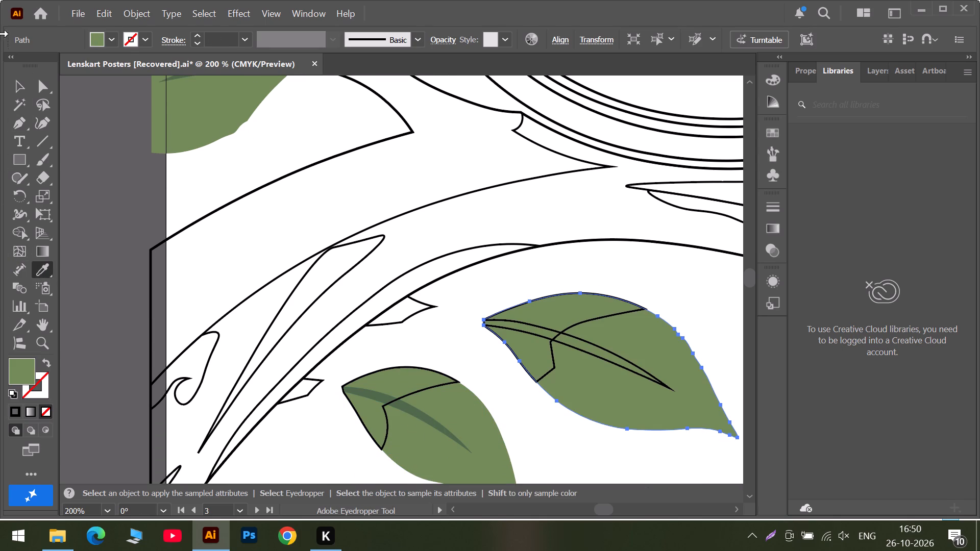
left_click(202, 109)
left_click(14, 86)
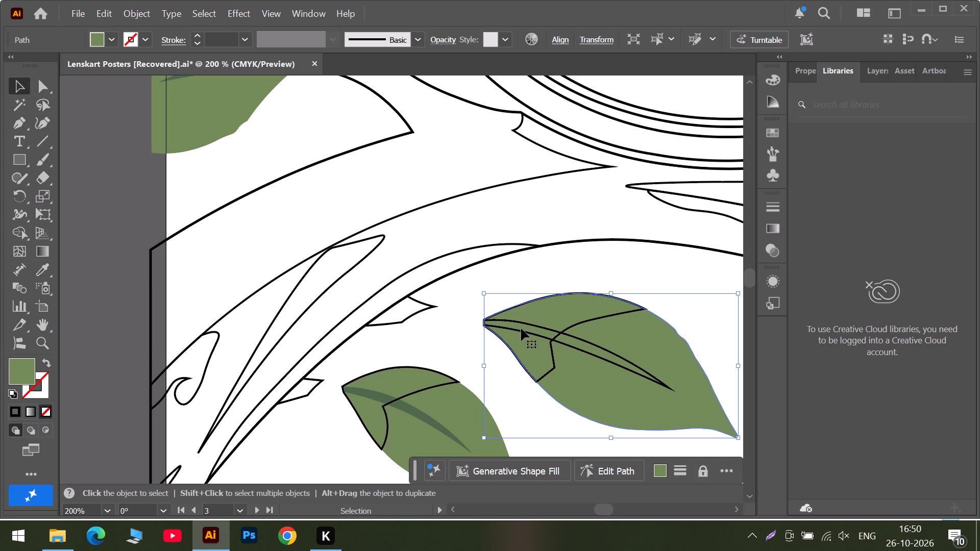
Colour the vein of the larger leaf below the branch with the dark green sampled from the edge leaf's vein.
left_click(521, 331)
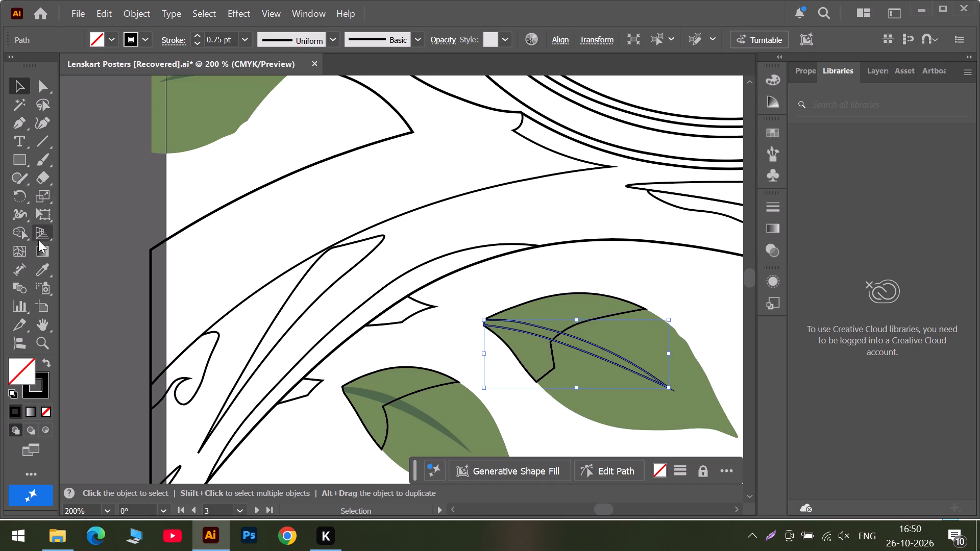
left_click(38, 268)
scroll(299, 169, "up", 6)
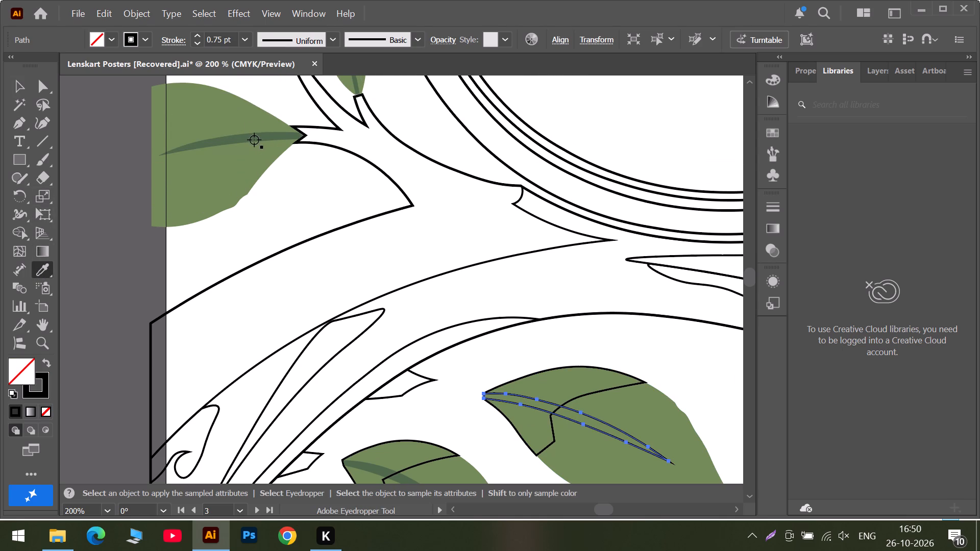
left_click(254, 136)
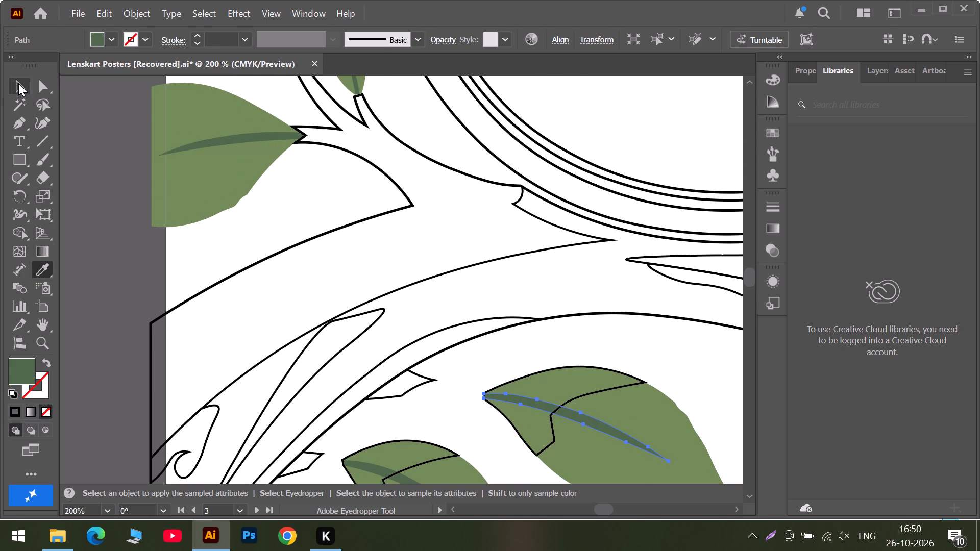
left_click(18, 83)
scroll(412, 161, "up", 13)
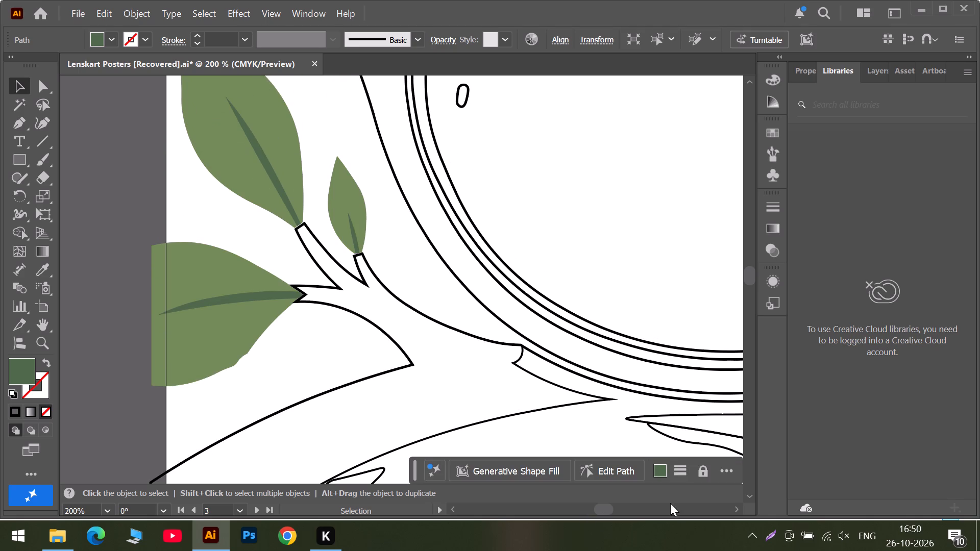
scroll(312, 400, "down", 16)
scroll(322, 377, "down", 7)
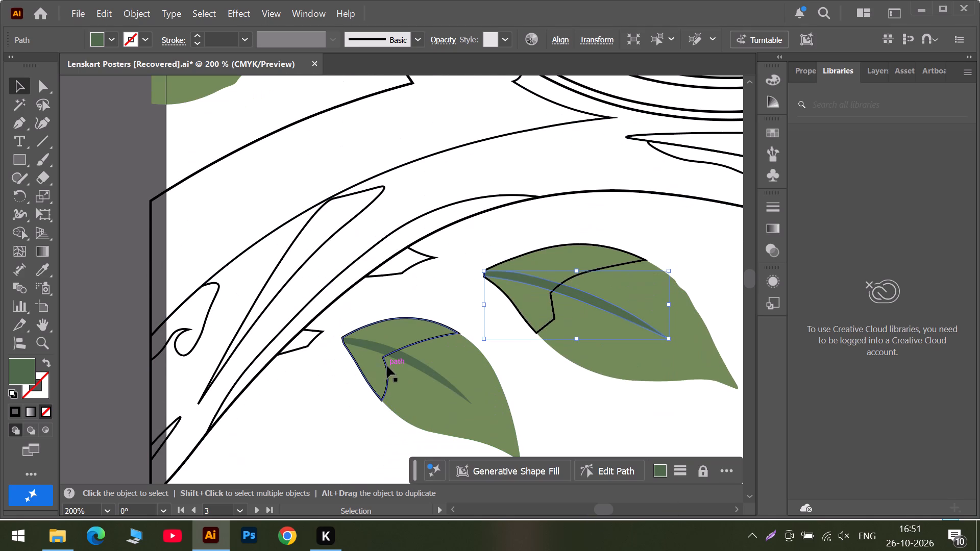
Colour the shadow shape of the smaller leaf below the branch with the mid green sampled from an already coloured leaf's shadow.
left_click(387, 366)
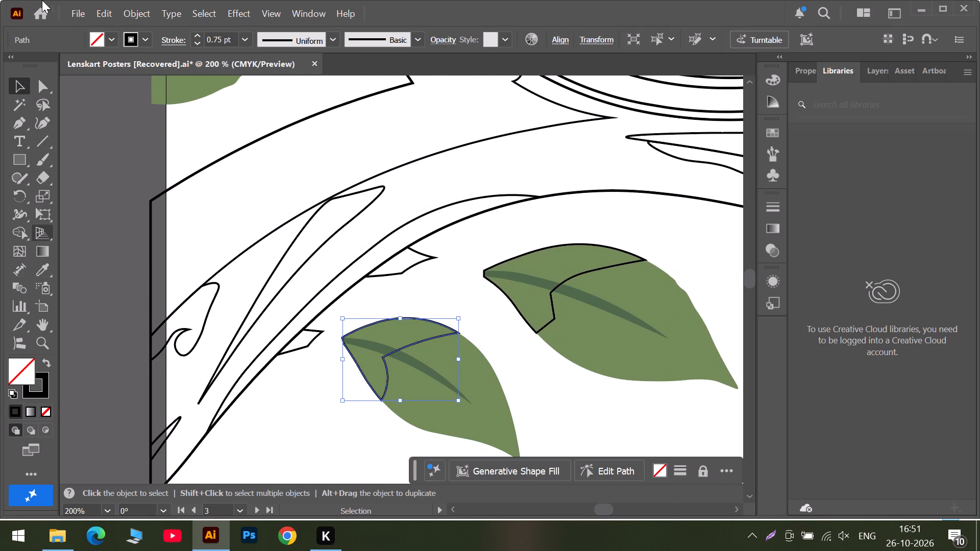
left_click(42, 265)
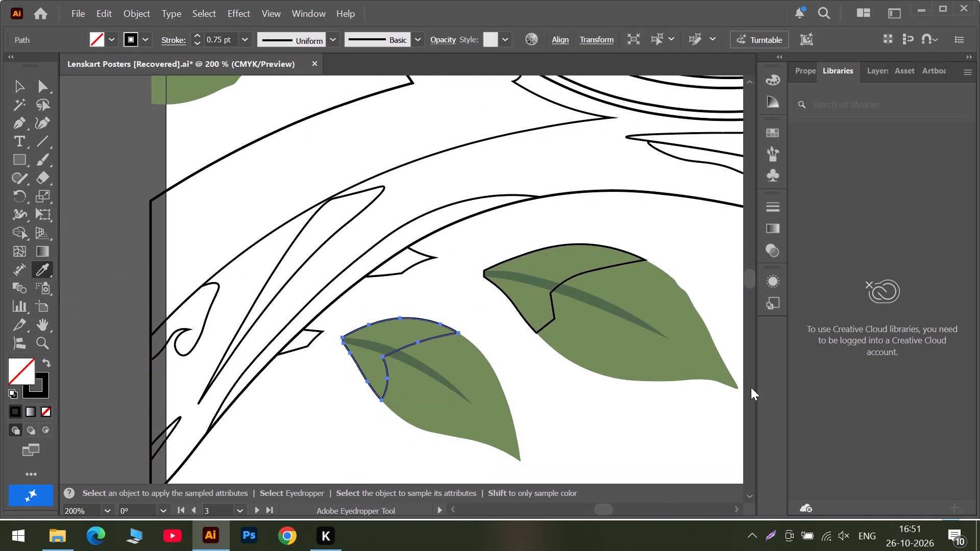
scroll(817, 400, "down", 5, "alt")
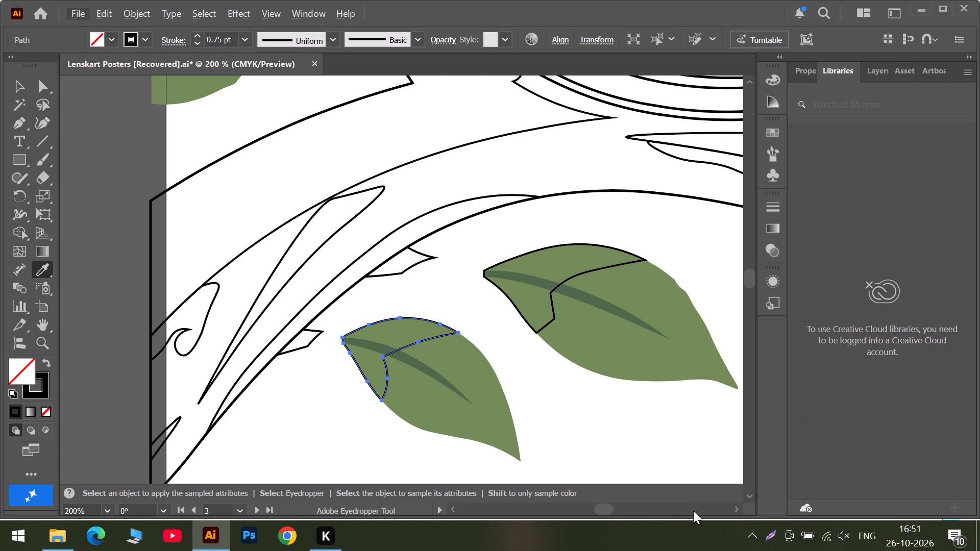
triple_click(694, 513)
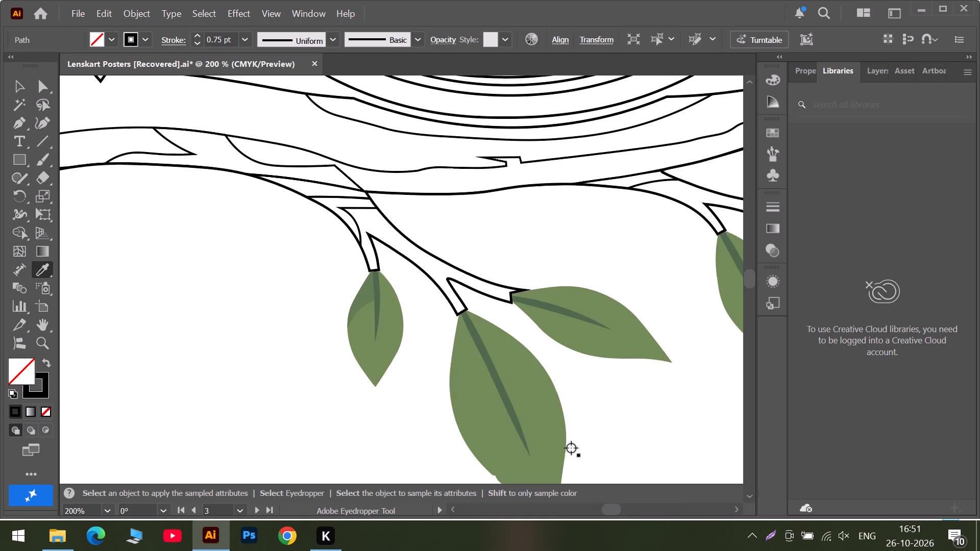
scroll(370, 298, "up", 2)
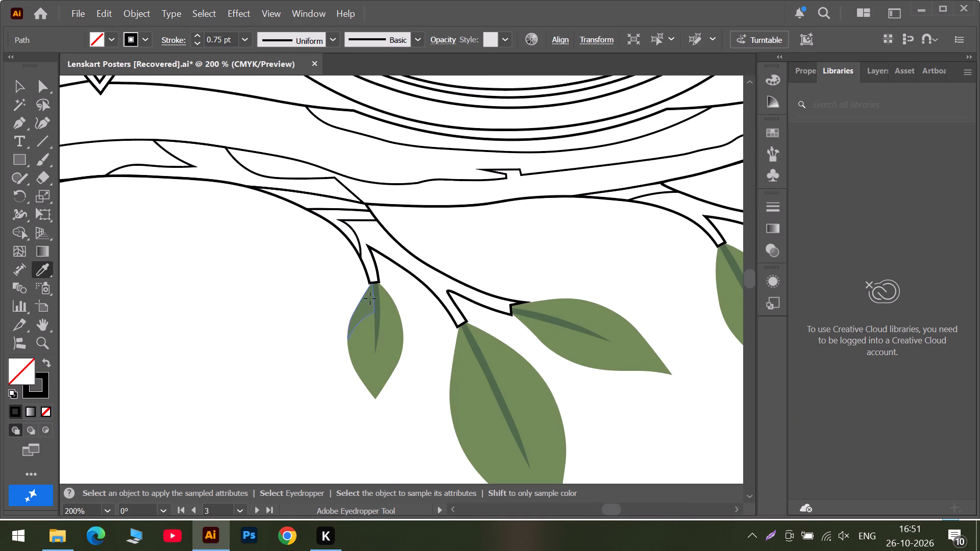
scroll(370, 298, "up", 3)
scroll(373, 320, "up", 2, "alt")
left_click(316, 367)
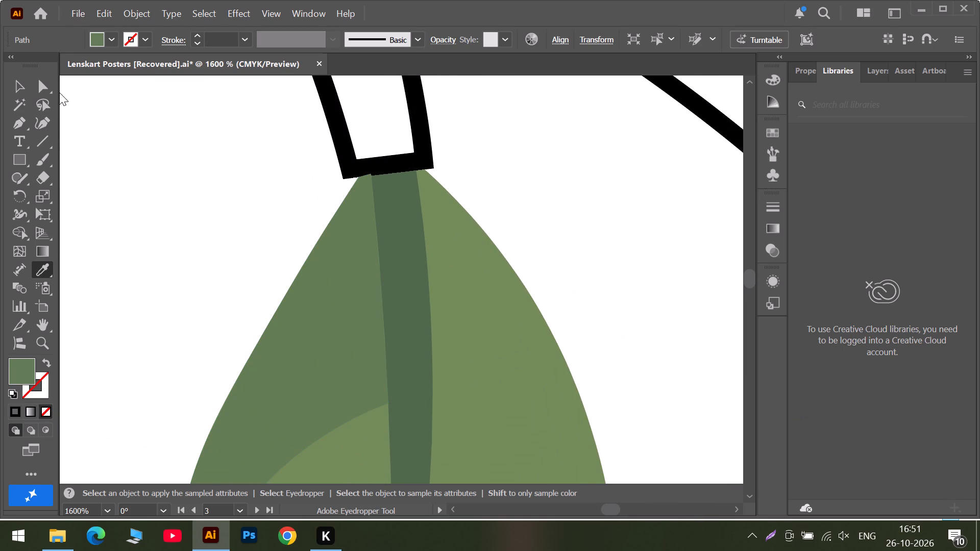
left_click(15, 85)
Colour the shadow shape of the larger leaf below the branch with the mid green sampled from the smaller leaf's shadow.
triple_click(547, 511)
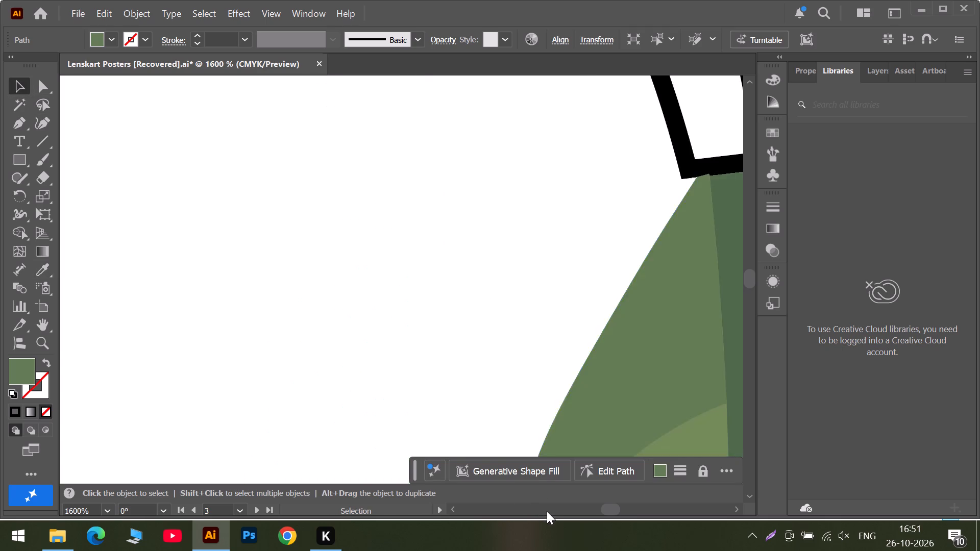
left_click(547, 511)
scroll(307, 407, "down", 7, "alt")
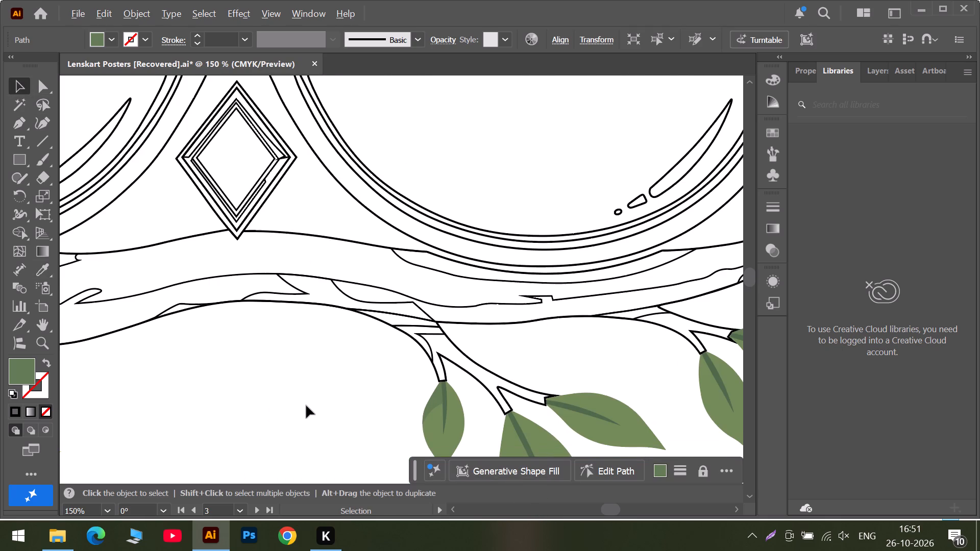
left_click(540, 508)
left_click(540, 508)
scroll(473, 452, "down", 2)
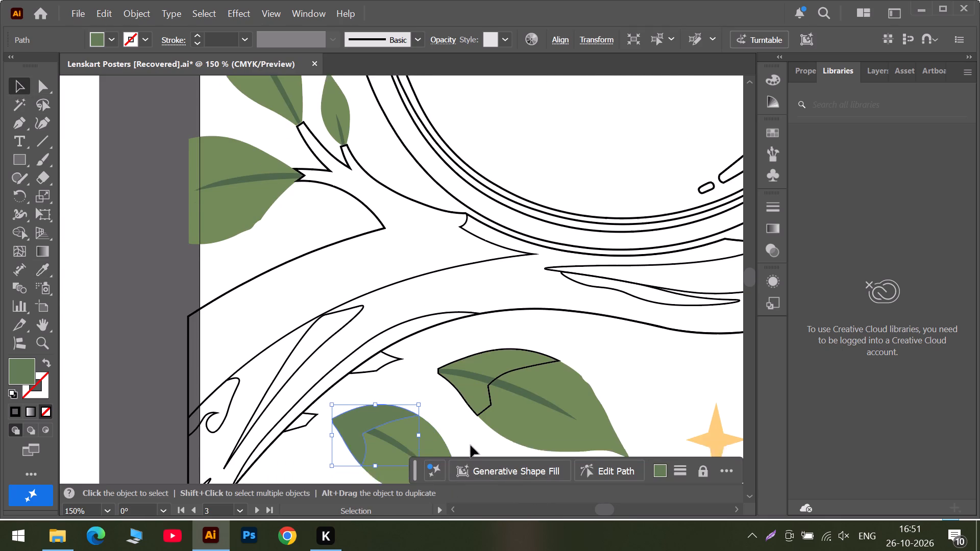
scroll(471, 445, "down", 3)
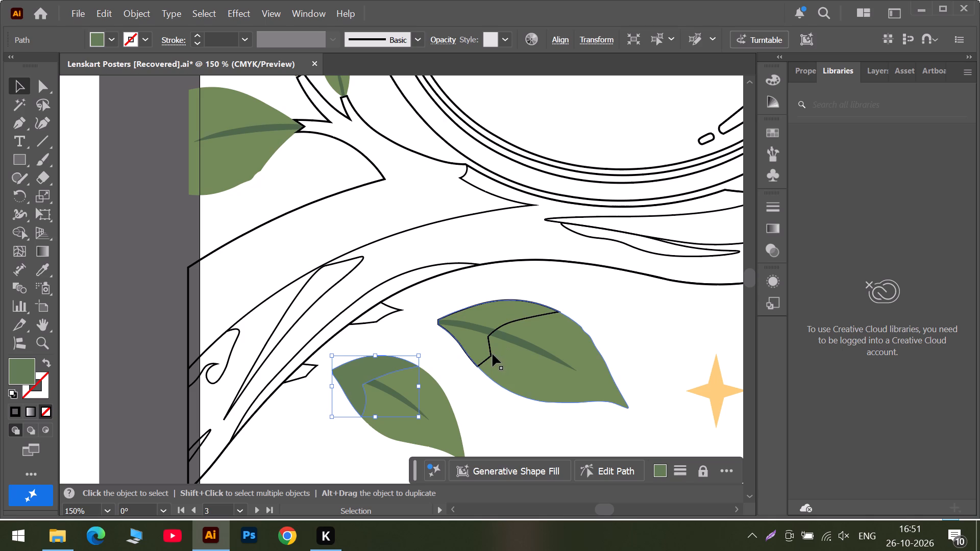
left_click(492, 354)
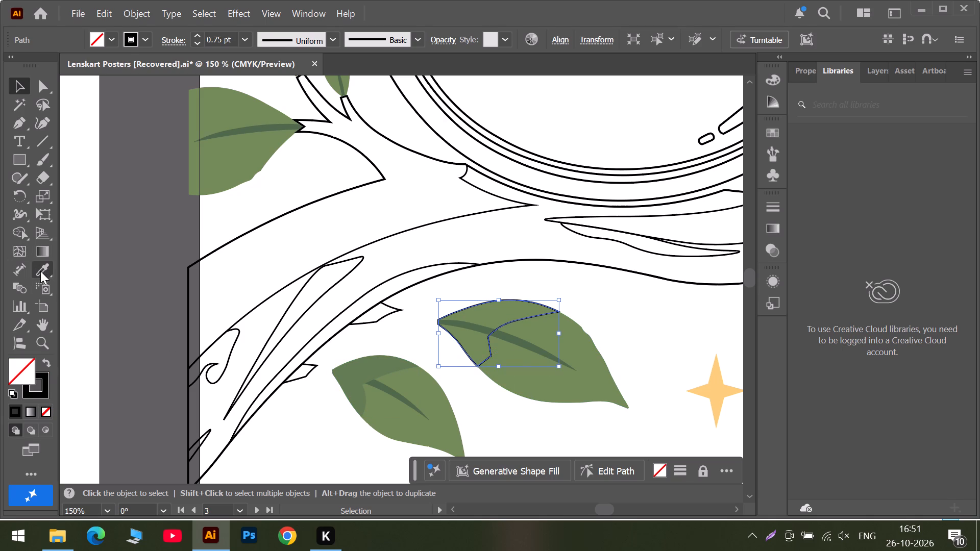
left_click(40, 271)
scroll(346, 374, "up", 2, "alt")
left_click(396, 369)
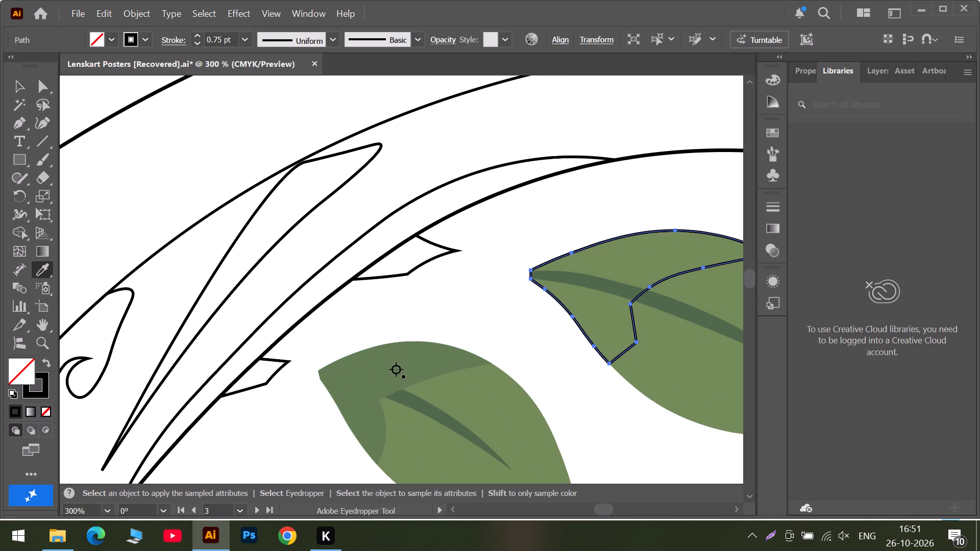
left_click(19, 86)
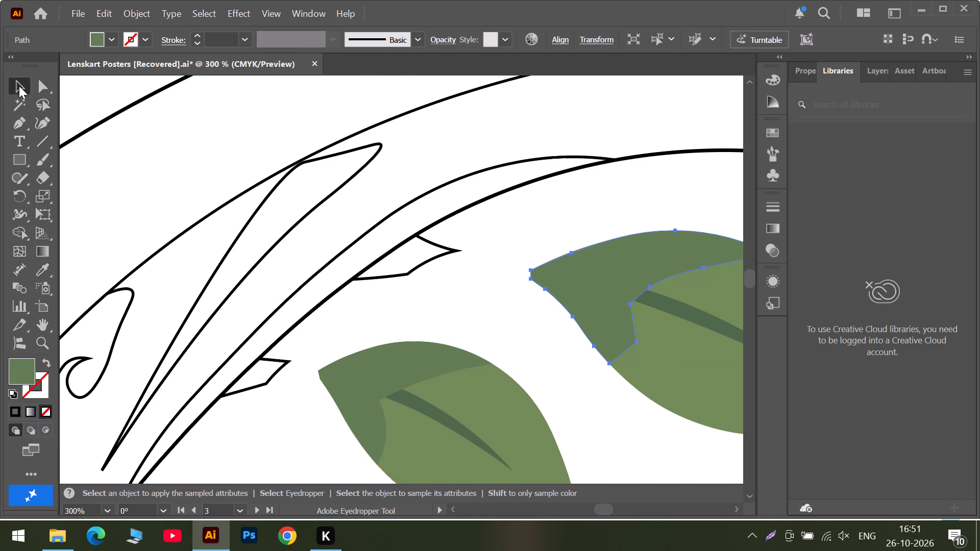
Bring the smaller leaf's dark green vein to the front, above its shadow shape.
left_click(412, 406)
right_click(412, 406)
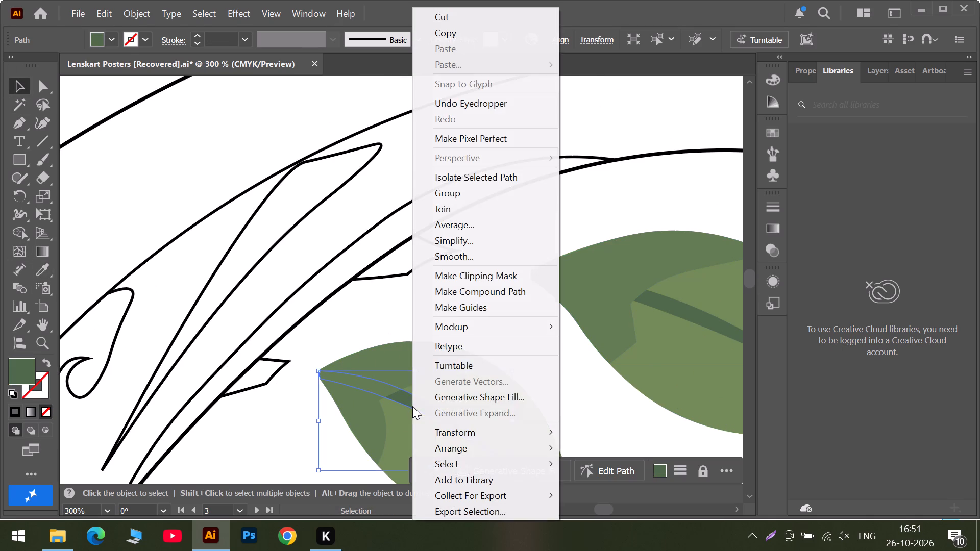
left_click(482, 444)
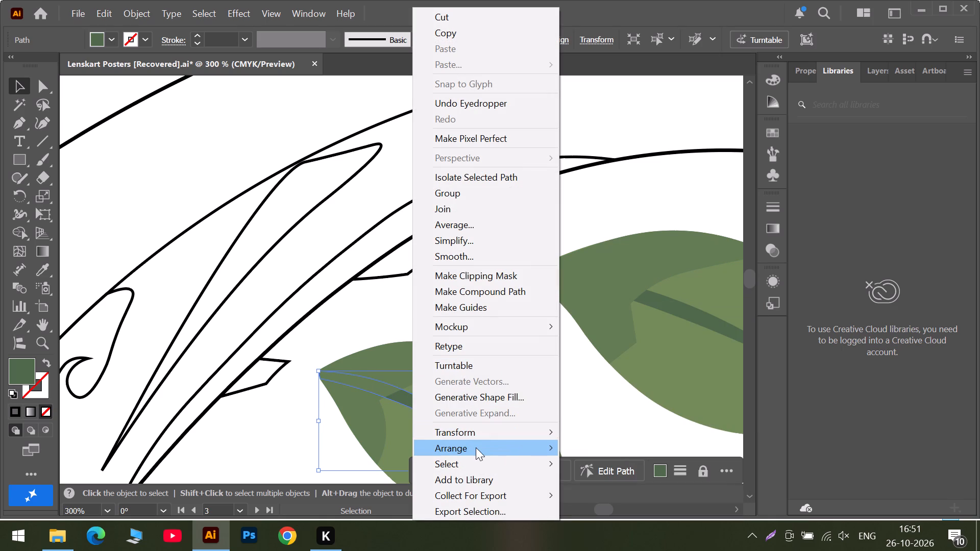
left_click(475, 447)
left_click(607, 450)
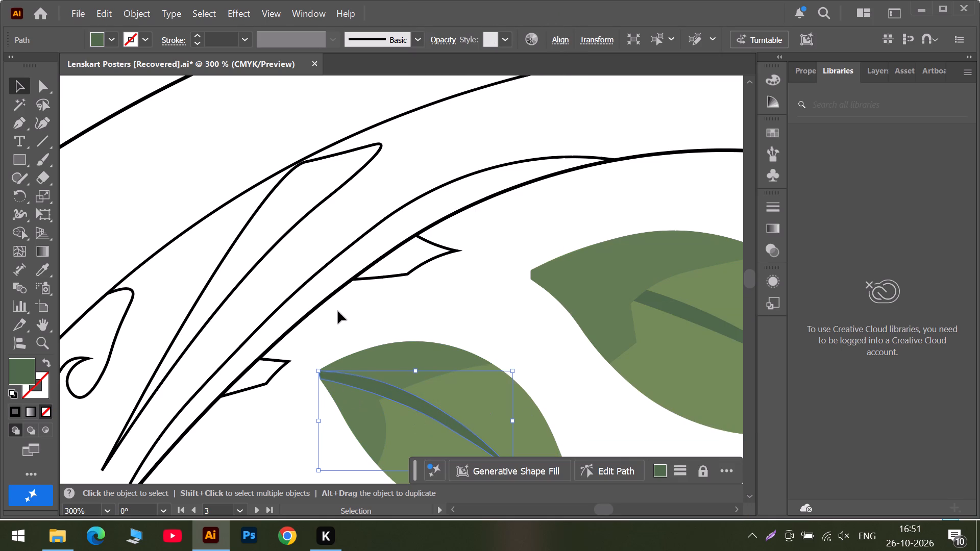
left_click(351, 316)
Bring the larger leaf's dark green vein to the front, above its shadow shape.
left_click(679, 314)
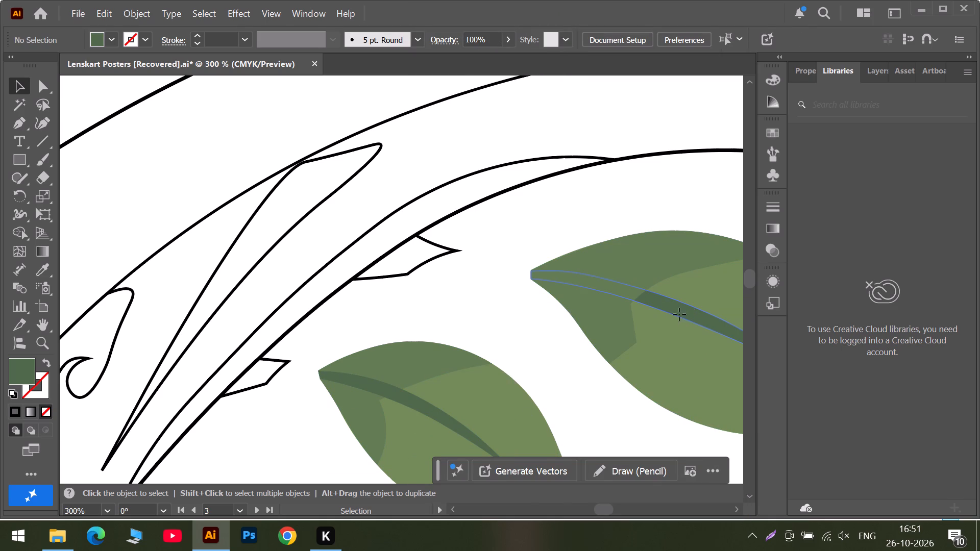
right_click(679, 314)
left_click(734, 445)
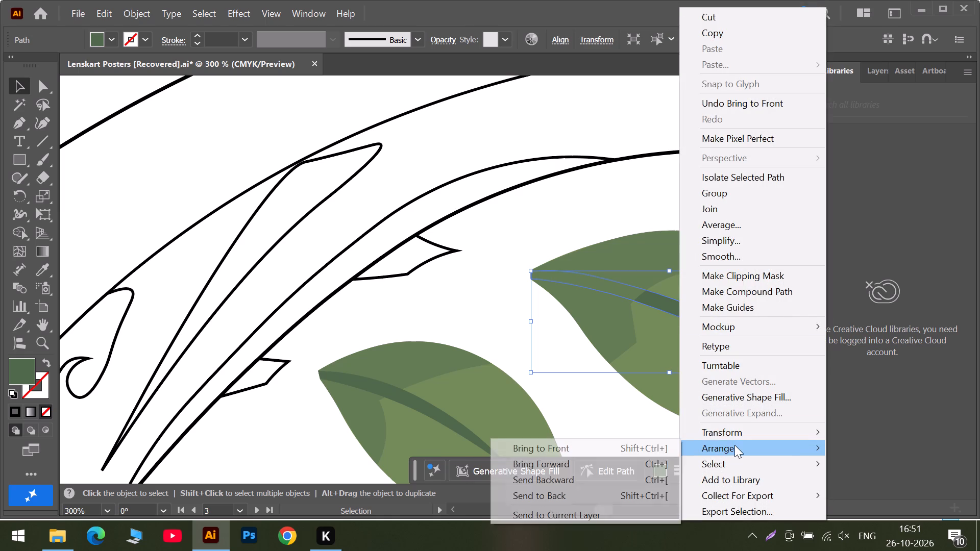
left_click(584, 448)
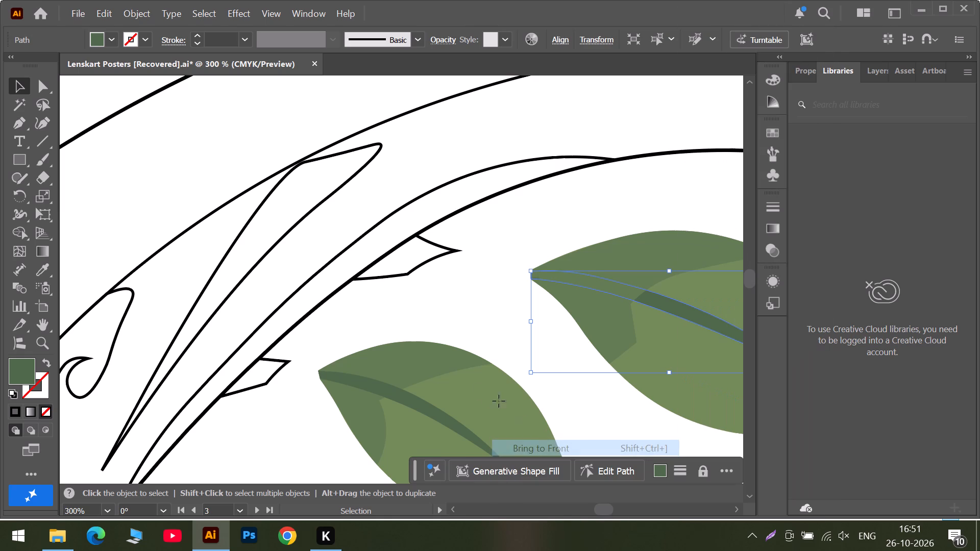
left_click(444, 294)
Check the leaves along the underside of the branch against the reference poster for missing colours.
scroll(494, 336, "down", 3, "alt")
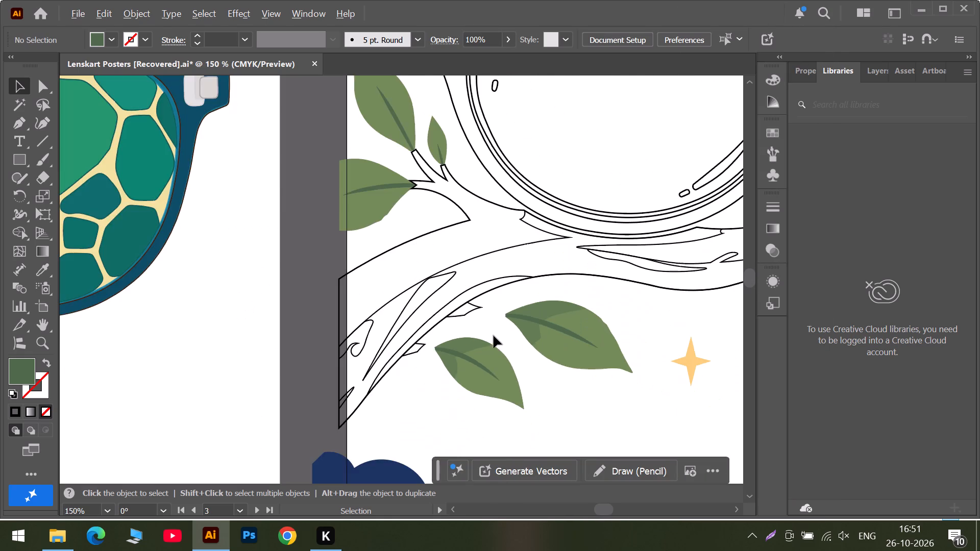
scroll(494, 336, "down", 2, "alt")
scroll(613, 484, "down", 5)
left_click(650, 513)
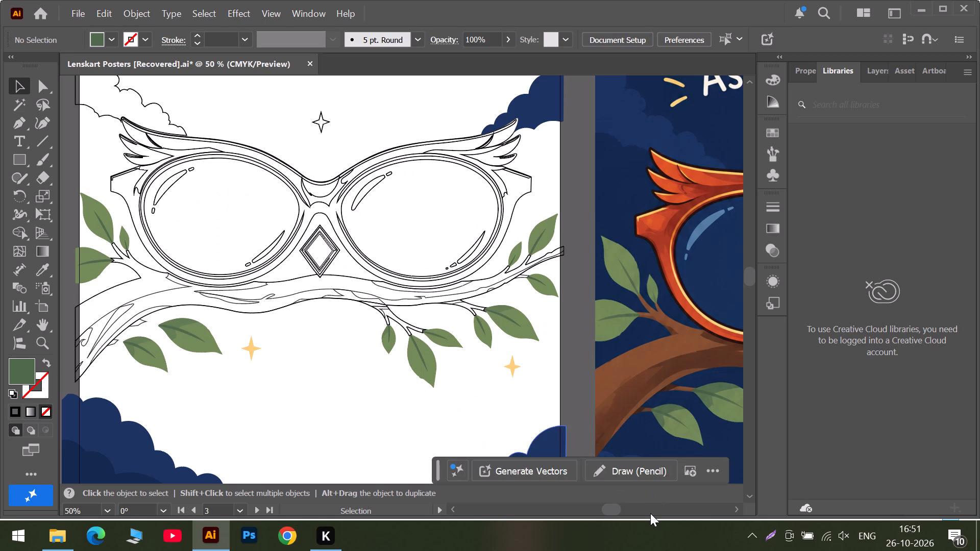
scroll(487, 350, "up", 4, "alt")
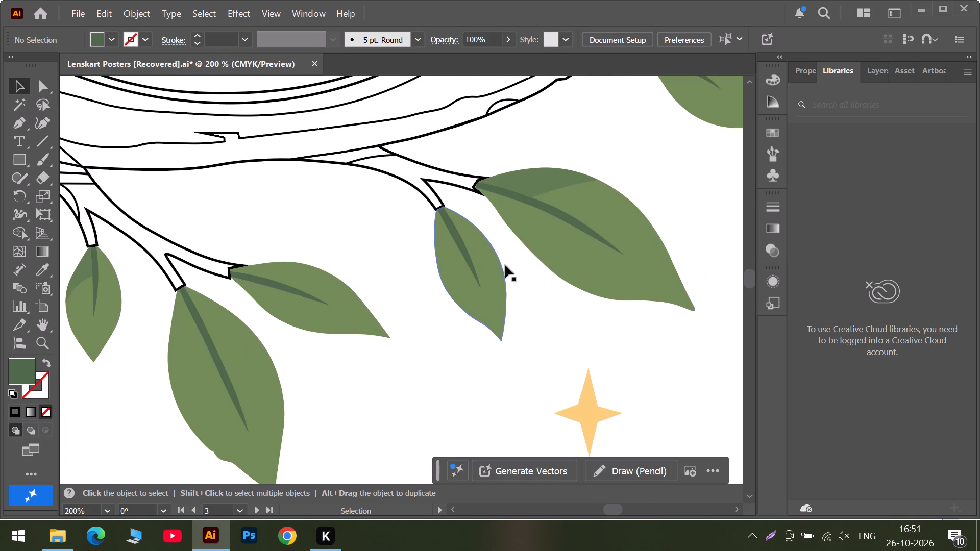
scroll(415, 292, "down", 4, "alt")
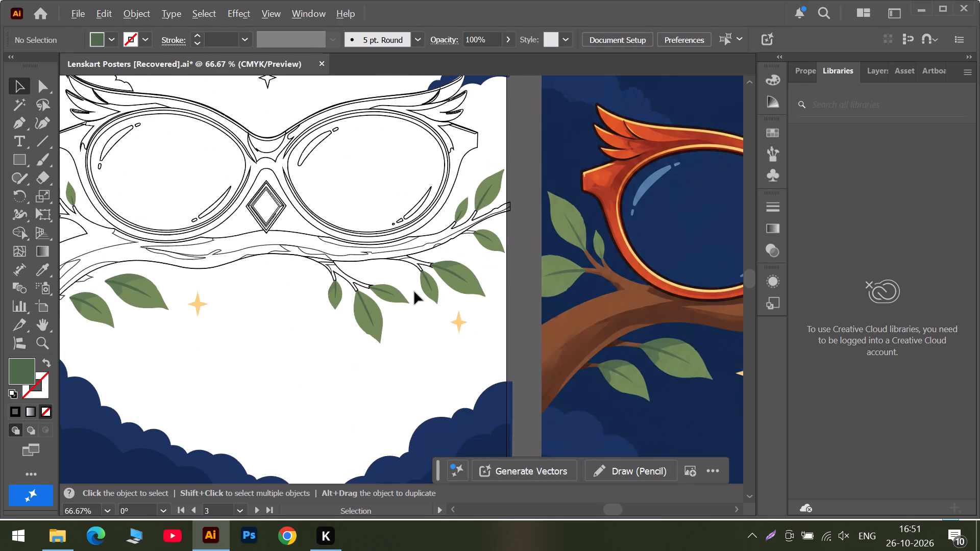
Colour the cloud outline behind the glasses' left wing with the blue sampled from the matching cloud in the reference poster.
scroll(369, 215, "up", 6)
scroll(320, 216, "up", 4)
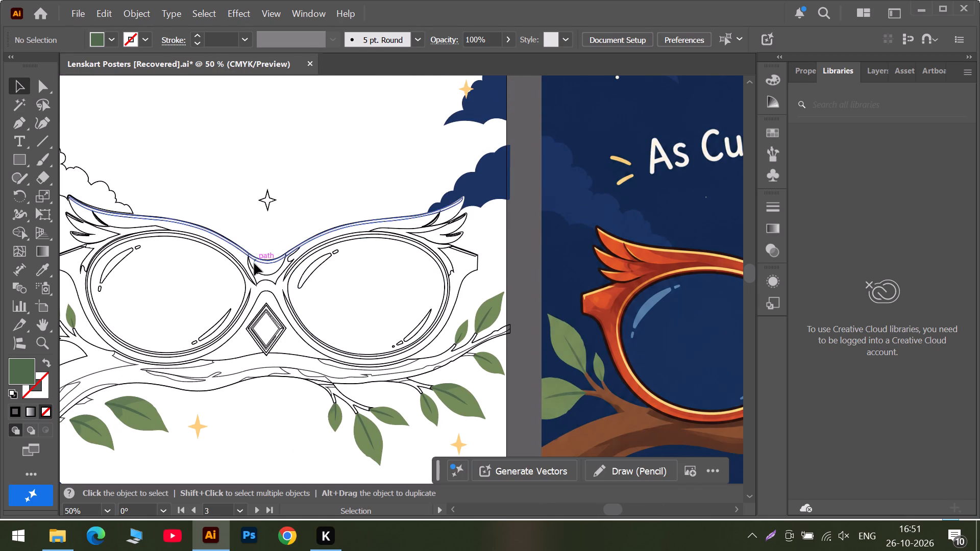
left_click(264, 273)
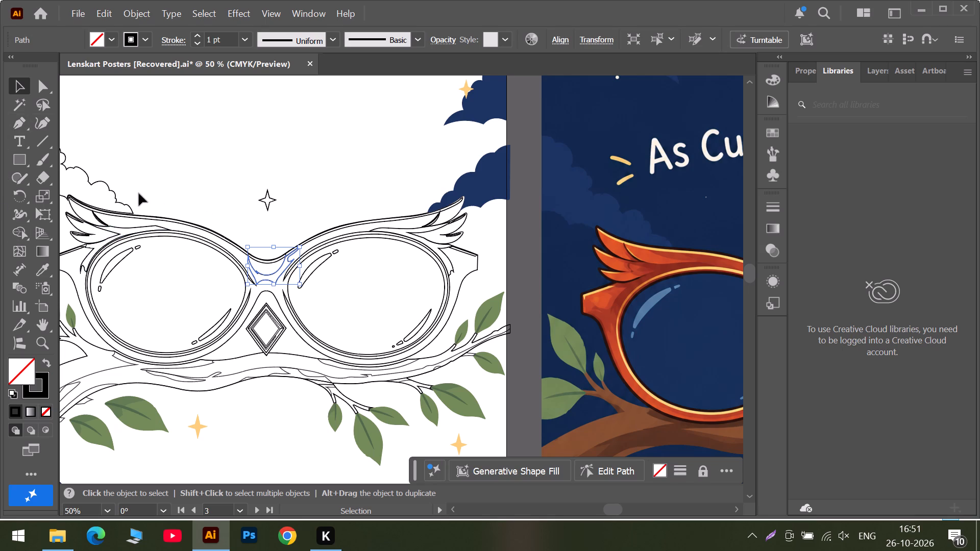
left_click(105, 185)
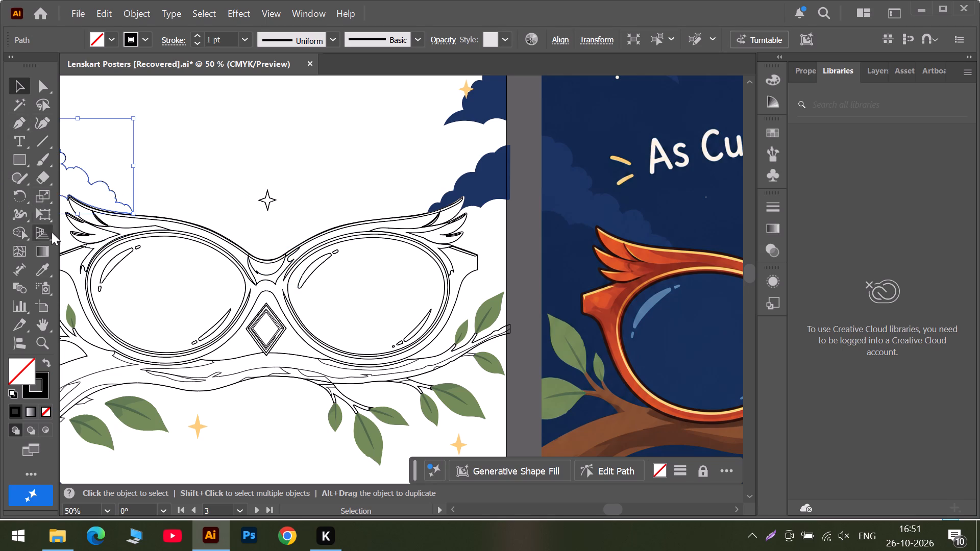
left_click(38, 275)
left_click(559, 192)
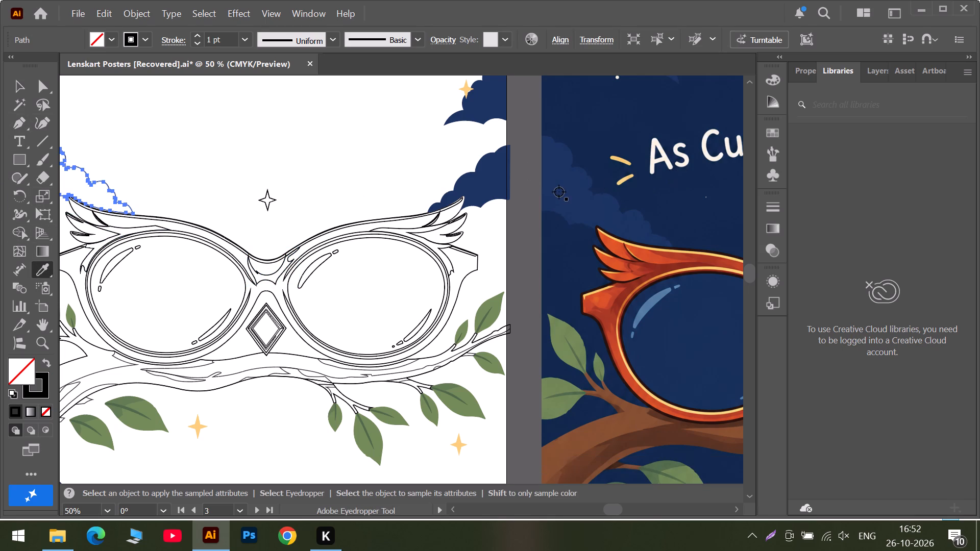
left_click(574, 198)
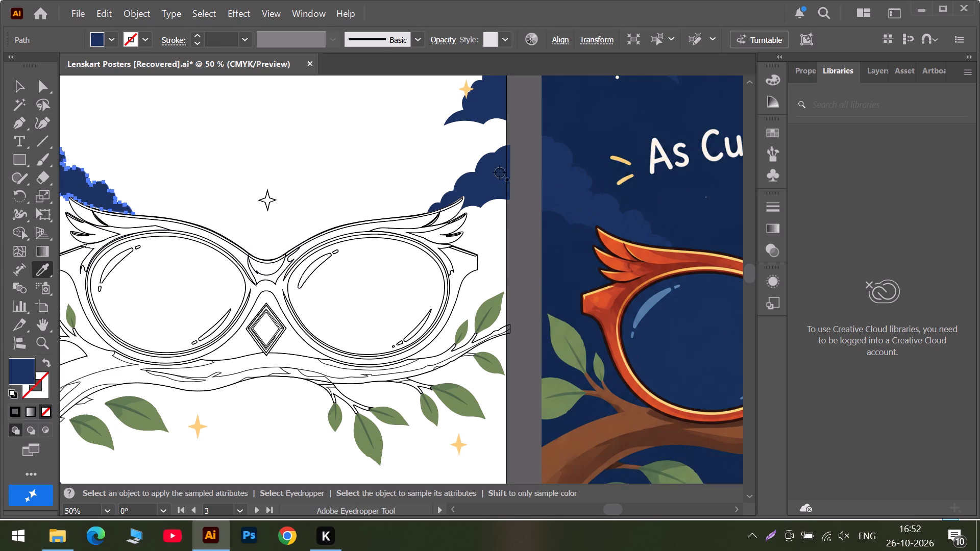
left_click(14, 85)
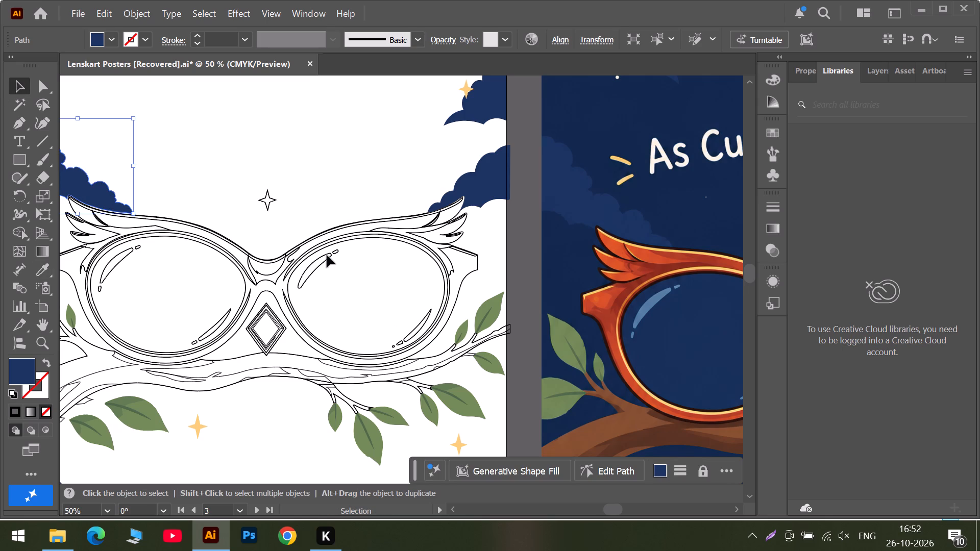
Colour the star above the bridge of the glasses with the yellow sampled from the star below the branch.
left_click(267, 203)
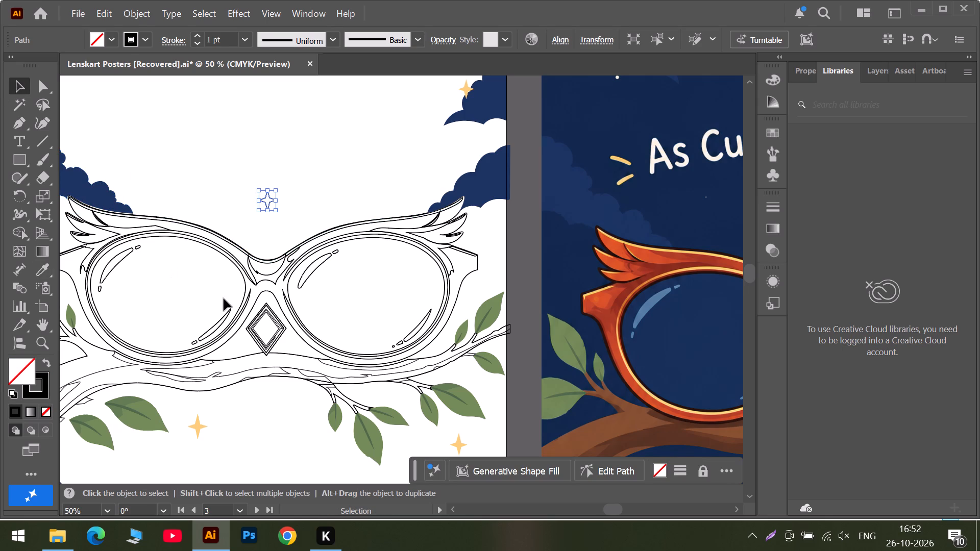
left_click(38, 267)
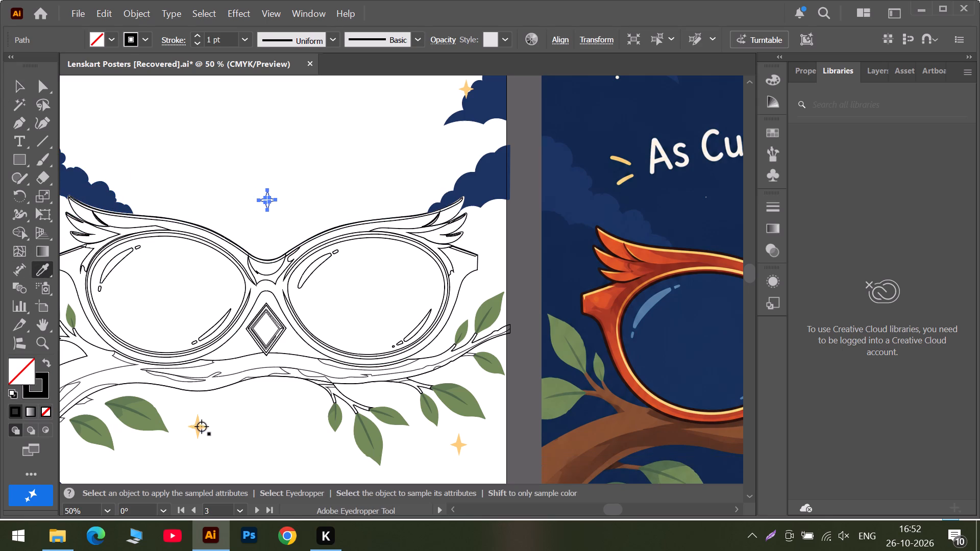
scroll(201, 424, "up", 2, "alt")
left_click(196, 428)
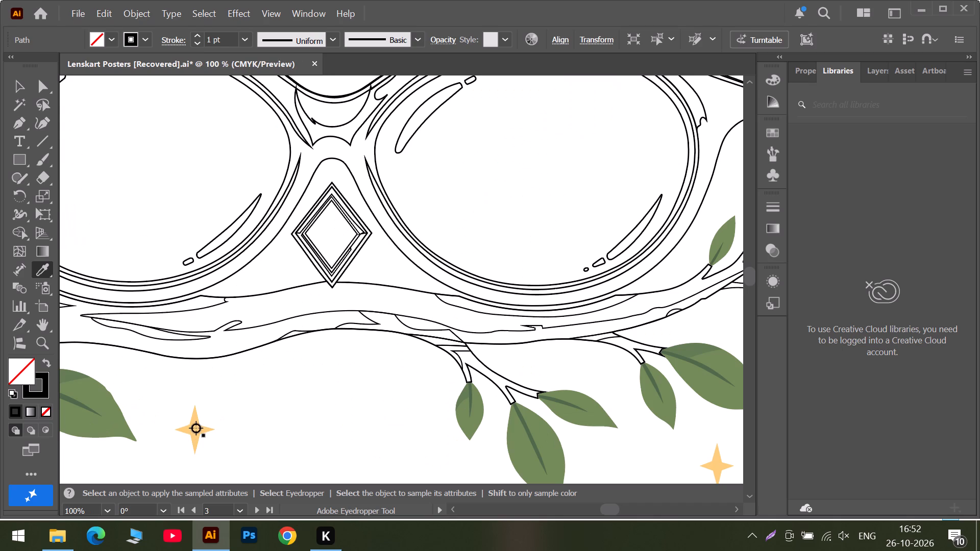
left_click(19, 81)
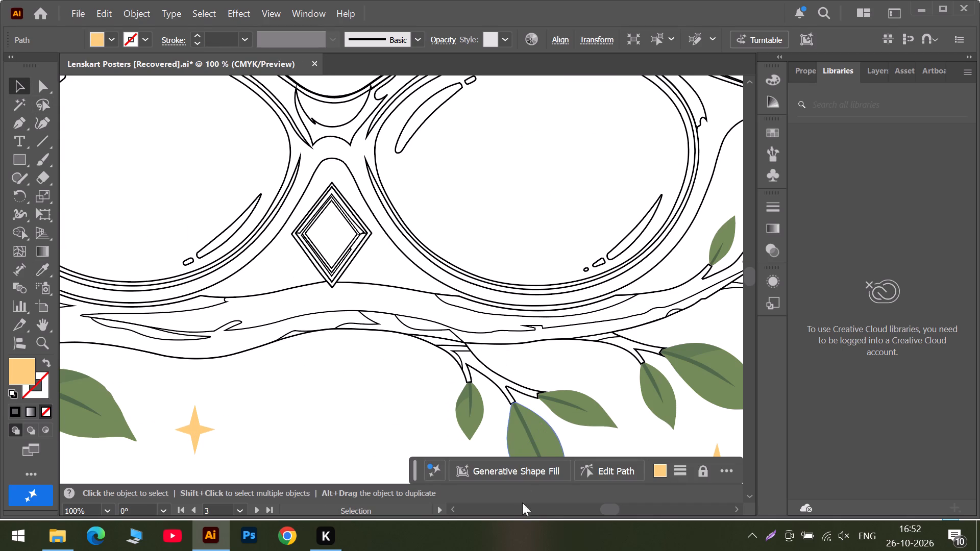
Colour the cloud outline at the poster's upper left edge with the blue sampled from the matching cloud in the reference poster.
left_click(547, 513)
scroll(279, 311, "down", 3, "alt")
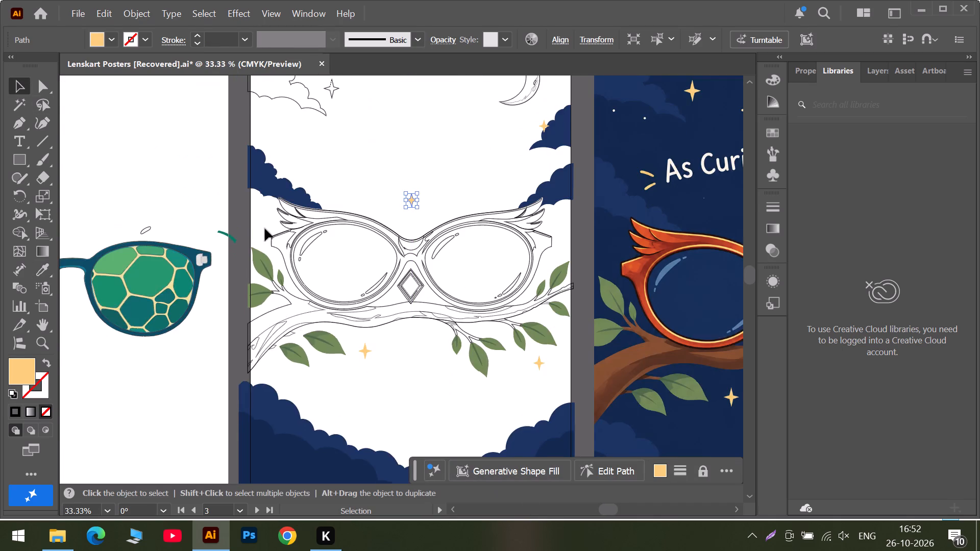
scroll(265, 228, "up", 12)
left_click(270, 243)
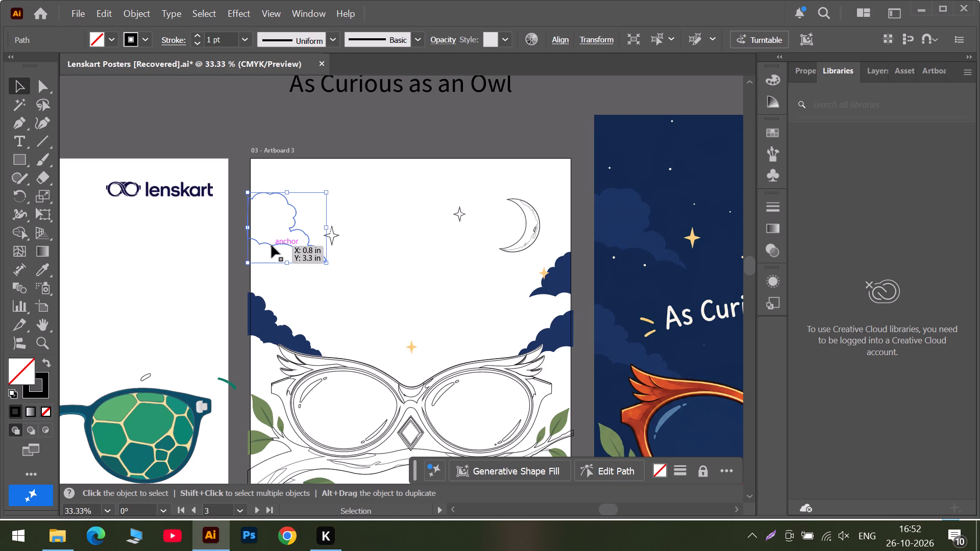
left_click(46, 268)
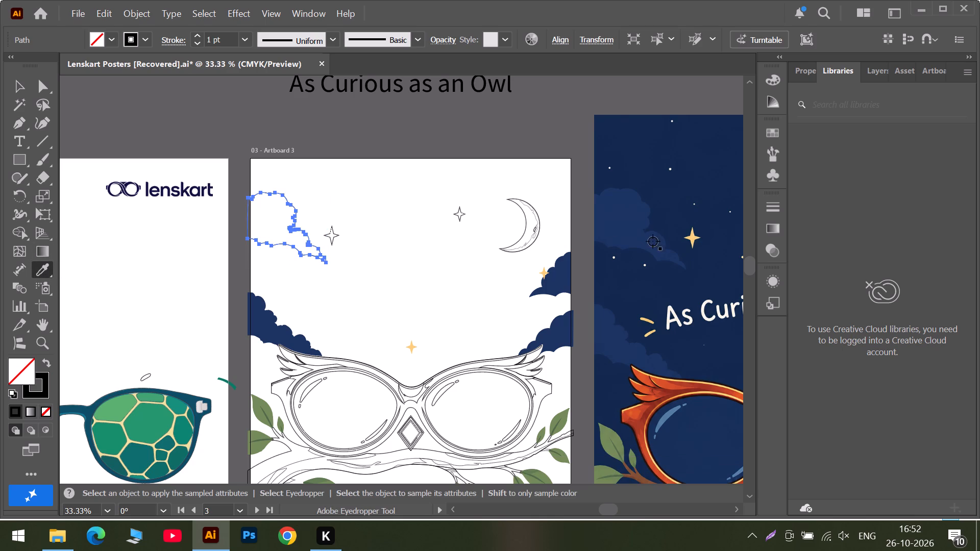
left_click(628, 223)
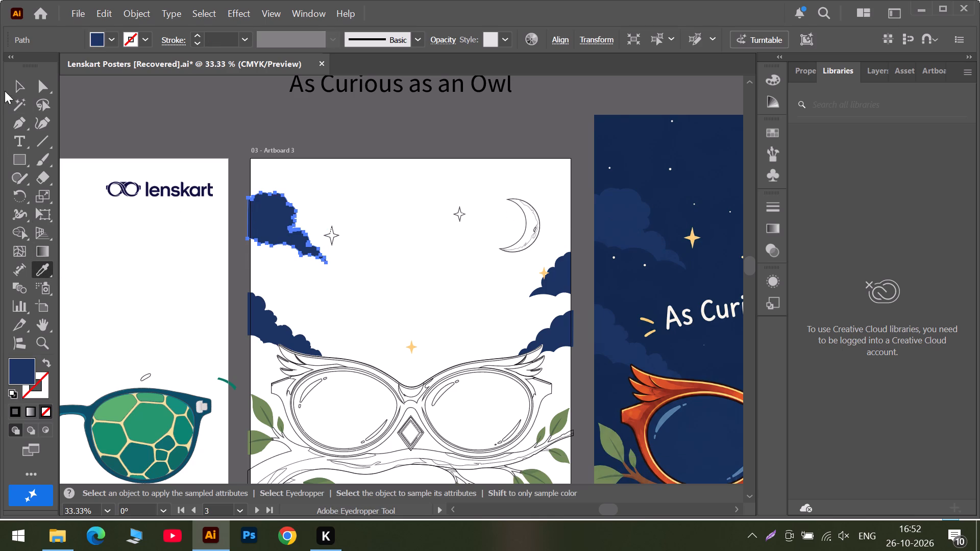
left_click(18, 88)
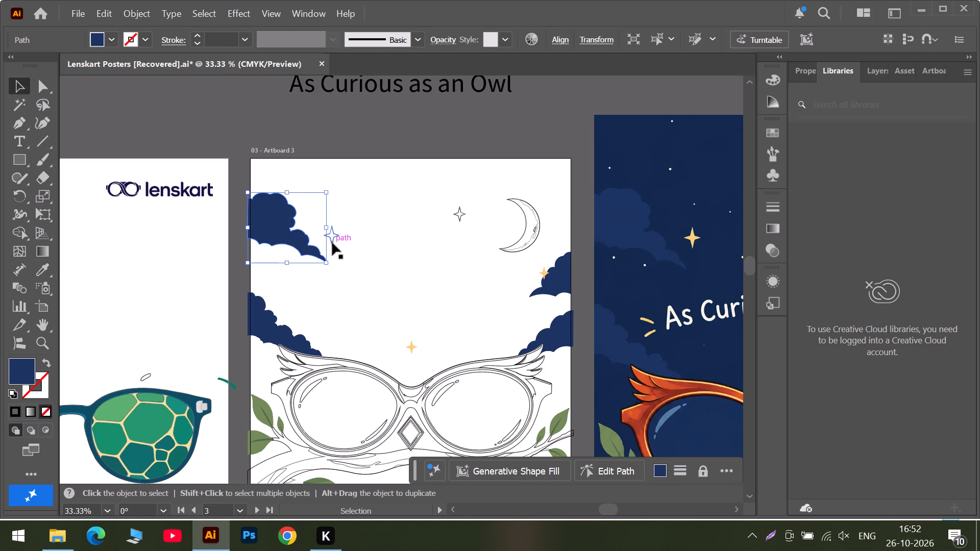
Colour the star beside the upper cloud and the star beside the moon with the yellow sampled from the reference poster's star.
left_click(332, 243)
left_click(46, 265)
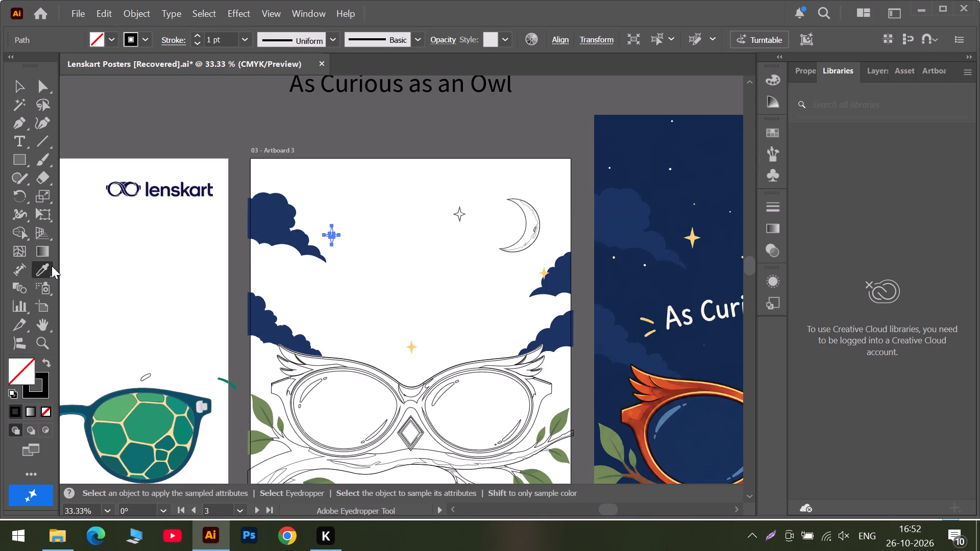
left_click(691, 237)
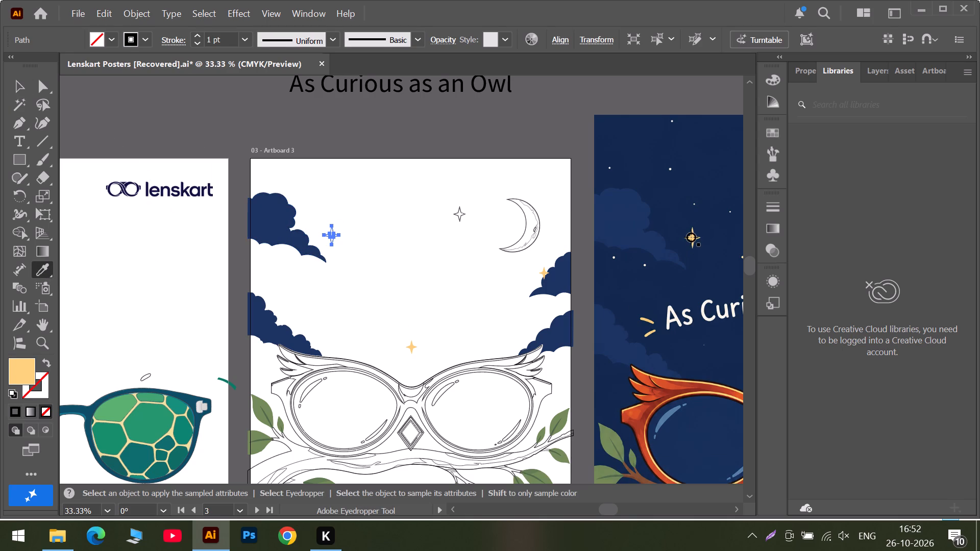
left_click(18, 81)
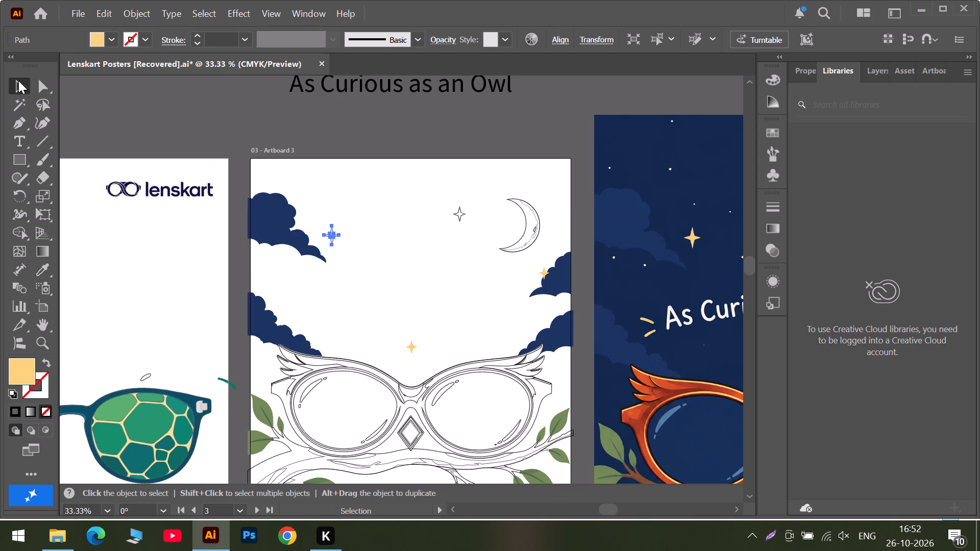
left_click(457, 214)
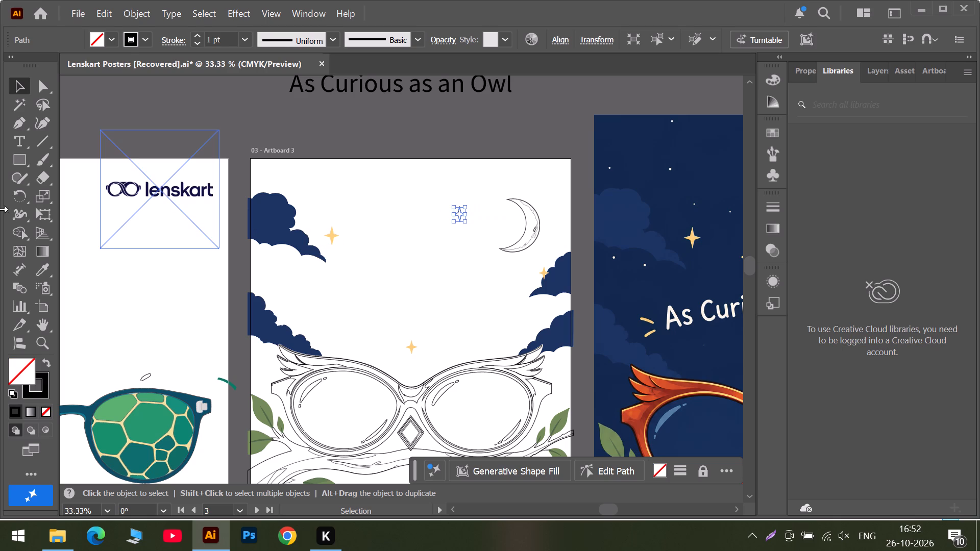
left_click(42, 268)
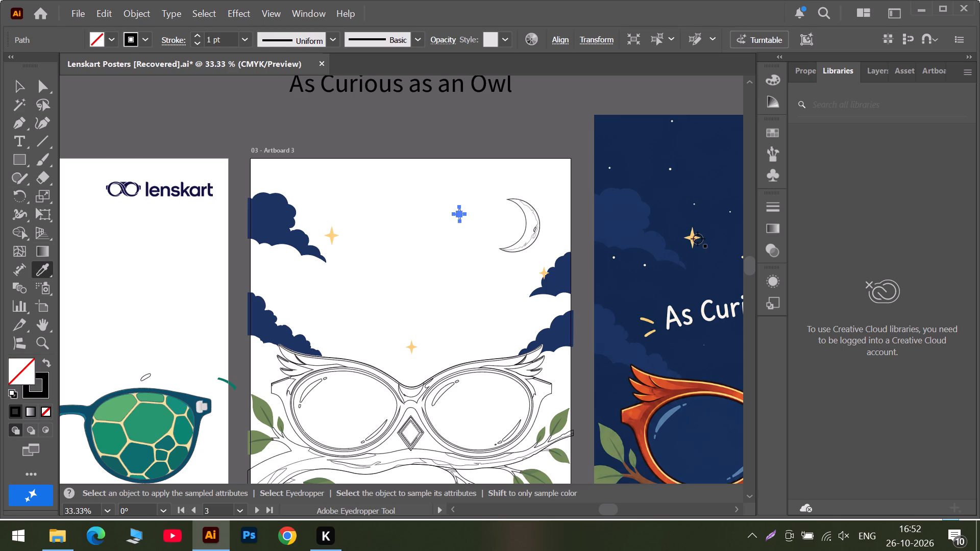
left_click(692, 235)
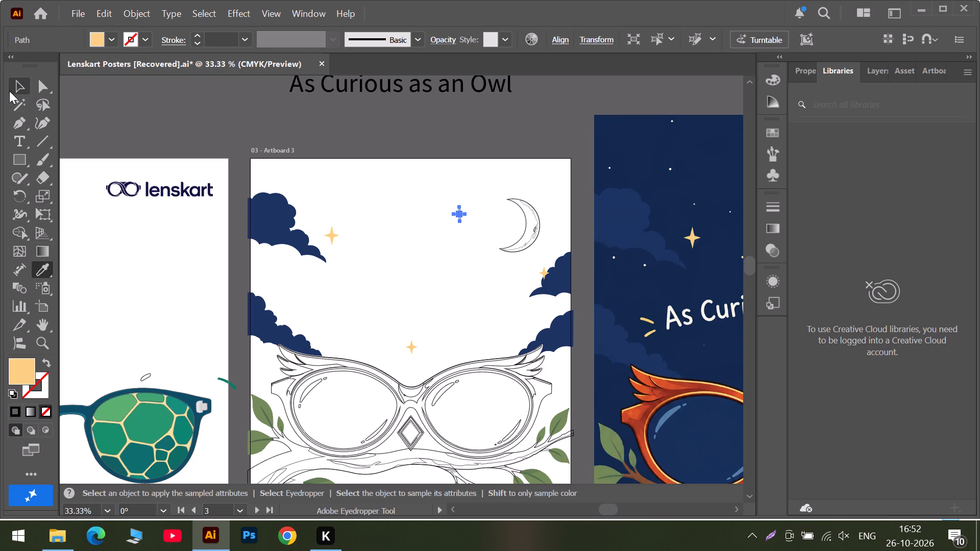
left_click(18, 86)
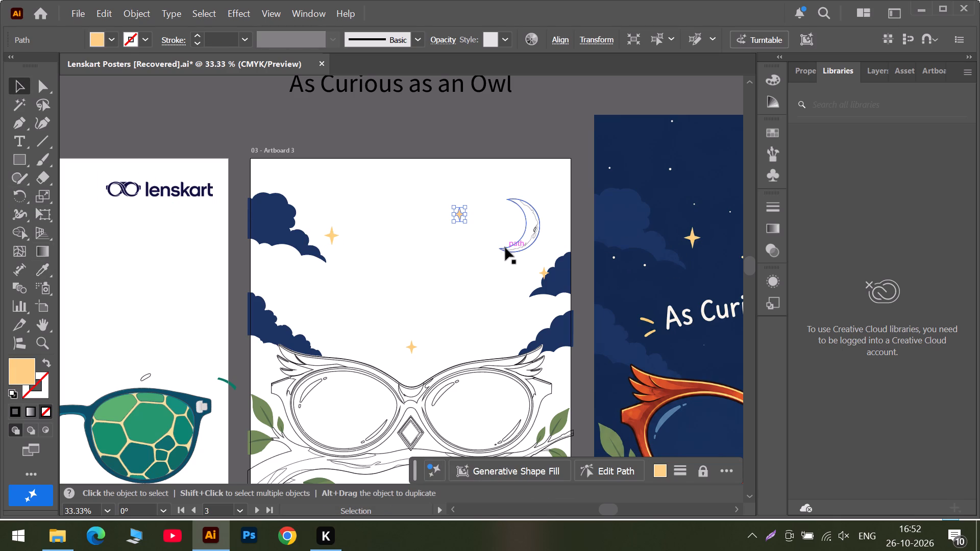
Colour the crescent moon's main shape with the light yellow sampled from the moon in the reference poster.
left_click(505, 248)
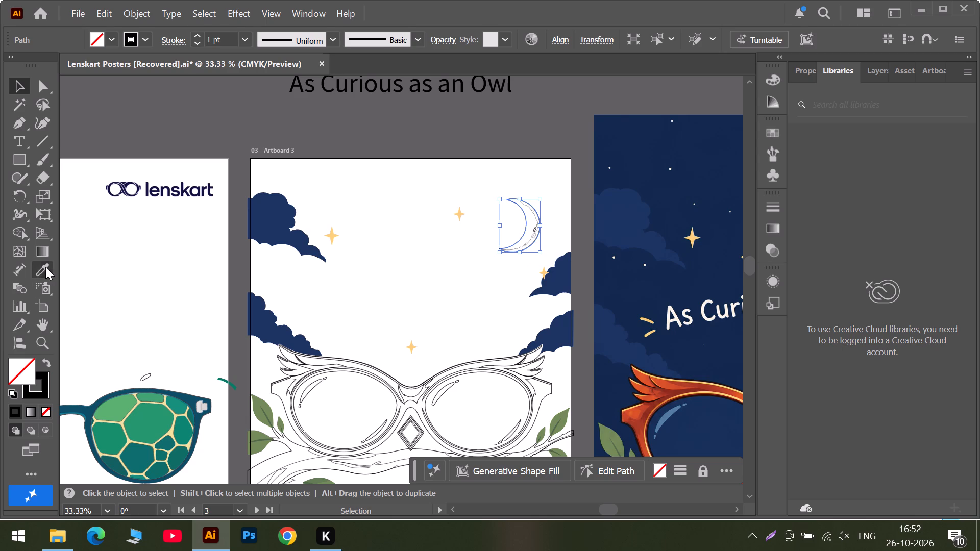
left_click(45, 267)
left_click(648, 512)
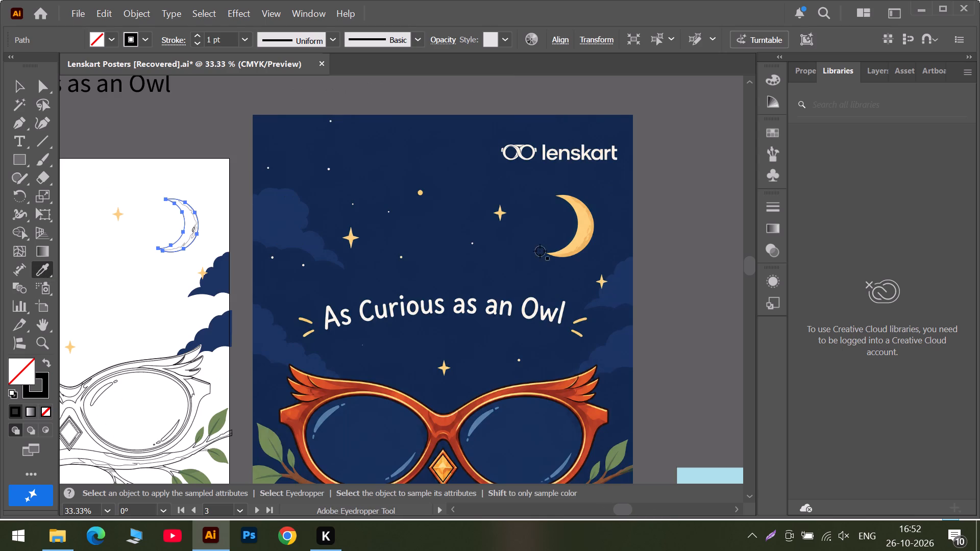
scroll(553, 247, "up", 3, "alt")
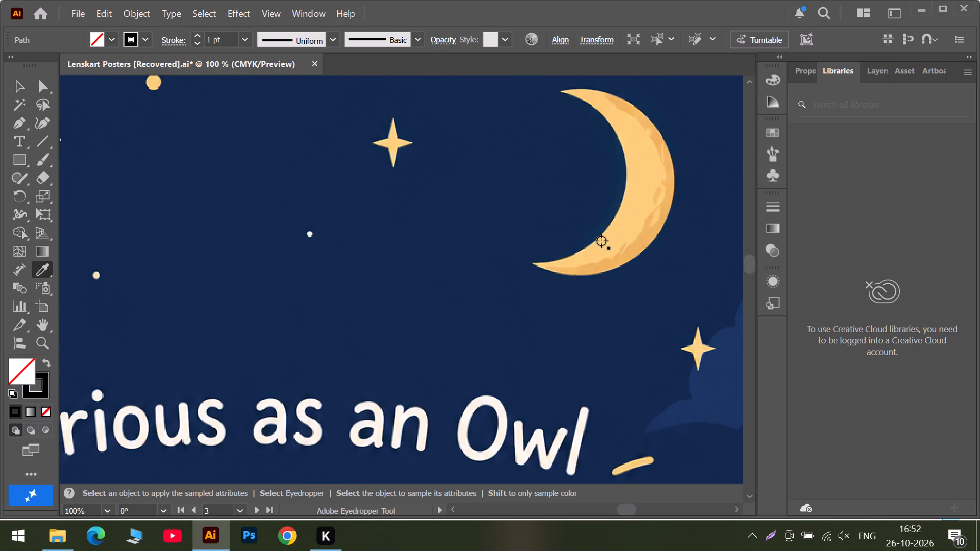
left_click(606, 243)
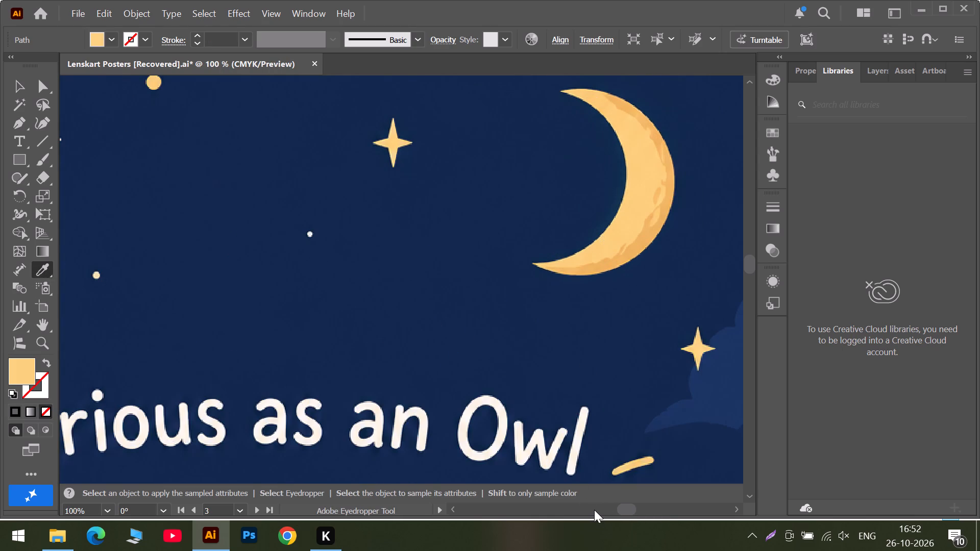
left_click(594, 510)
left_click(594, 510)
left_click(594, 510)
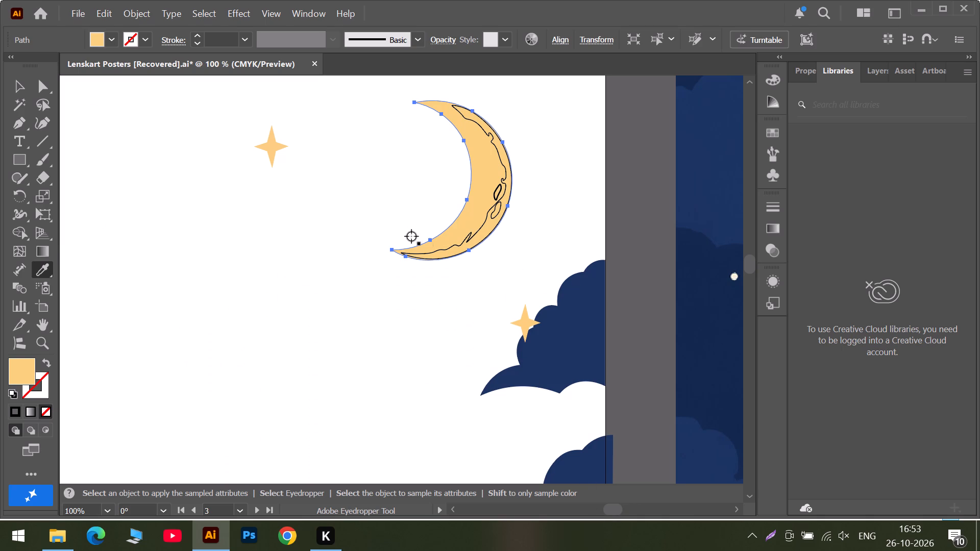
left_click(19, 90)
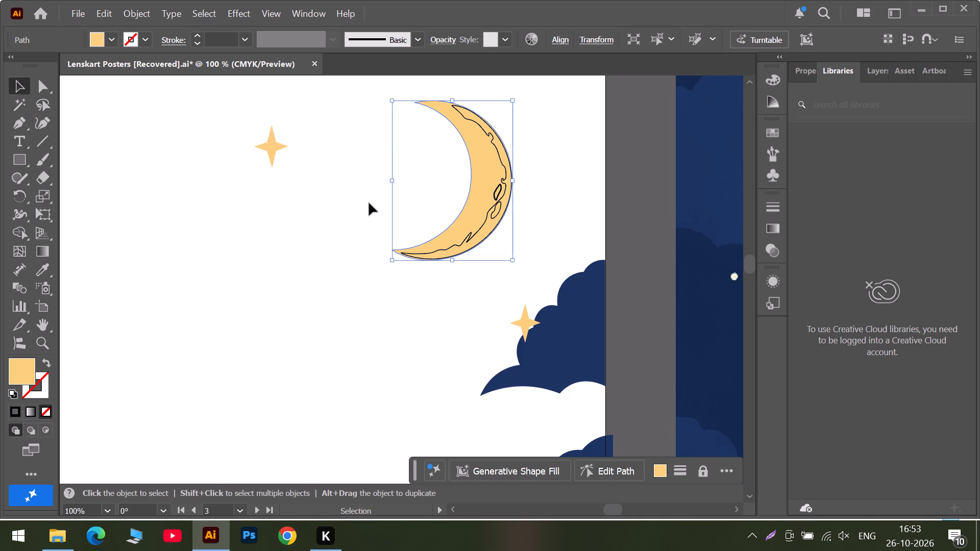
Select the jagged shading outline along the moon's outer edge and locate the matching shading on the reference moon.
scroll(491, 250, "up", 3, "alt")
left_click(424, 221)
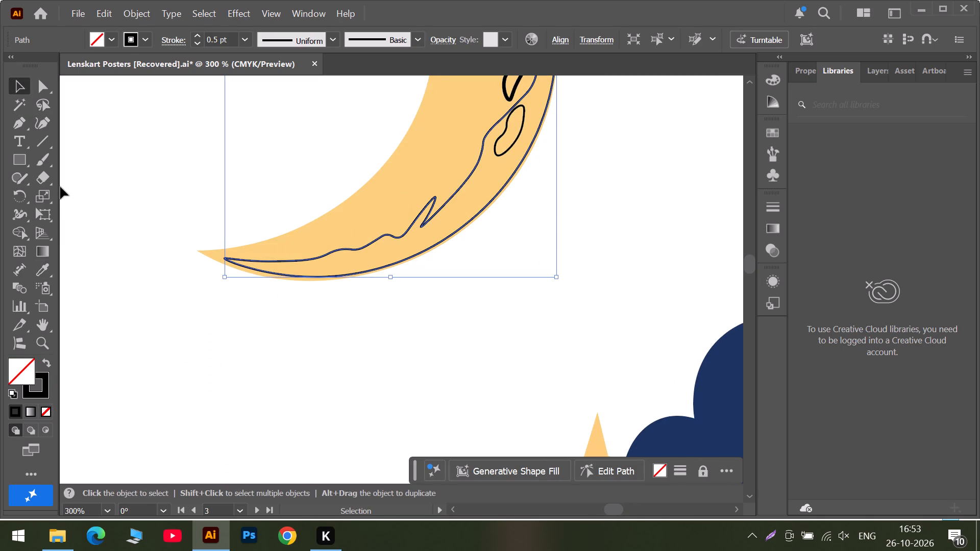
left_click(41, 121)
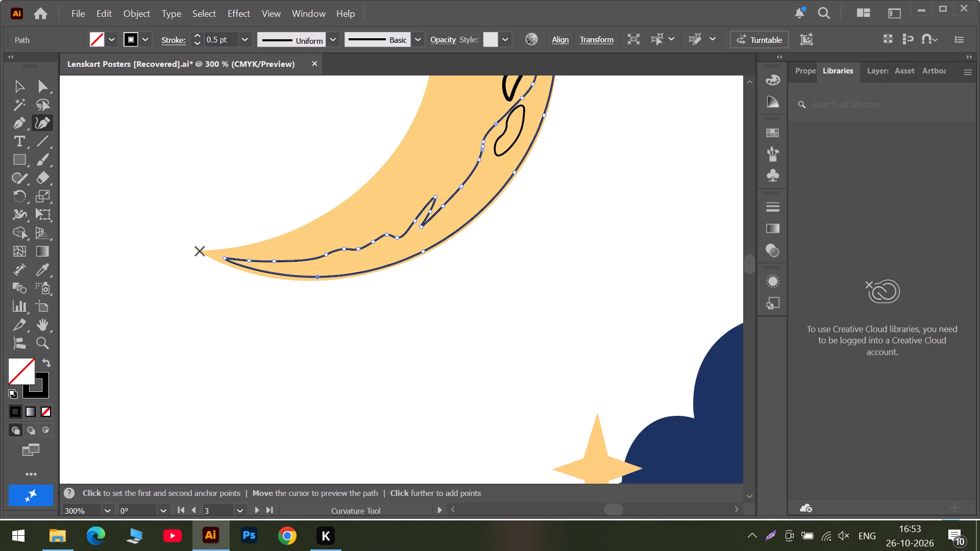
triple_click(642, 507)
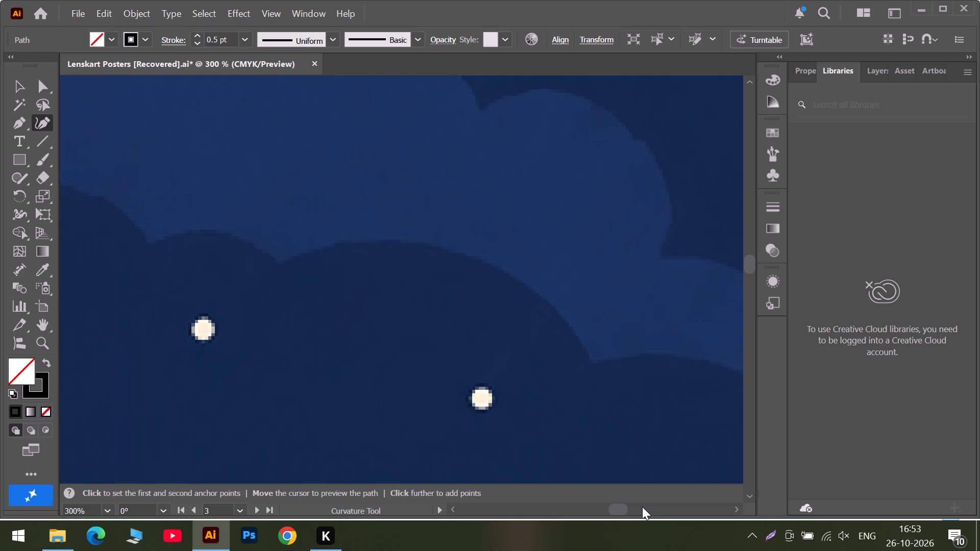
double_click(642, 507)
triple_click(642, 507)
triple_click(643, 507)
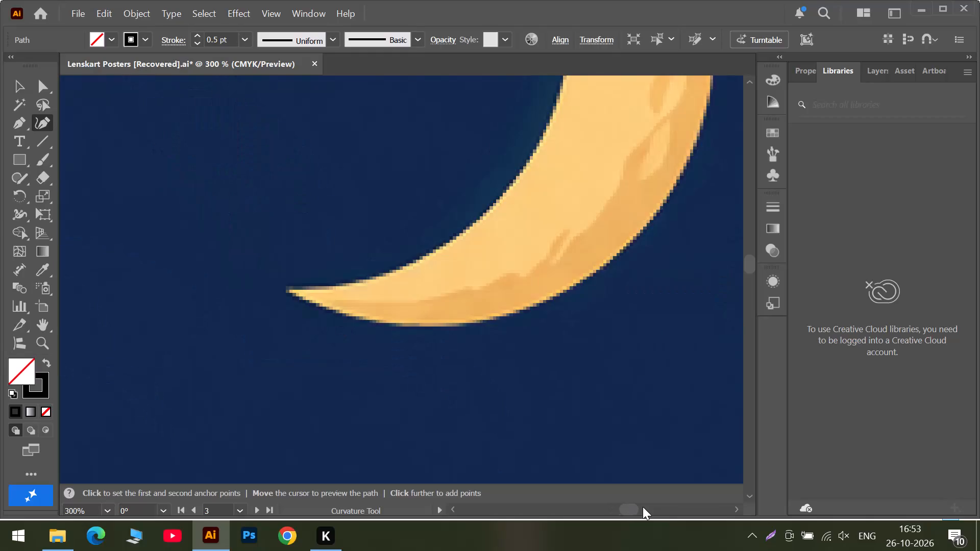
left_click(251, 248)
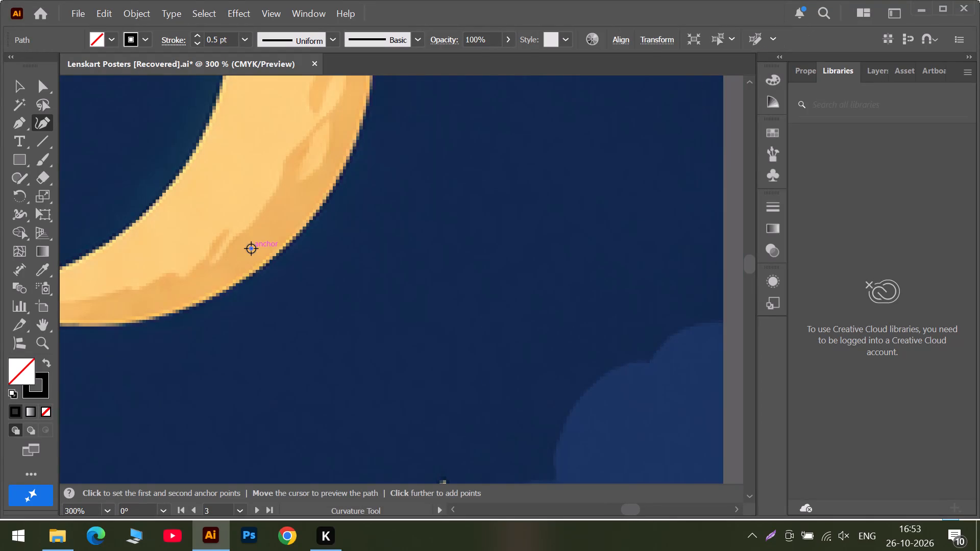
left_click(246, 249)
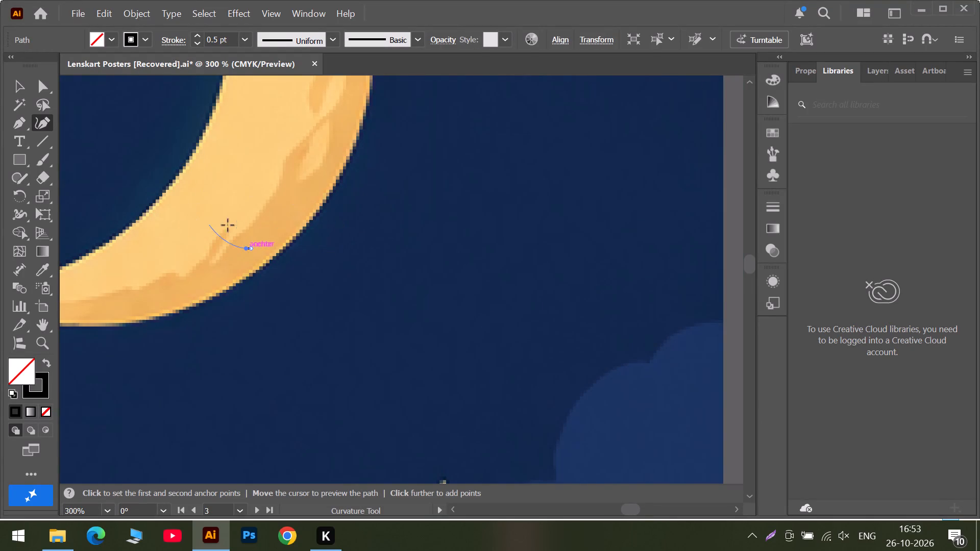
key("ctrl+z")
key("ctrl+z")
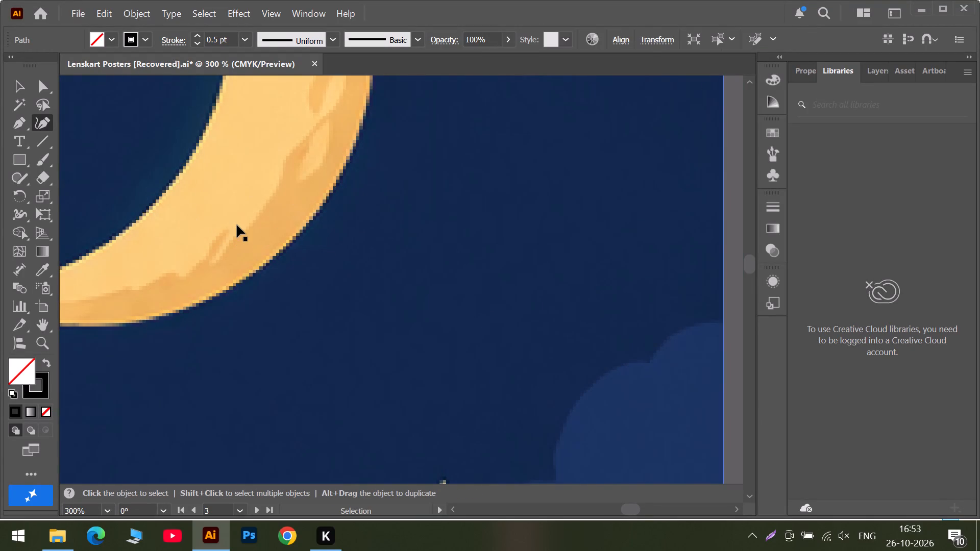
Colour the selected moon shading with the darker orange-yellow sampled from the reference moon's outer edge.
left_click(40, 272)
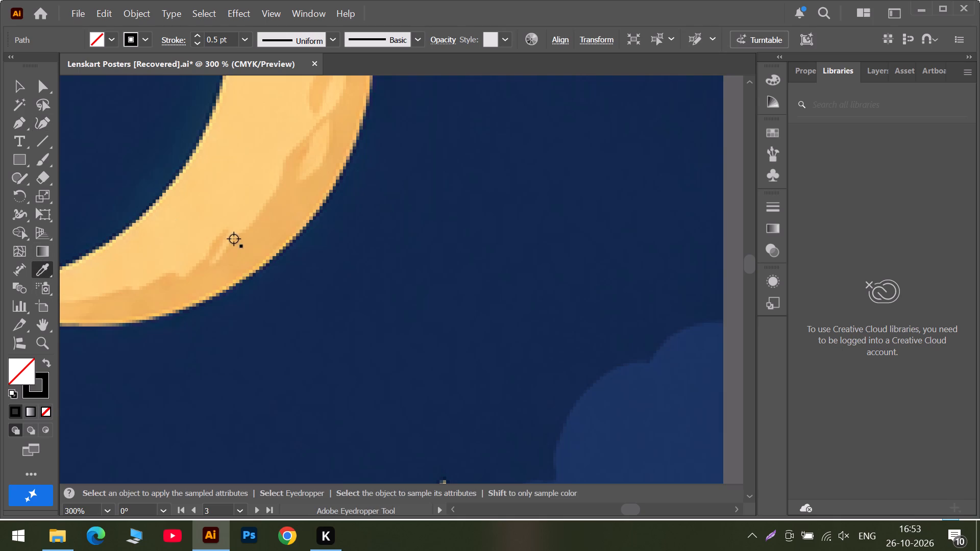
left_click(256, 251)
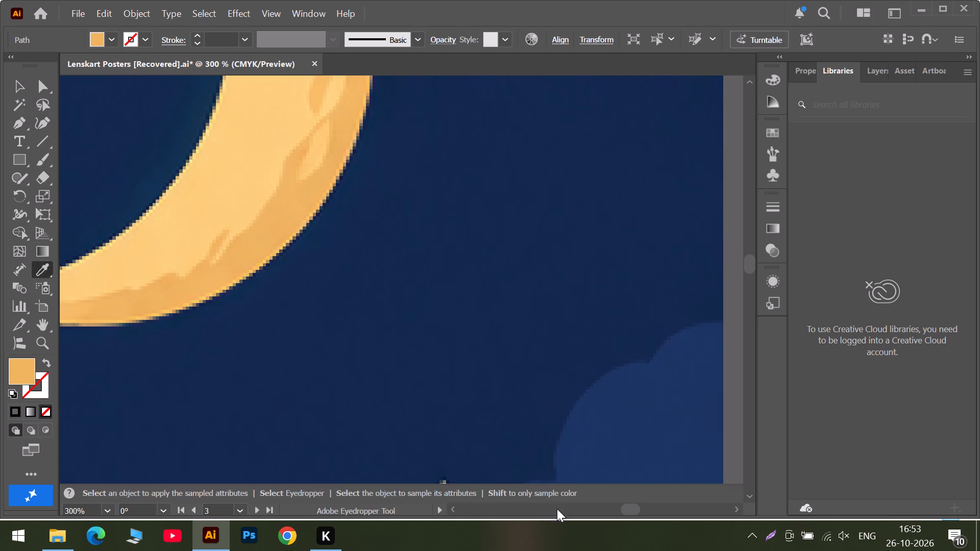
triple_click(557, 510)
triple_click(557, 510)
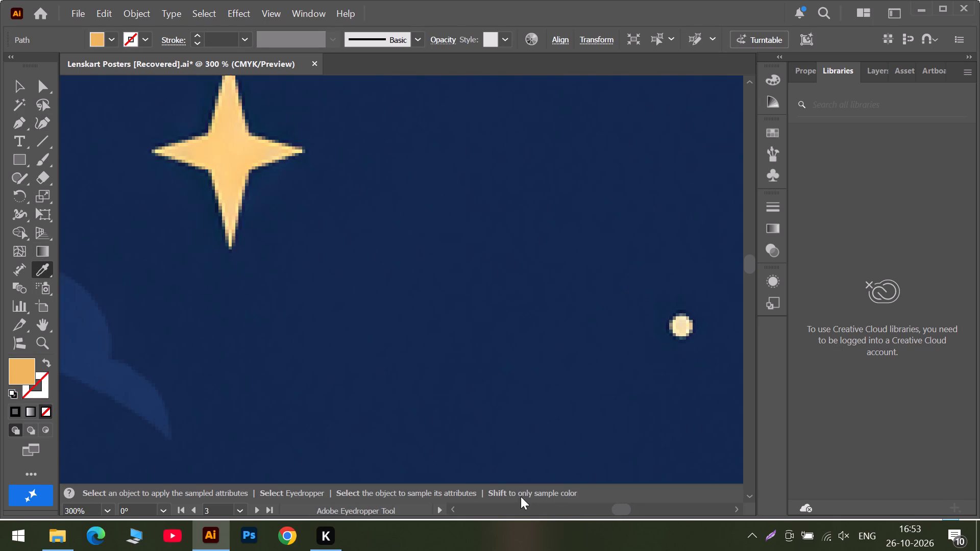
scroll(483, 478, "down", 4, "alt")
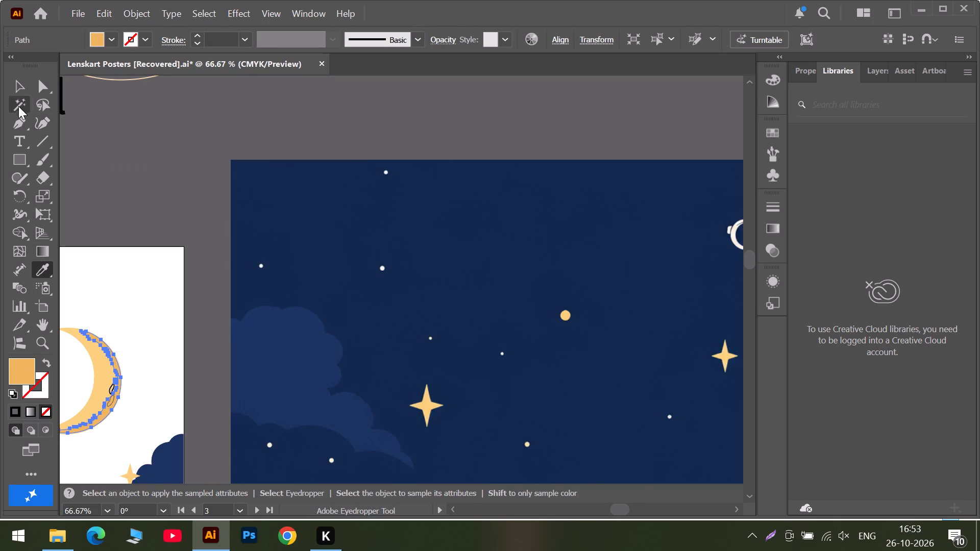
left_click(21, 87)
Colour the lower crater outline inside the moon's shading with the light yellow sampled from the moon's main shape.
left_click(522, 510)
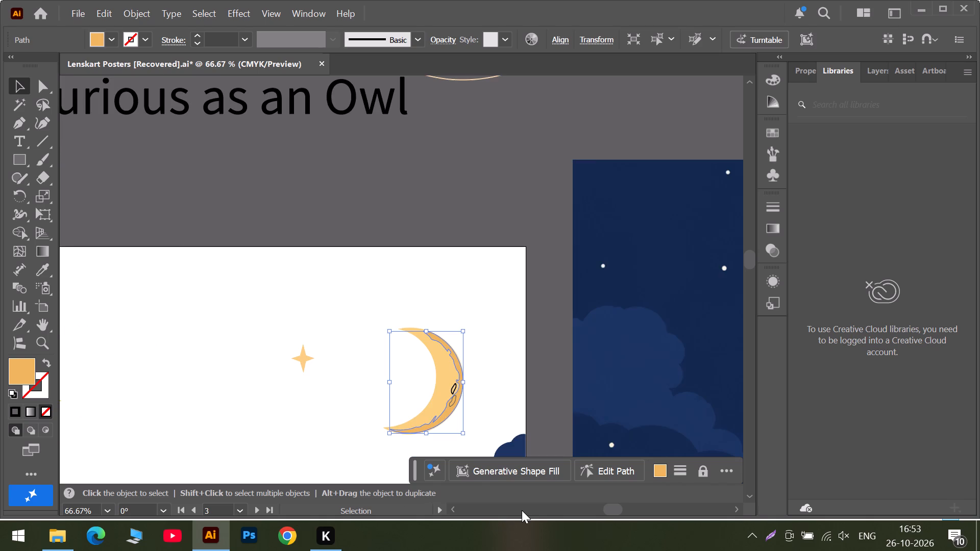
scroll(470, 418, "up", 4, "alt")
left_click(481, 361)
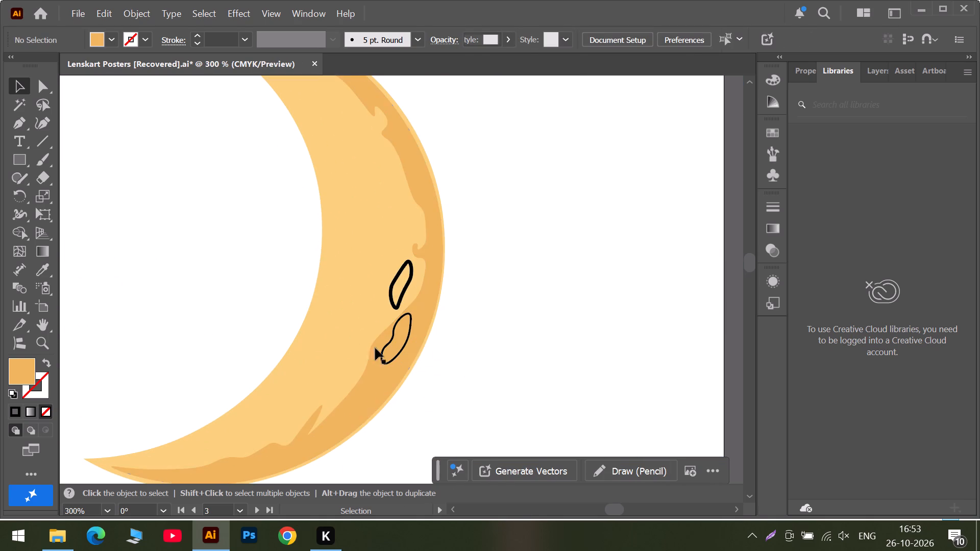
left_click(385, 362)
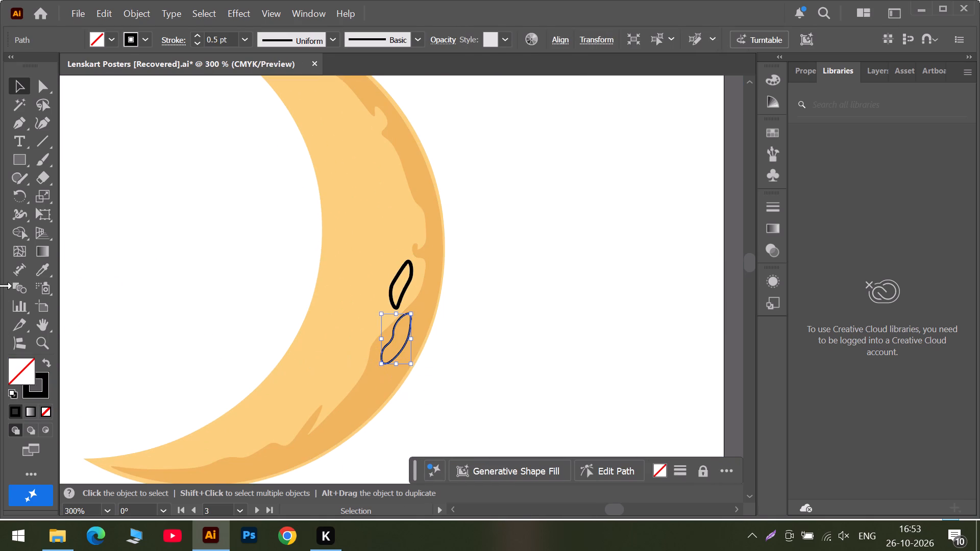
left_click_drag(44, 267, 50, 267)
left_click(354, 314)
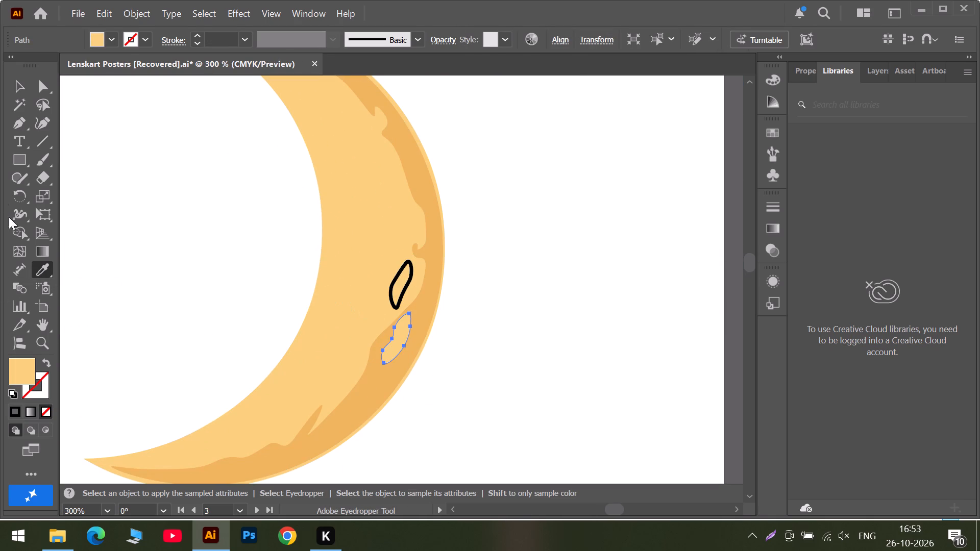
left_click(20, 85)
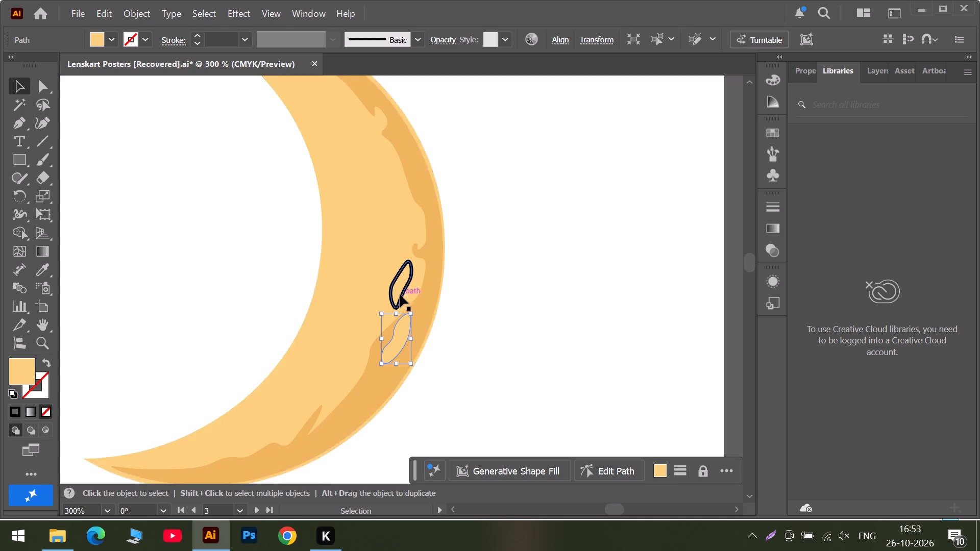
Colour the upper crater outline beside the moon's shading with the darker orange-yellow sampled from that shading.
left_click(399, 295)
left_click(393, 300)
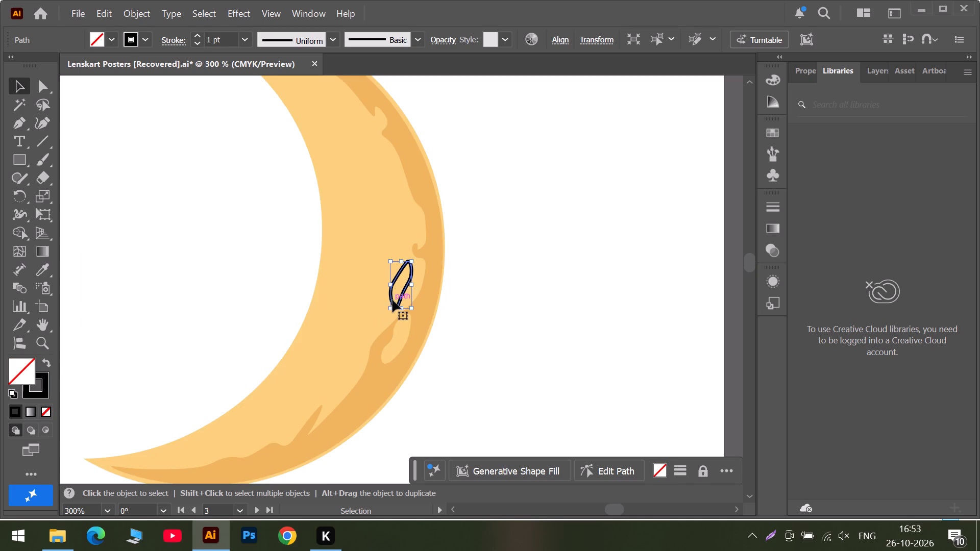
left_click(42, 267)
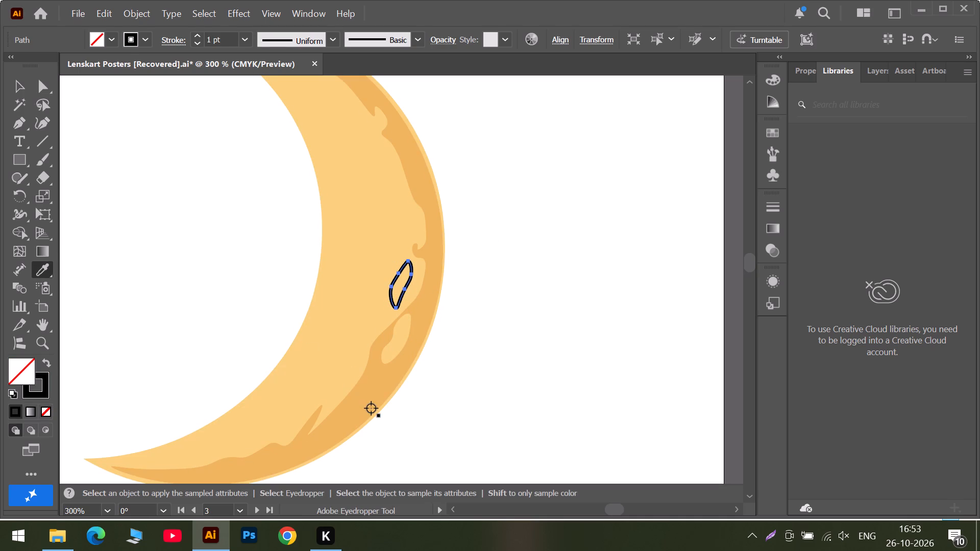
left_click(366, 397)
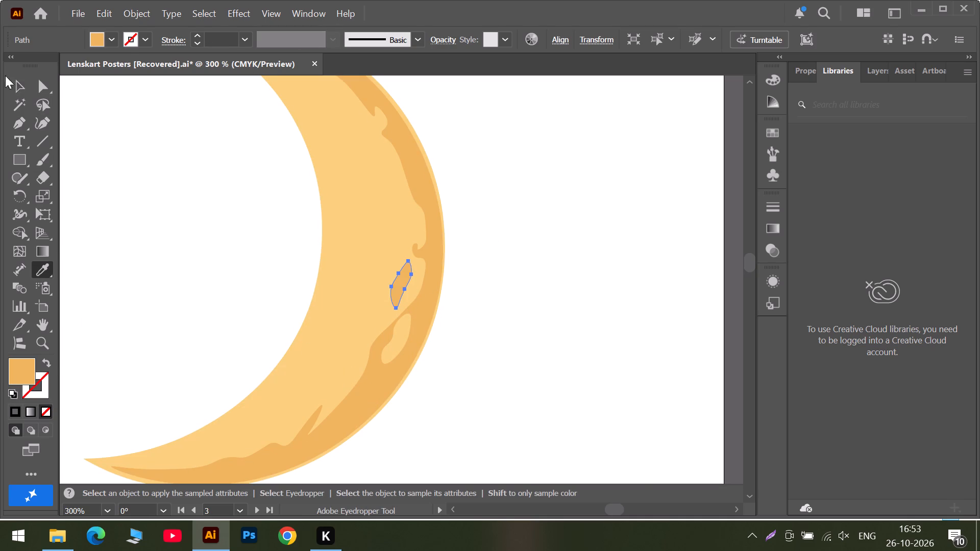
Nudge the crescent moon's main shape two increments to the left so its outer rim tucks behind the shading.
left_click(18, 82)
scroll(318, 277, "up", 6)
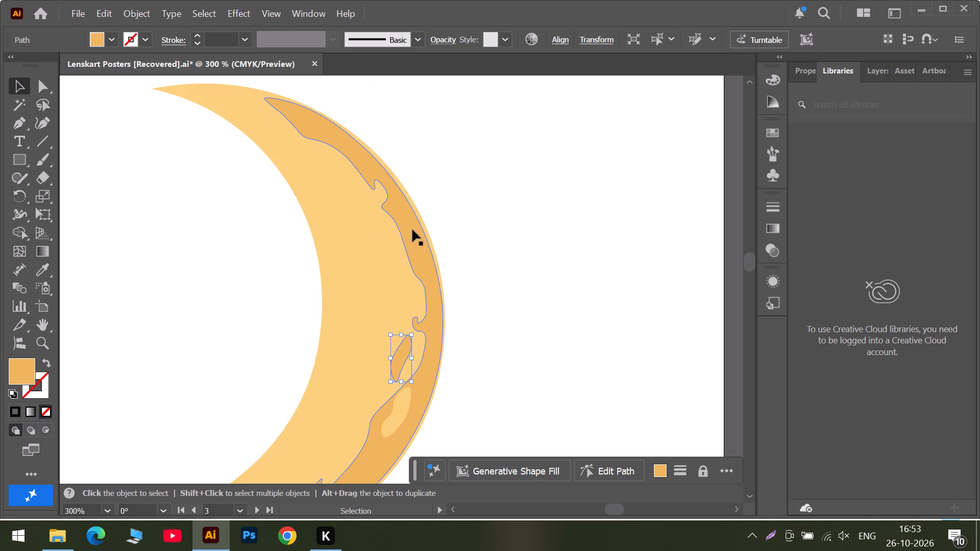
left_click(433, 246)
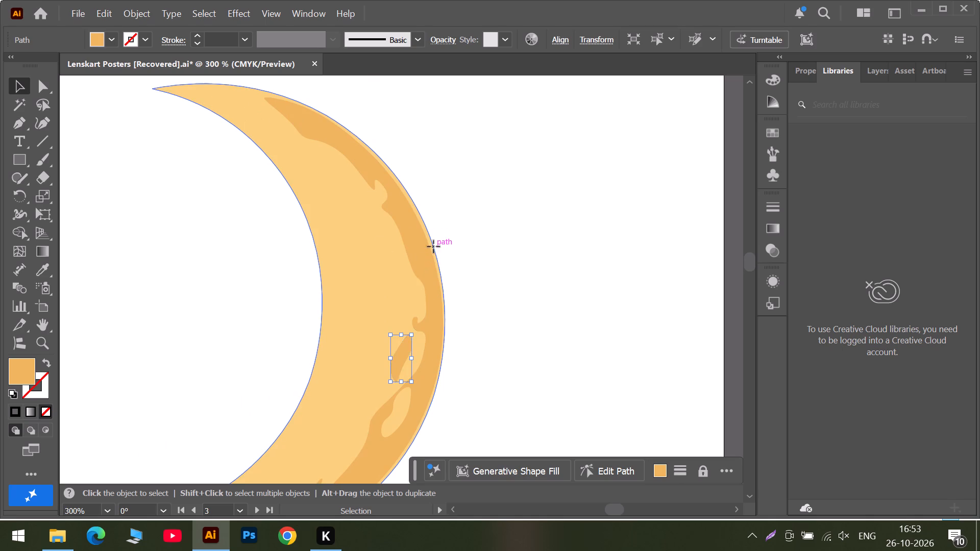
key("Left")
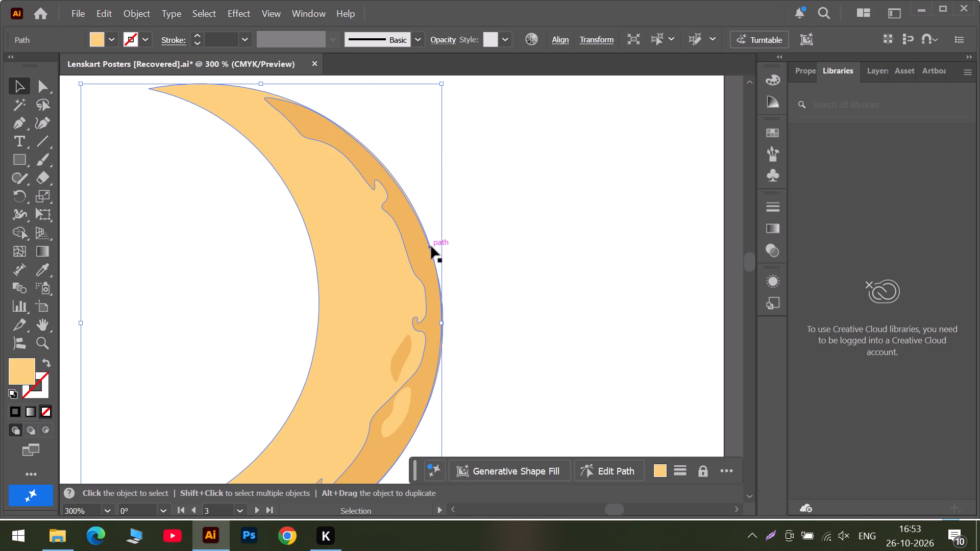
key("Left")
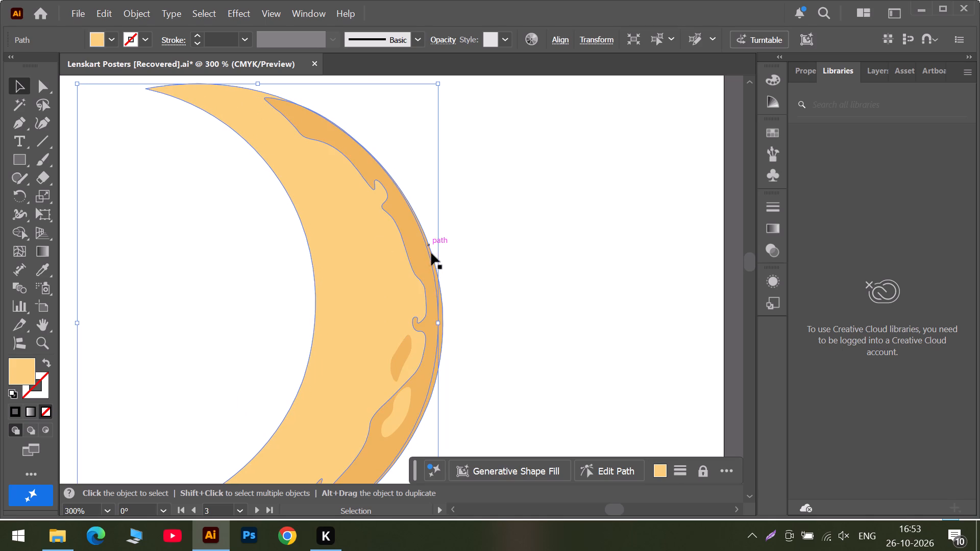
left_click(530, 336)
Reshape the moon shading's lower end with the Curvature tool to follow the moon's outer edge and finish in a sharp corner.
scroll(526, 336, "down", 10)
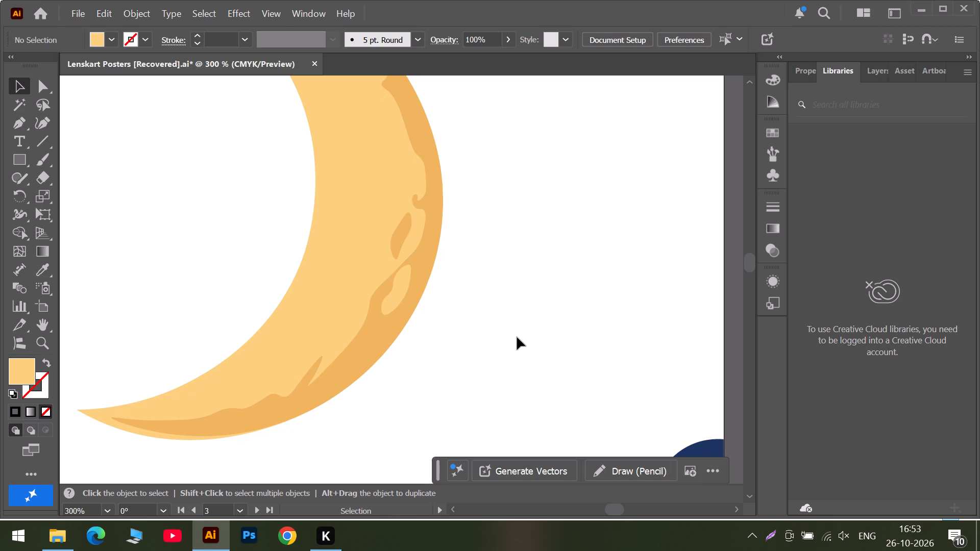
scroll(257, 430, "up", 6)
scroll(363, 384, "up", 6)
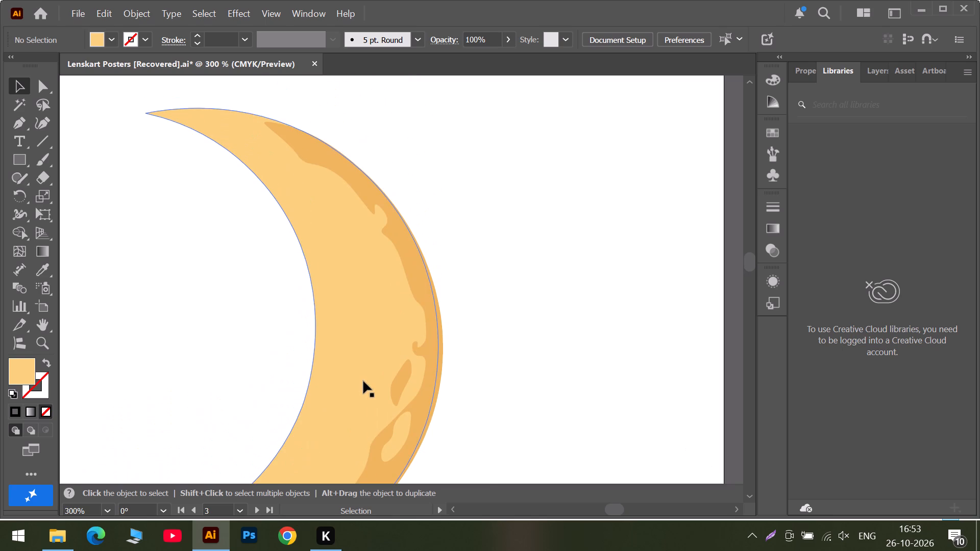
scroll(306, 436, "down", 12)
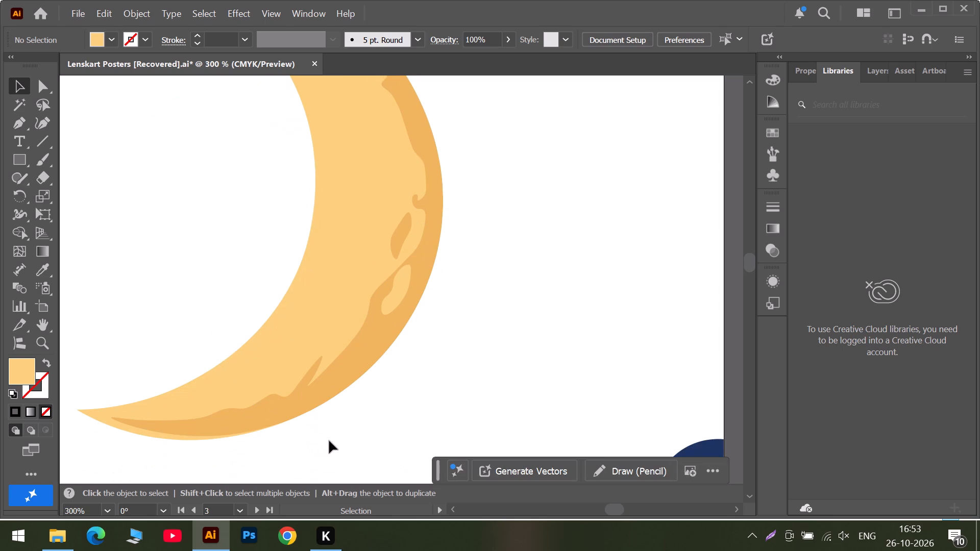
left_click(136, 423)
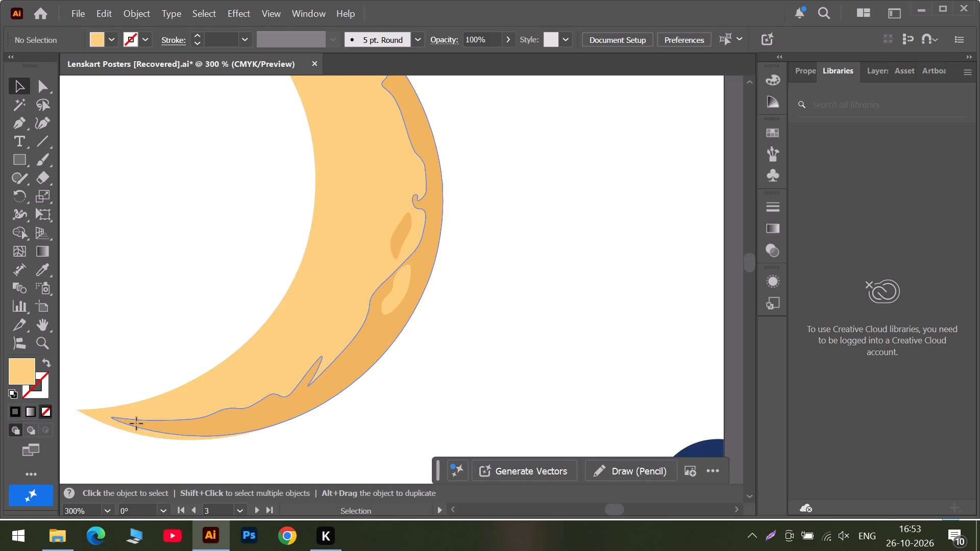
left_click(44, 128)
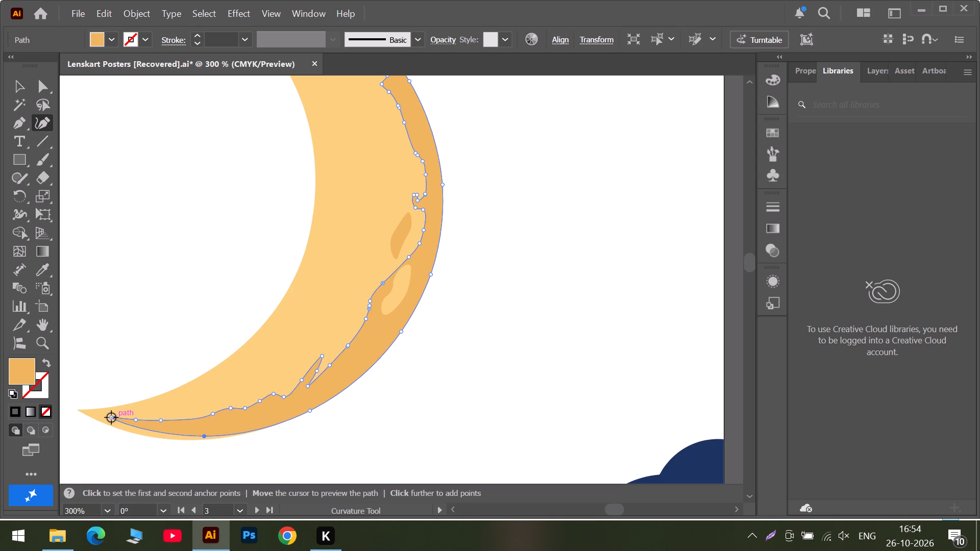
scroll(111, 417, "up", 1, "alt")
left_click_drag(111, 417, 111, 425)
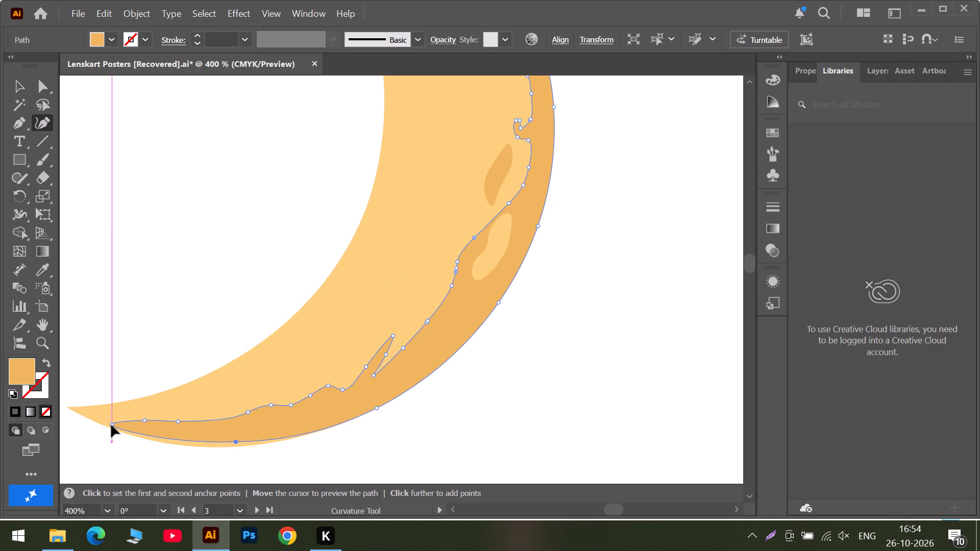
left_click_drag(111, 425, 111, 427)
scroll(137, 441, "up", 1, "alt")
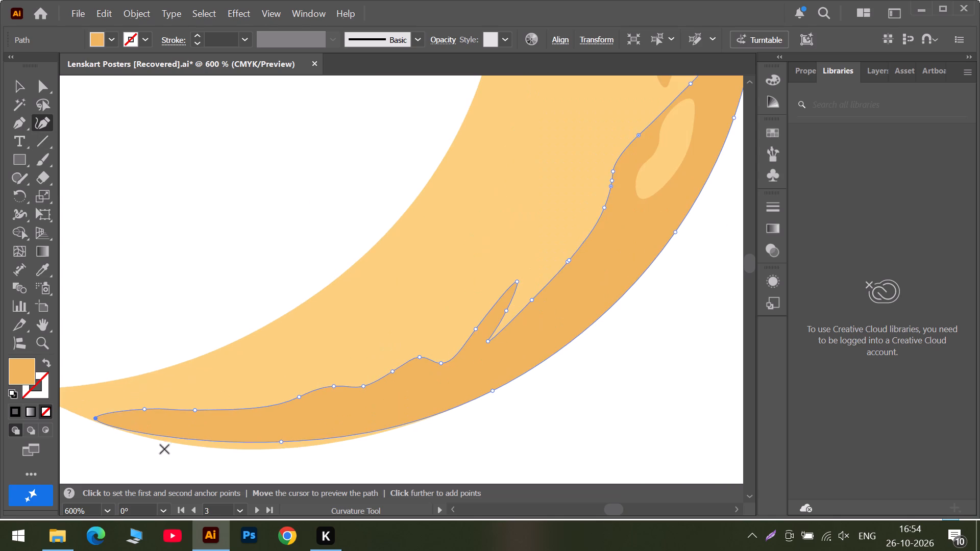
left_click_drag(283, 442, 283, 449)
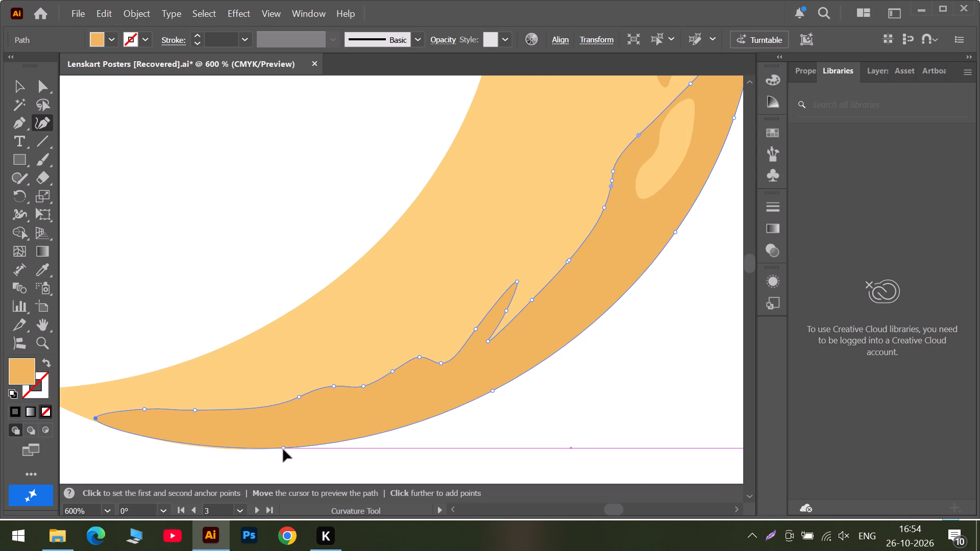
left_click_drag(283, 449, 280, 447)
double_click(95, 418)
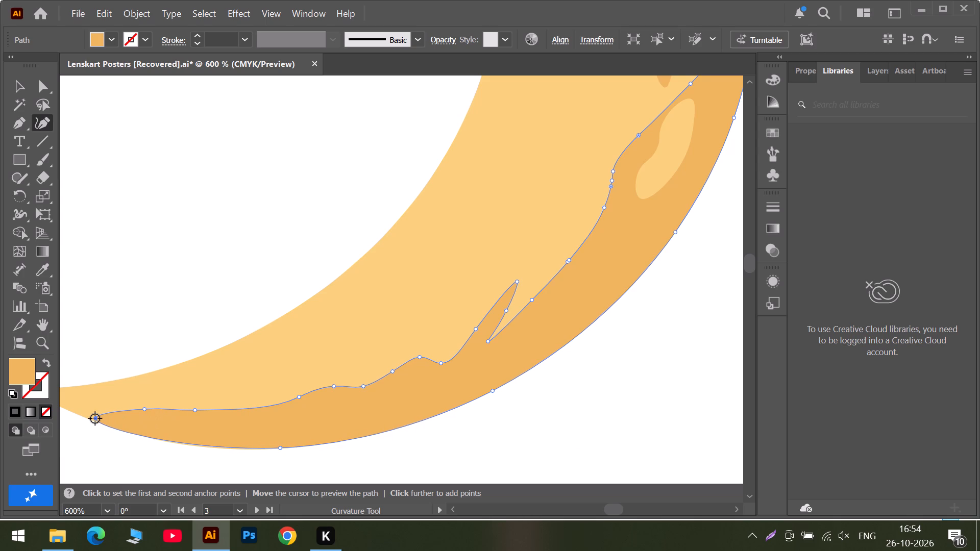
left_click(94, 418)
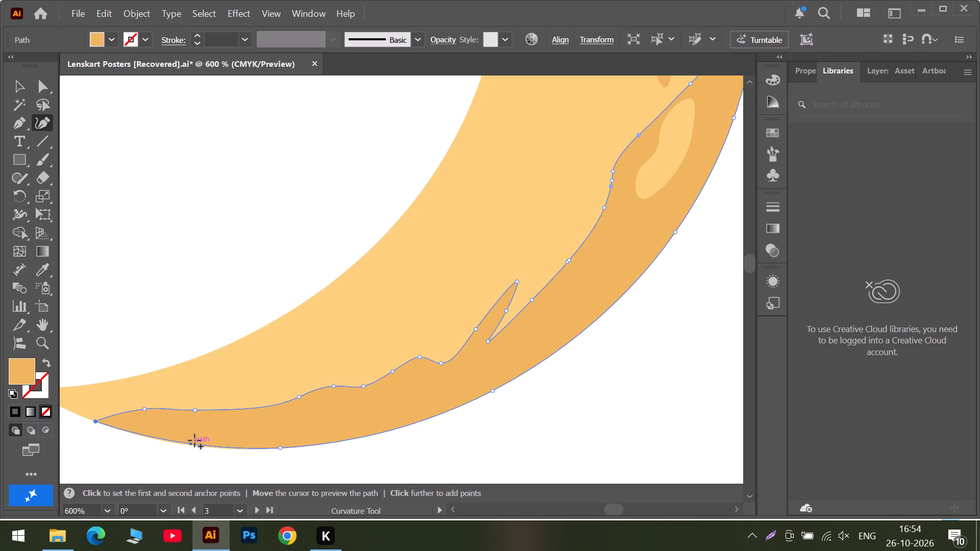
left_click_drag(195, 443, 189, 443)
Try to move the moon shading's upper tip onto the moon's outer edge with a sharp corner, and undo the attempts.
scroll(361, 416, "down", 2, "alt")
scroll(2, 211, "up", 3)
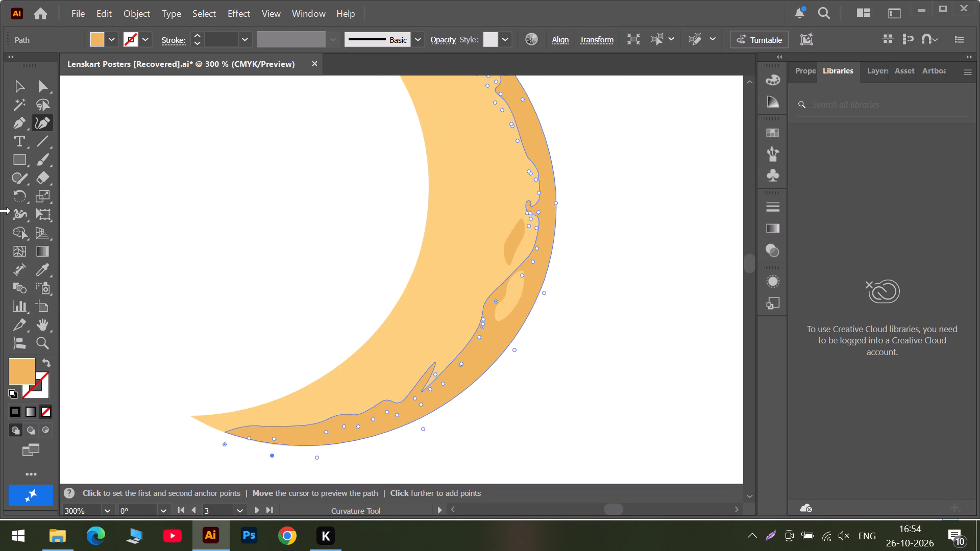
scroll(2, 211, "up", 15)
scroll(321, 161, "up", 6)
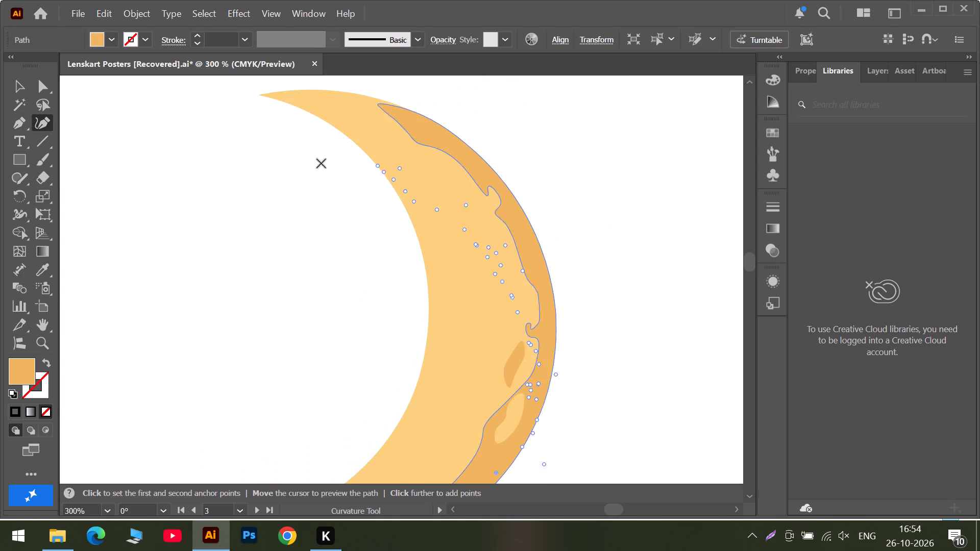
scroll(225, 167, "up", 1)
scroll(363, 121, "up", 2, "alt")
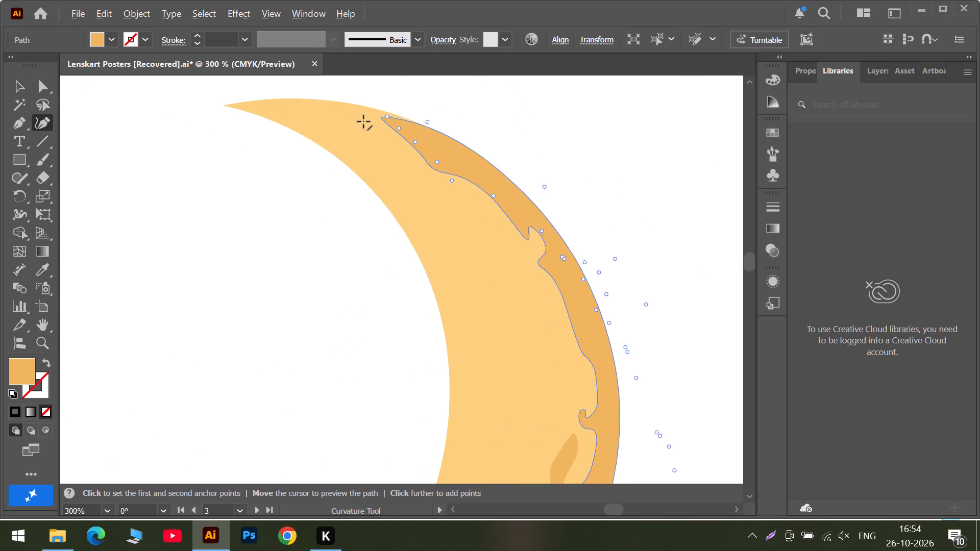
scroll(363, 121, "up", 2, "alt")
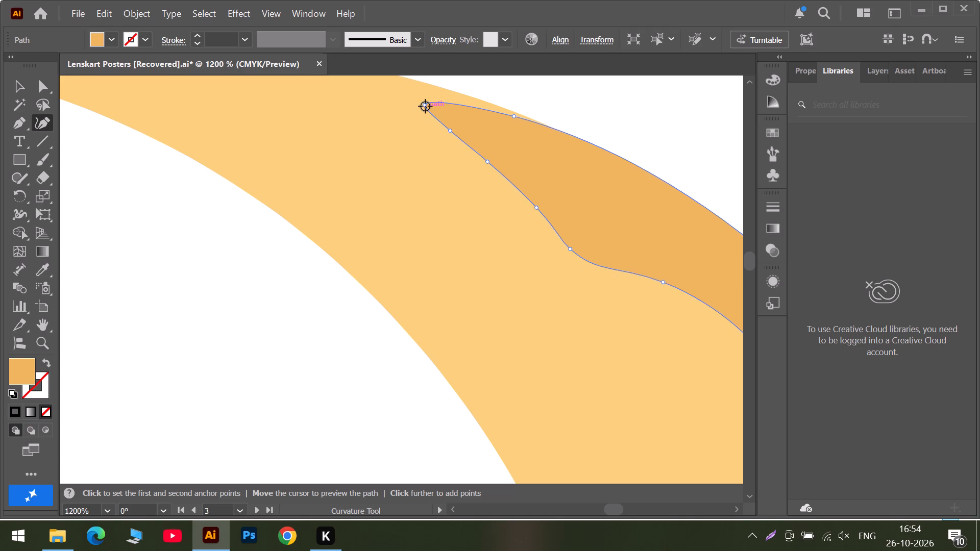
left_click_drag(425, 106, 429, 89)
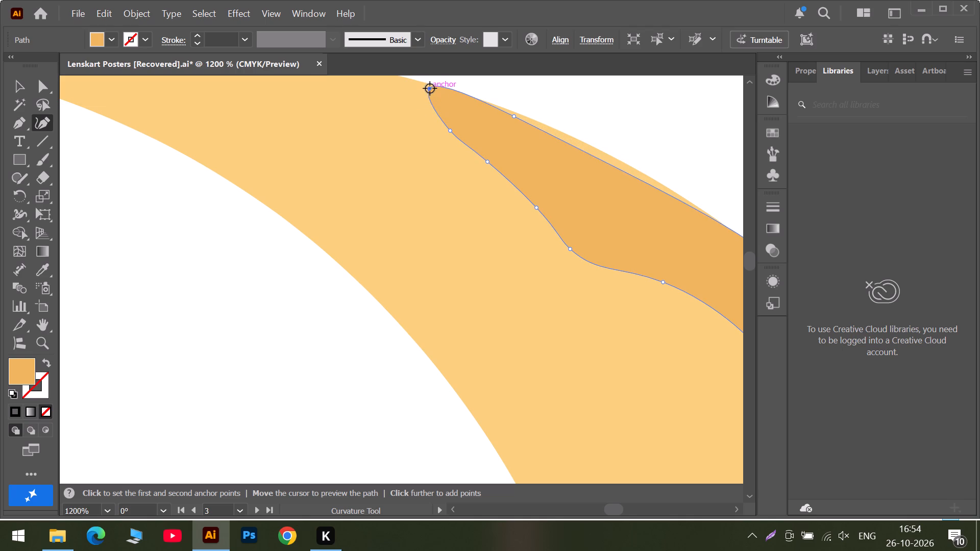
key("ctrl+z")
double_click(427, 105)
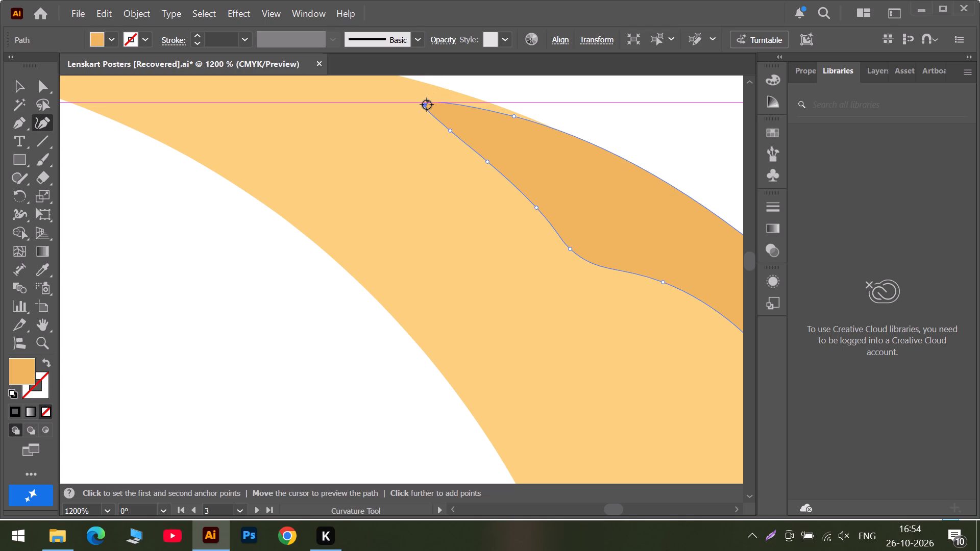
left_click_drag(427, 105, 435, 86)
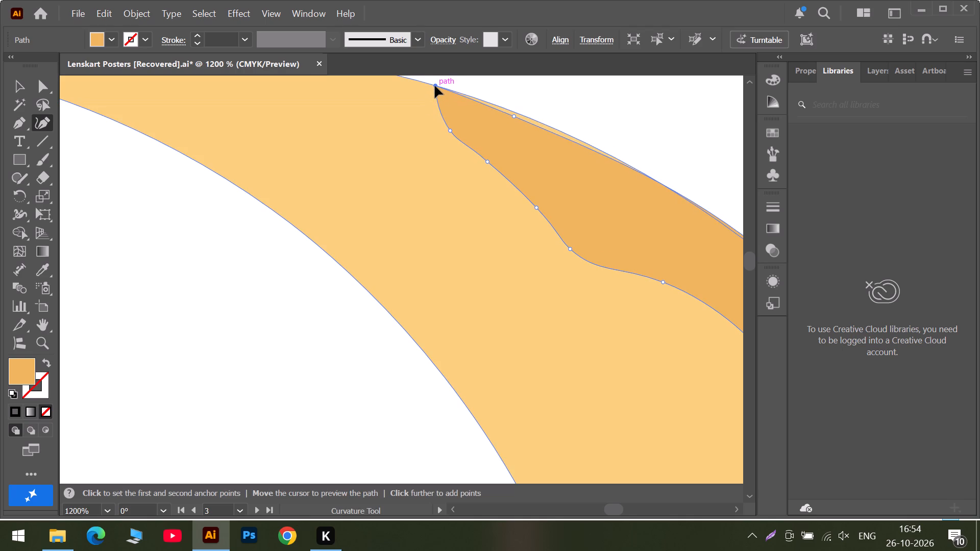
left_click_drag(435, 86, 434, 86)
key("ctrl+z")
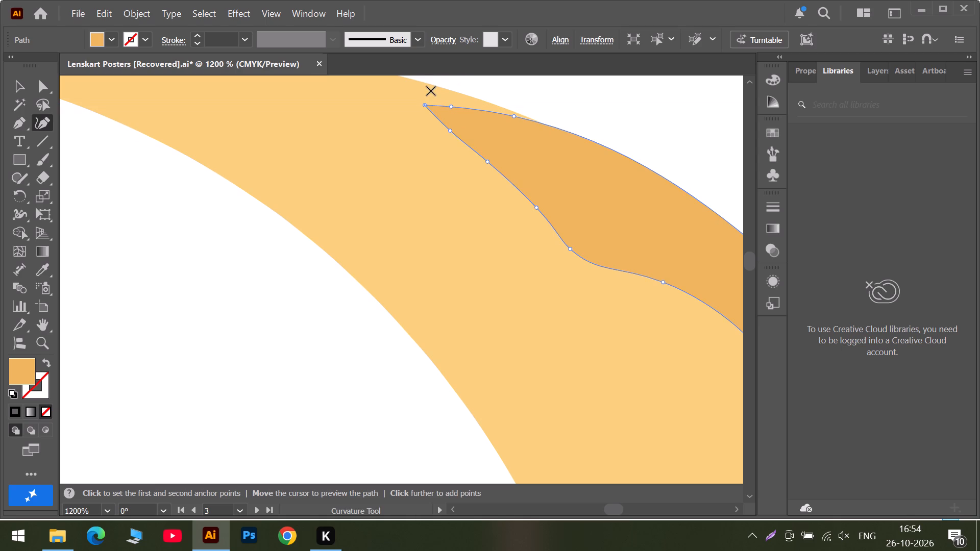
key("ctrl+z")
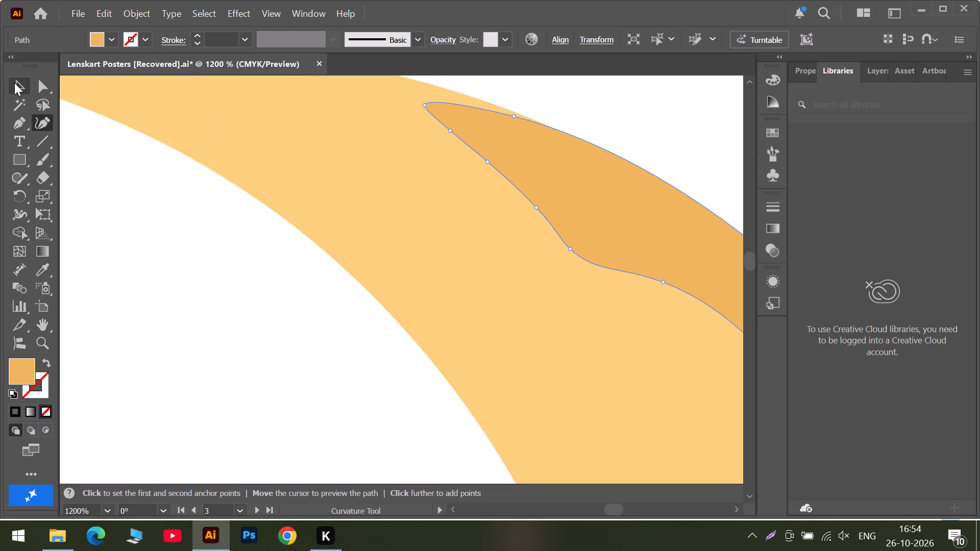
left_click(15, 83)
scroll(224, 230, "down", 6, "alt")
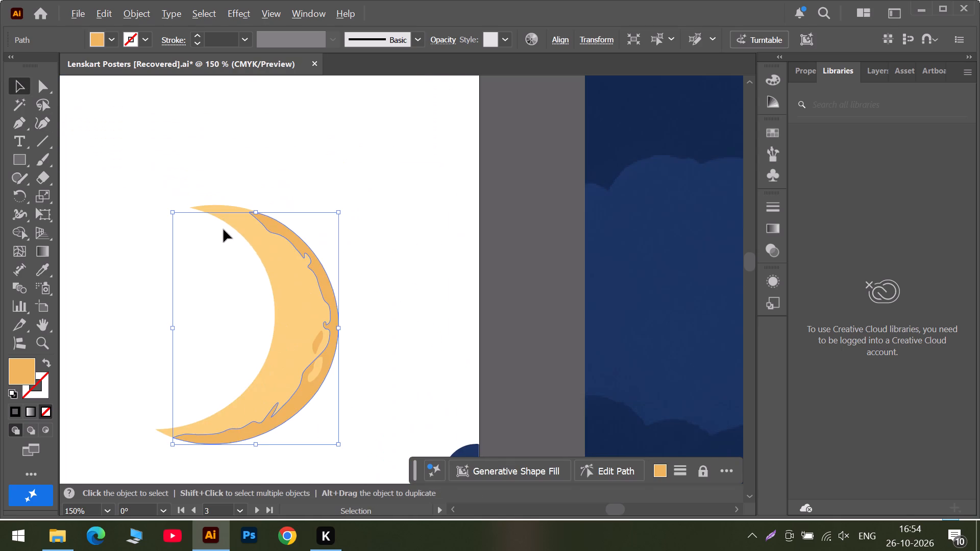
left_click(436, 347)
Colour the main tree branch outline beneath the glasses with the brown sampled from the reference poster's branch.
scroll(429, 342, "down", 2)
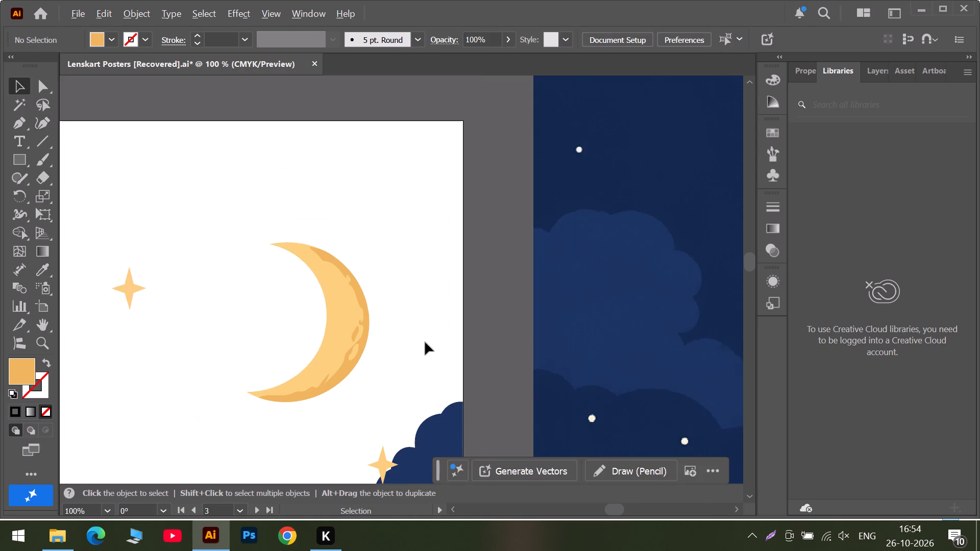
scroll(226, 431, "down", 2, "alt")
scroll(226, 429, "down", 6)
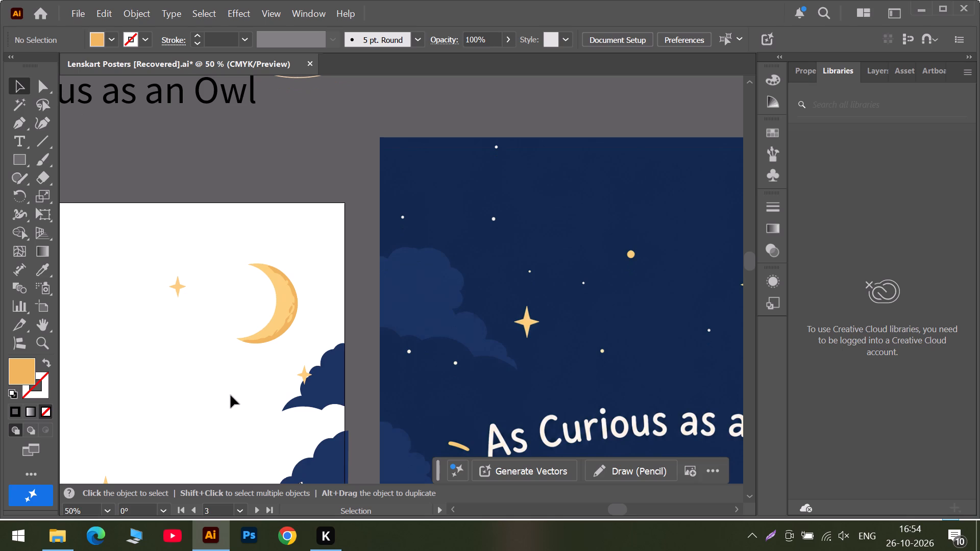
scroll(499, 419, "down", 2, "alt")
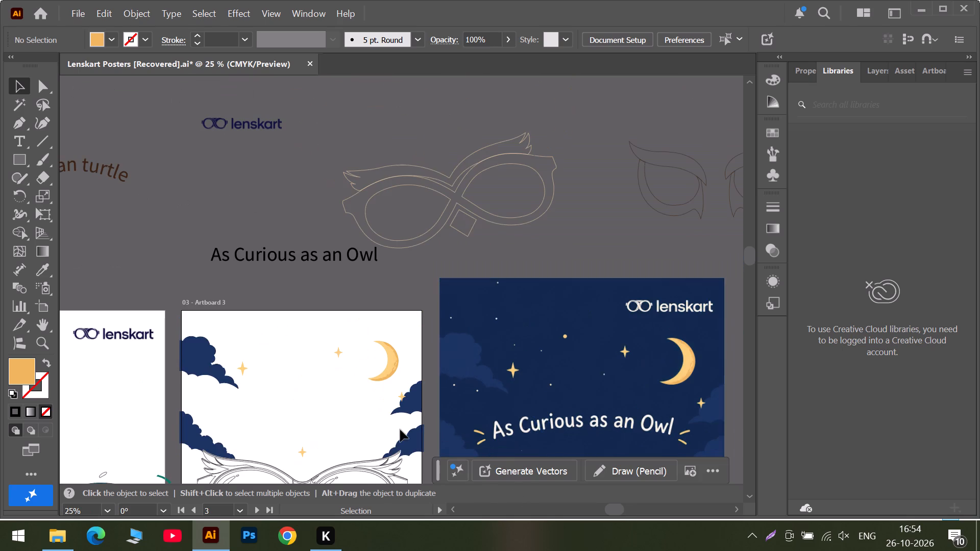
scroll(364, 433, "down", 9)
scroll(289, 418, "down", 5)
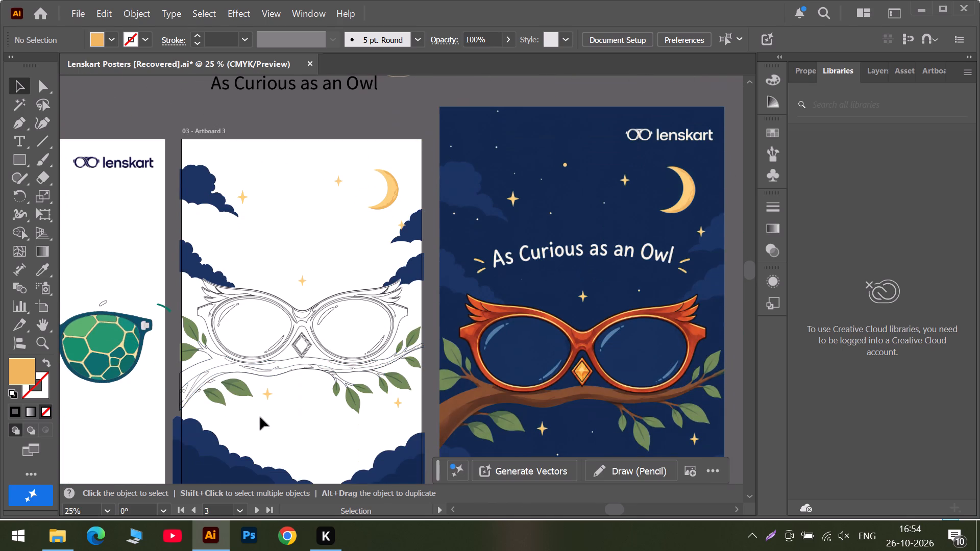
scroll(201, 377, "up", 1, "alt")
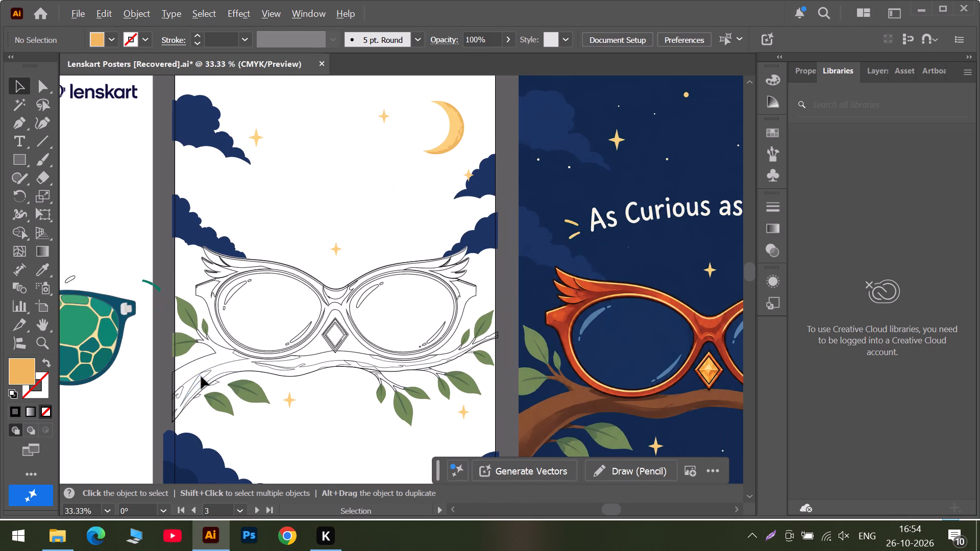
left_click(190, 364)
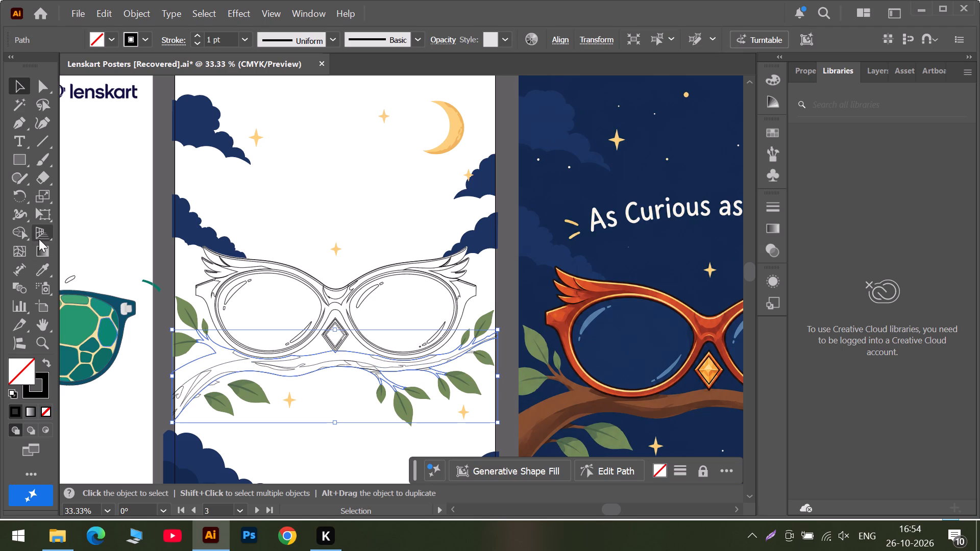
left_click(37, 267)
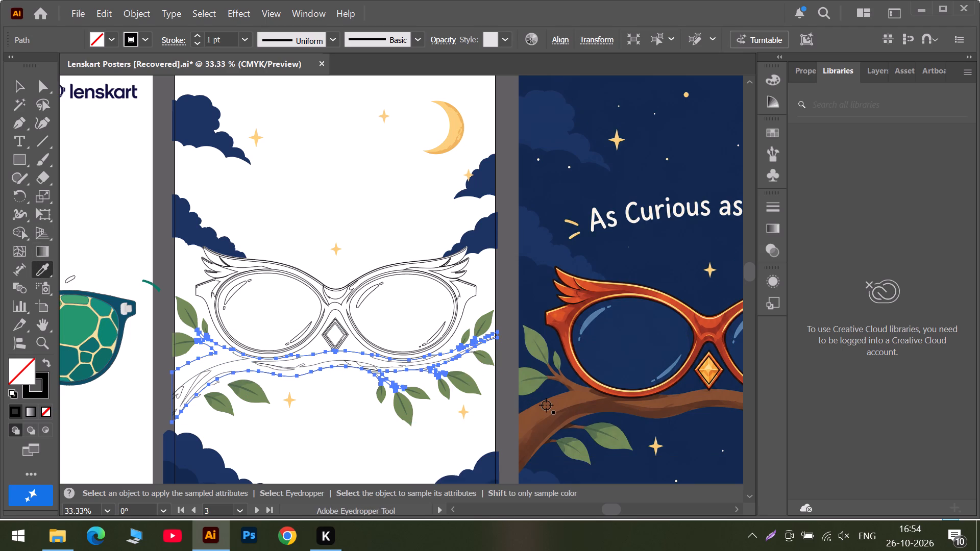
left_click(546, 405)
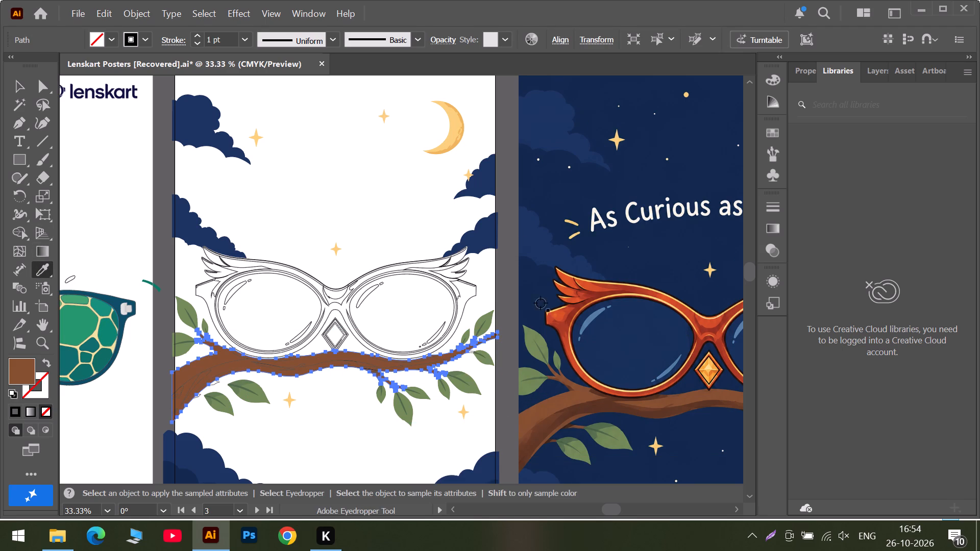
Send the brown main branch shape to the back of the stacking order, behind the bark detail outlines.
left_click(16, 89)
right_click(199, 359)
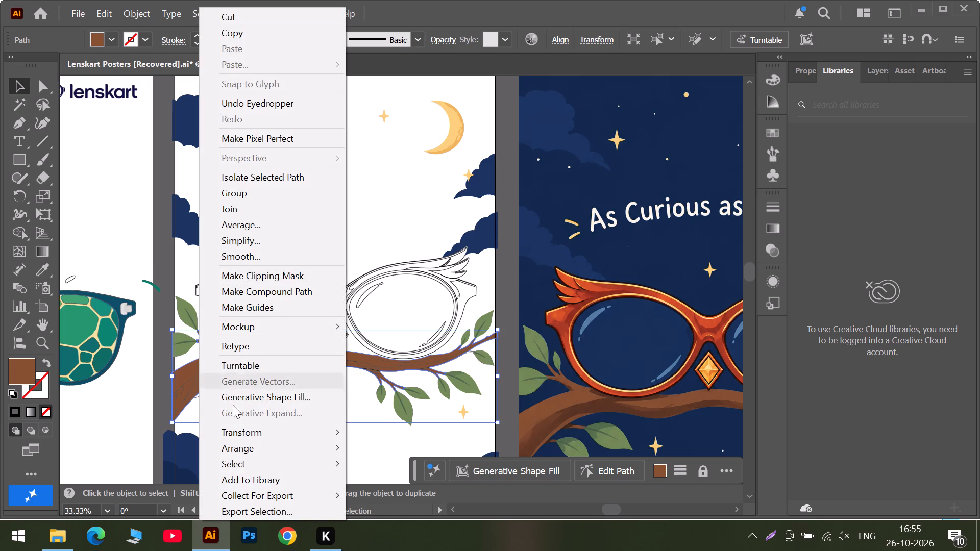
left_click(252, 447)
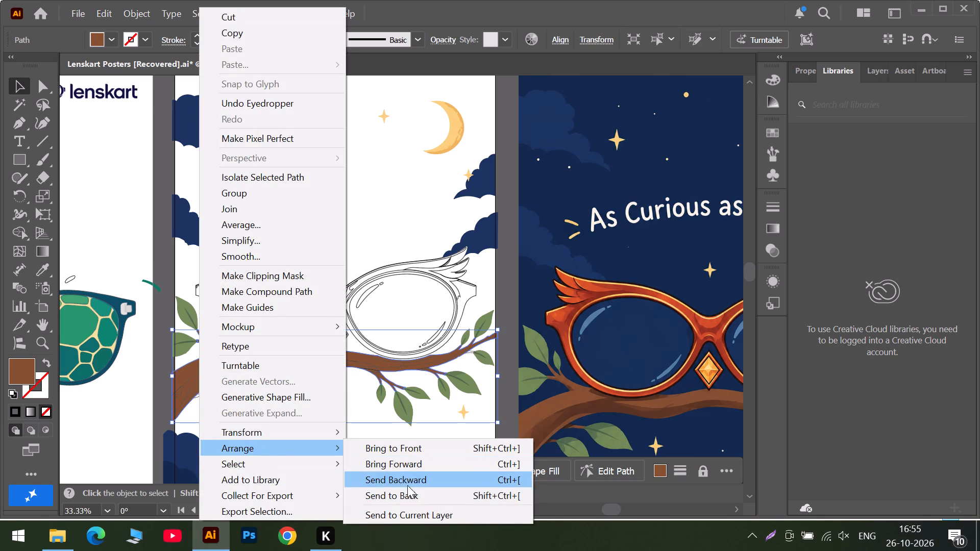
left_click(408, 493)
left_click(287, 221)
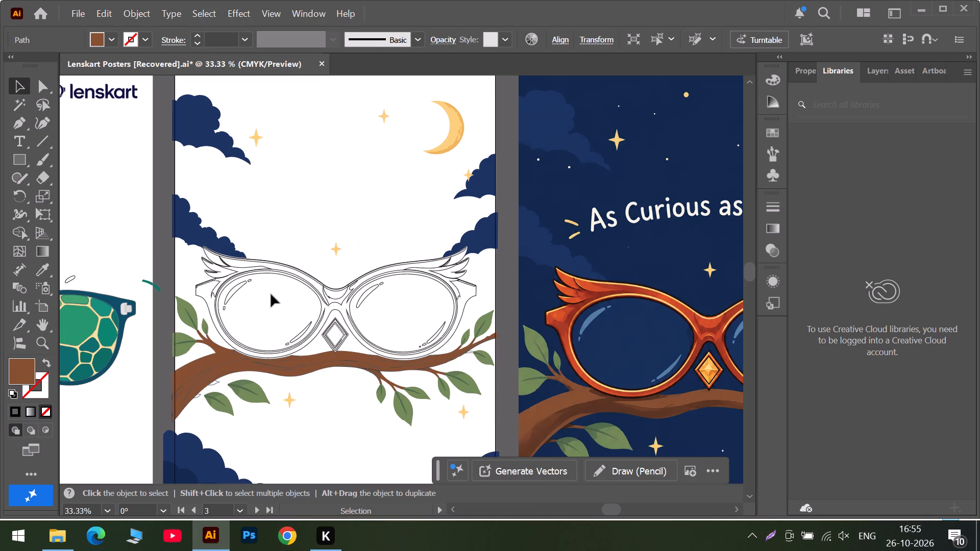
Fill the long narrow bark sliver near the branch's thick end with the dark brown sampled from the reference poster's branch shading.
scroll(215, 375, "up", 2, "alt")
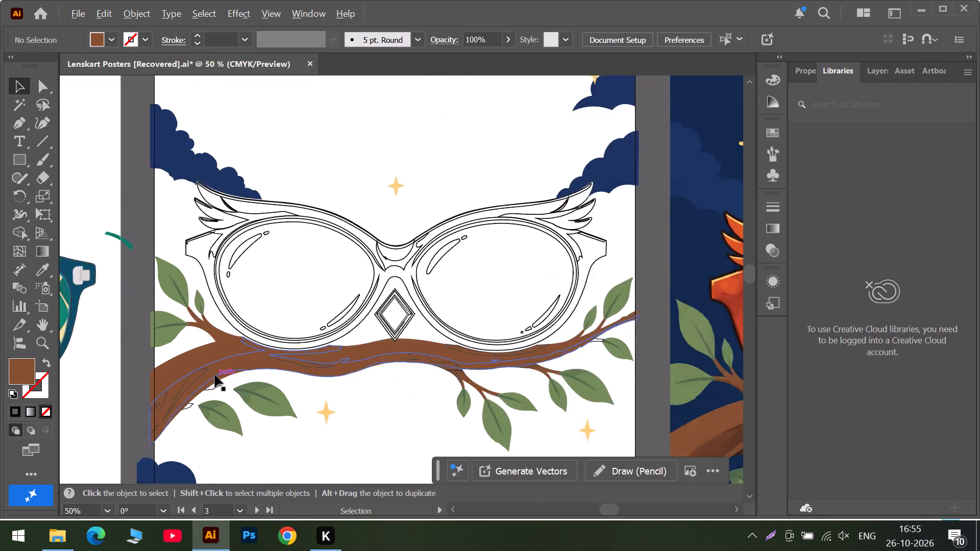
scroll(215, 375, "up", 1, "alt")
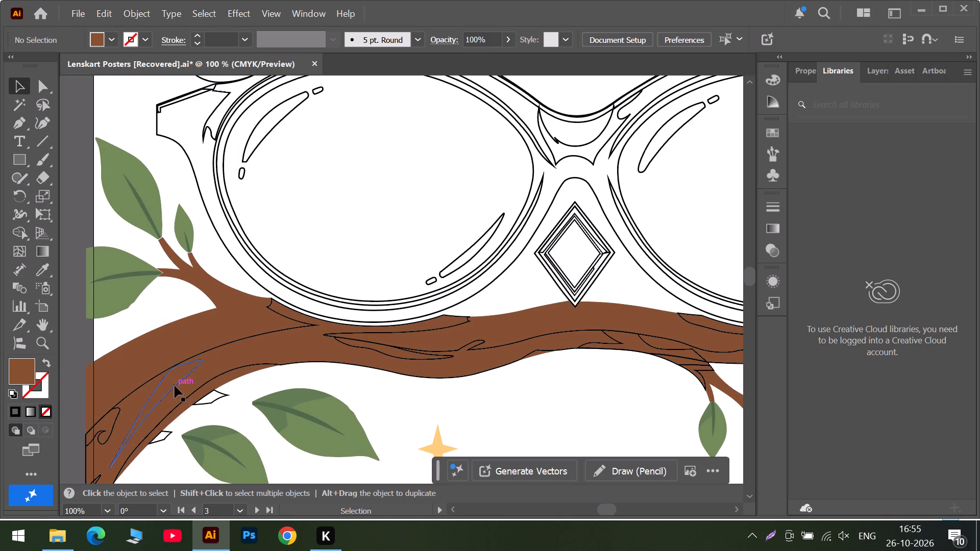
left_click(175, 386)
left_click(44, 274)
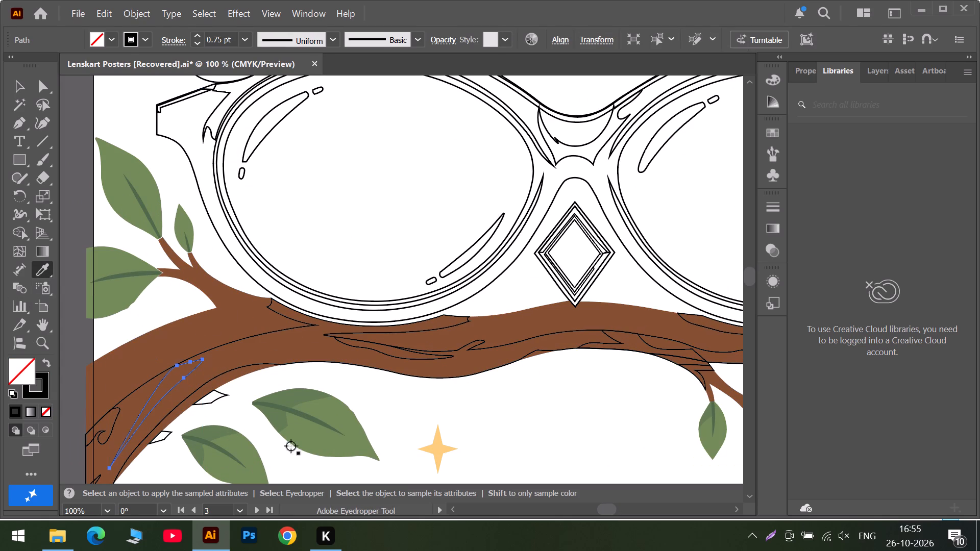
left_click(659, 507)
left_click(659, 507)
left_click(659, 507)
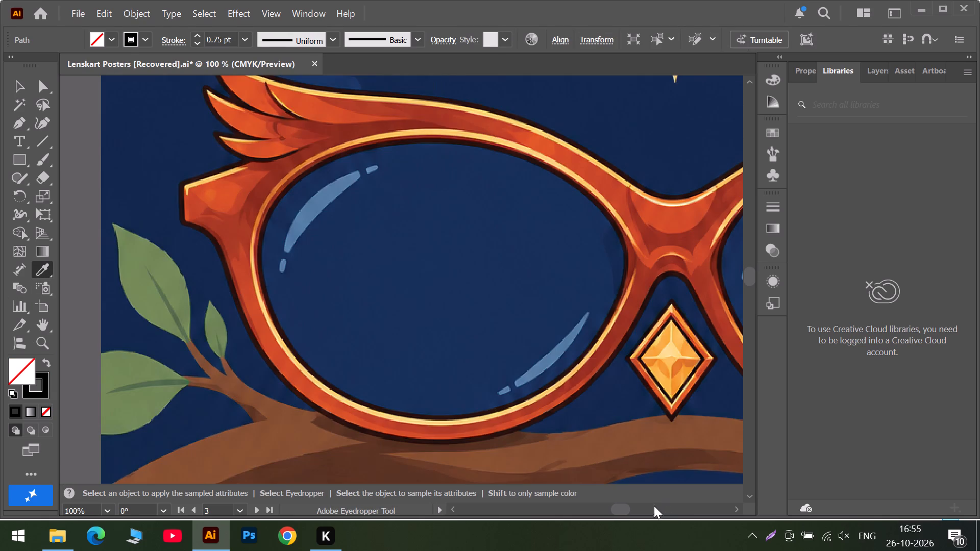
scroll(372, 454, "down", 6)
scroll(220, 414, "down", 5)
scroll(155, 415, "down", 3)
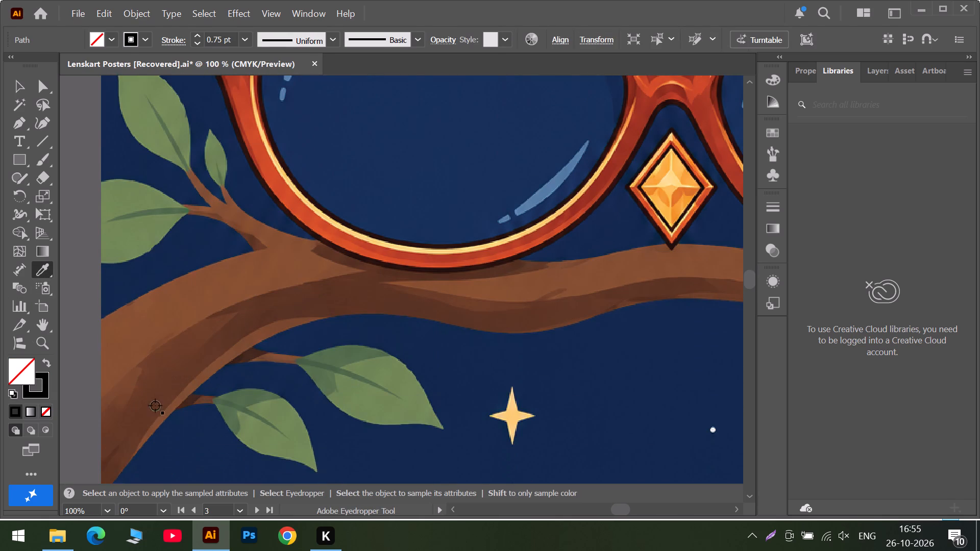
left_click(167, 364)
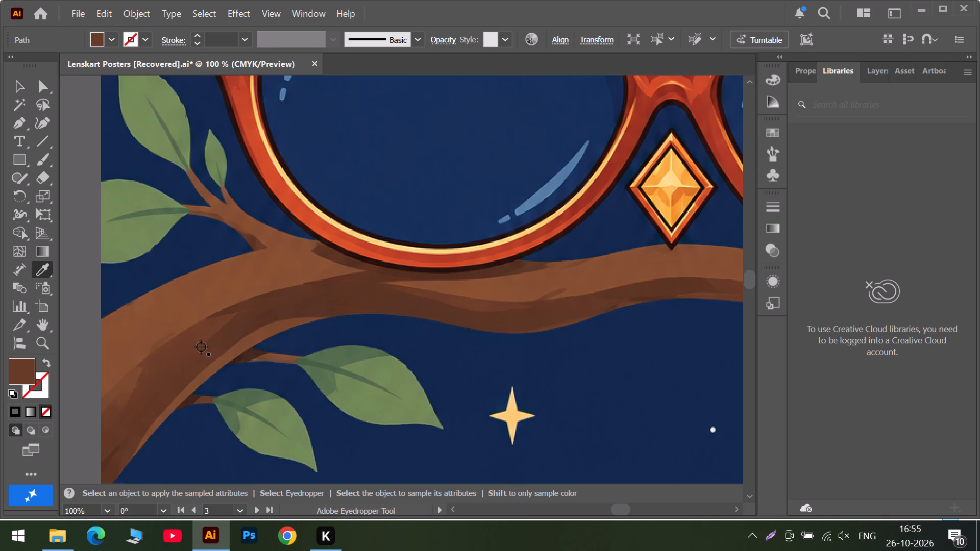
left_click(190, 340)
triple_click(566, 514)
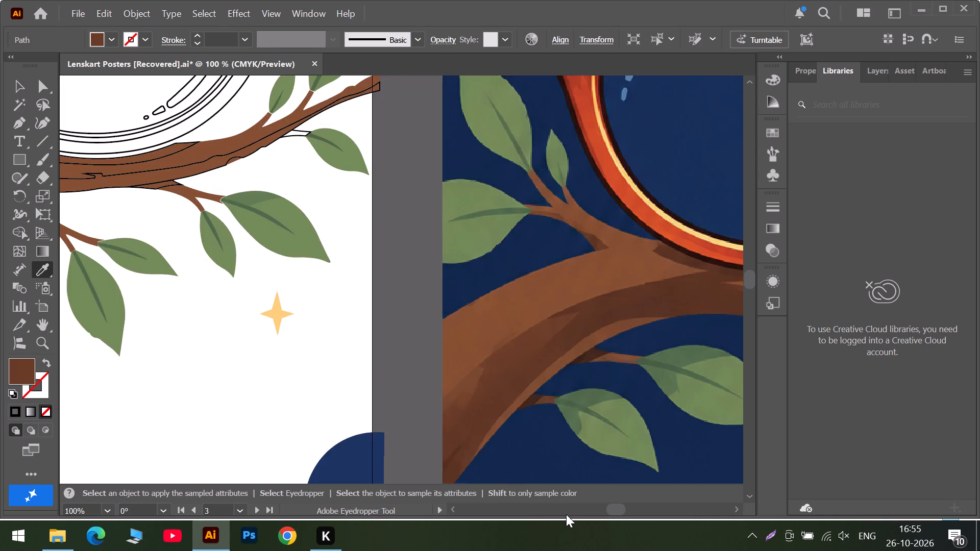
left_click(566, 514)
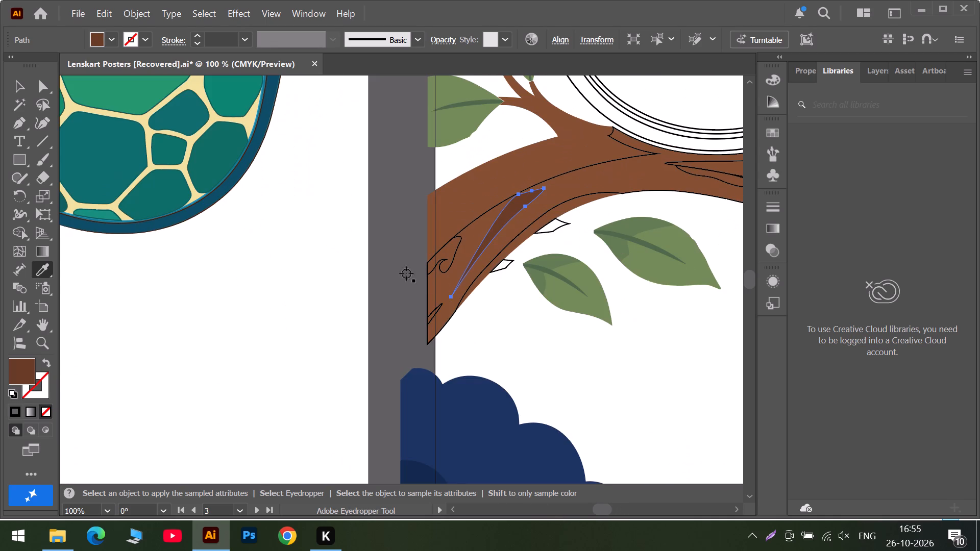
left_click(13, 78)
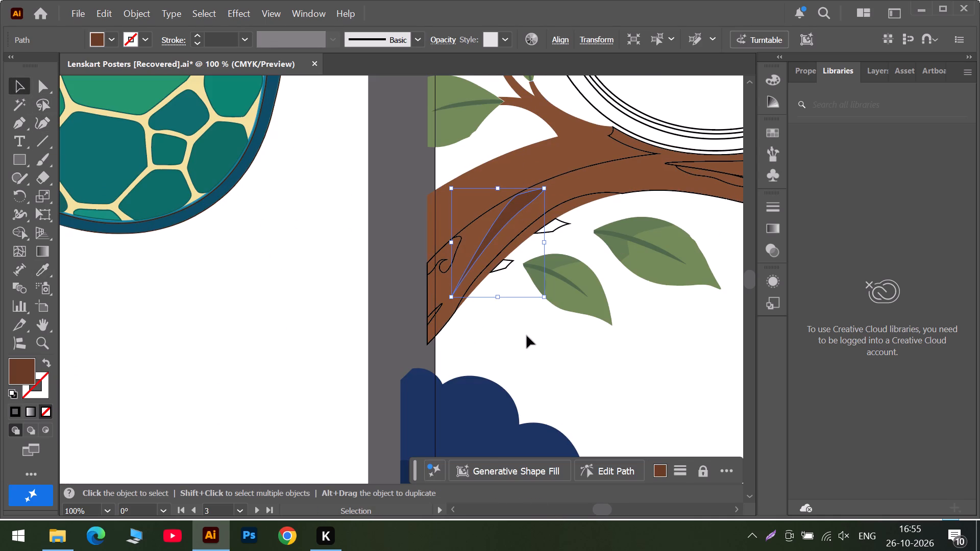
left_click(533, 341)
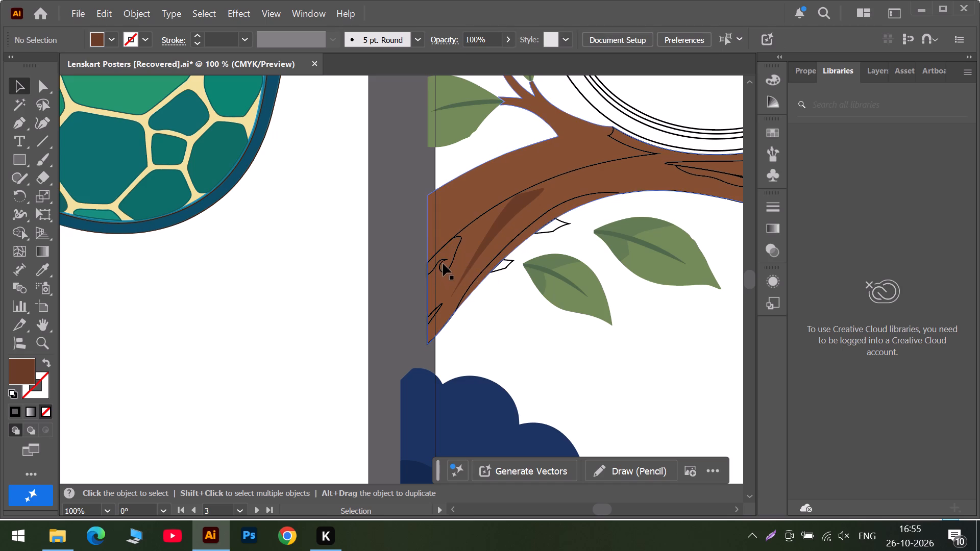
Fill the hooked bark mark at the artboard edge of the thick branch end with the mid brown sampled from the reference branch.
left_click(443, 263)
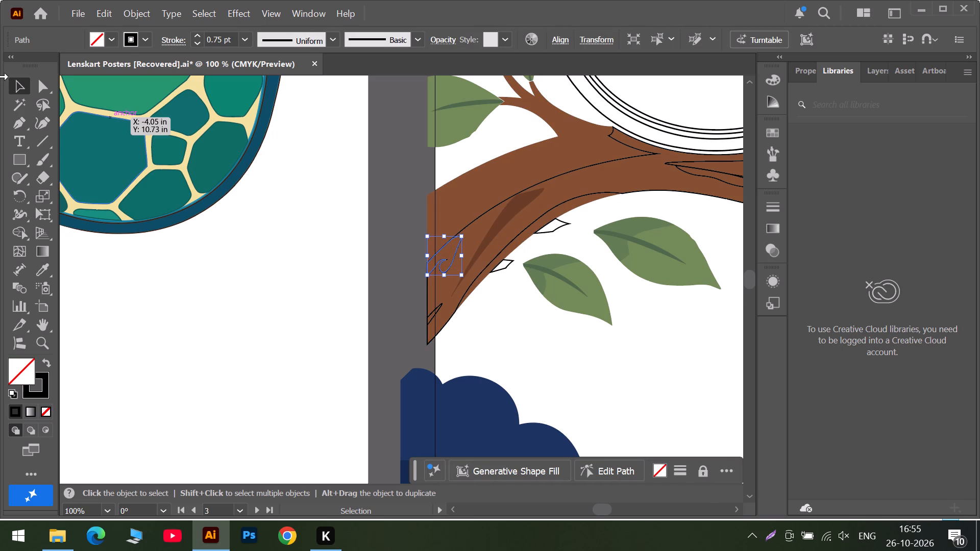
left_click(41, 271)
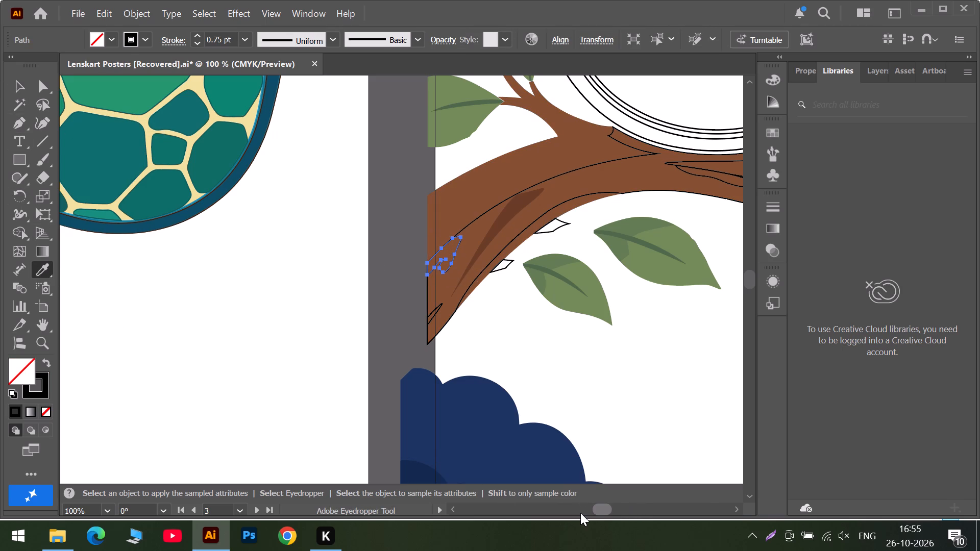
left_click(658, 512)
double_click(658, 512)
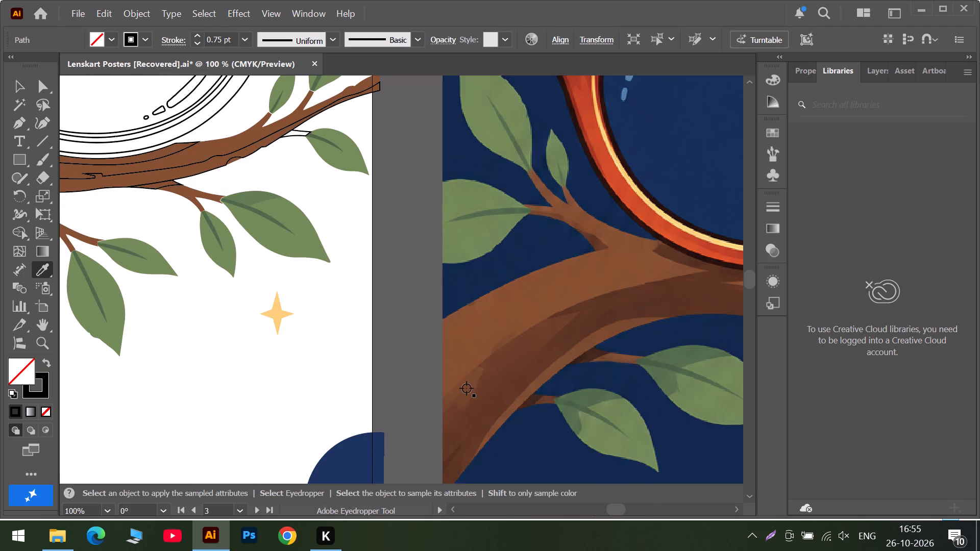
left_click(467, 388)
left_click(462, 388)
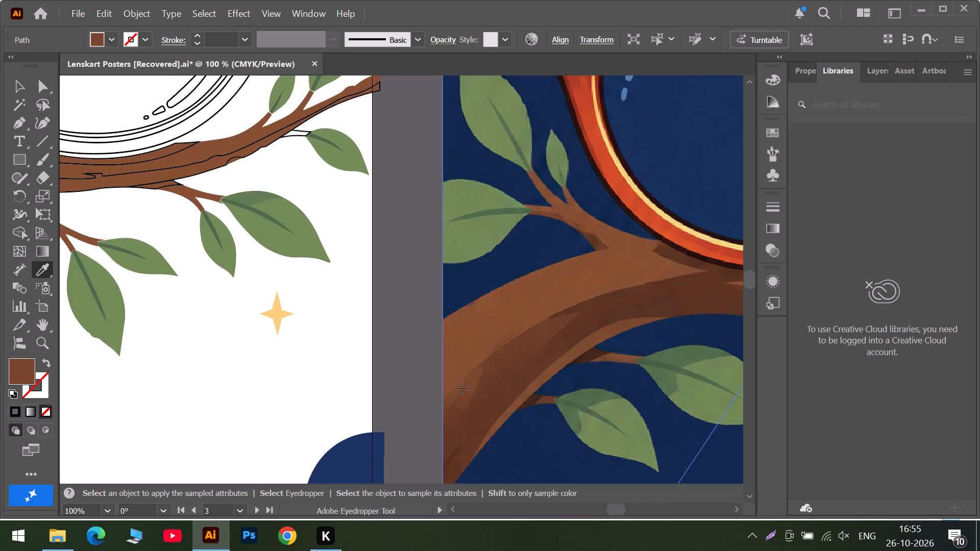
scroll(462, 388, "up", 4, "alt")
left_click(472, 385)
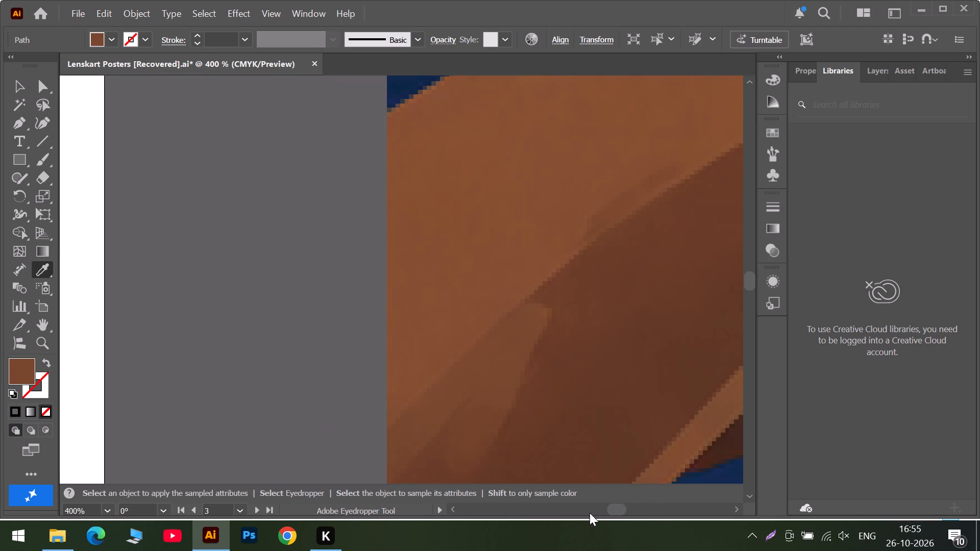
double_click(590, 513)
scroll(456, 469, "down", 4, "alt")
scroll(412, 457, "down", 3, "alt")
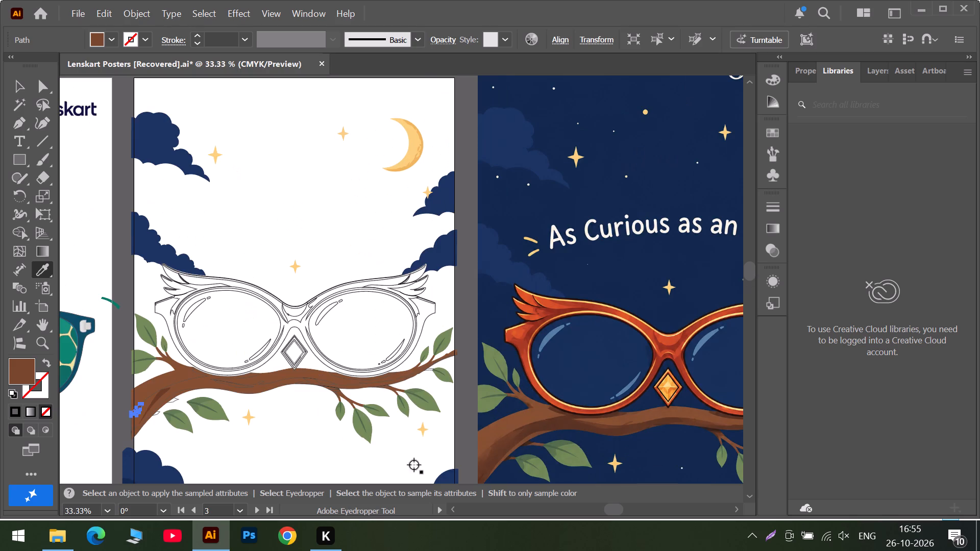
scroll(423, 488, "down", 6)
scroll(236, 437, "down", 4)
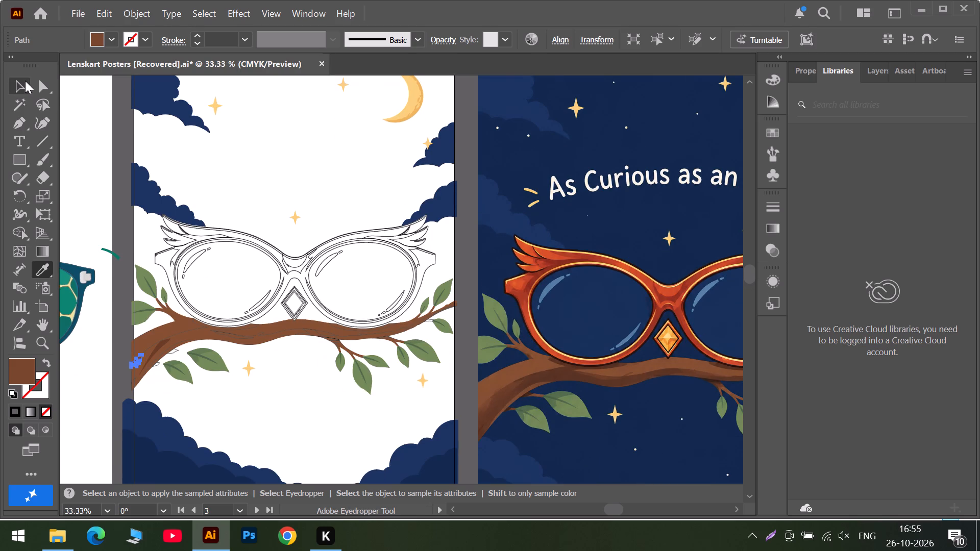
left_click(20, 85)
scroll(152, 358, "up", 4, "alt")
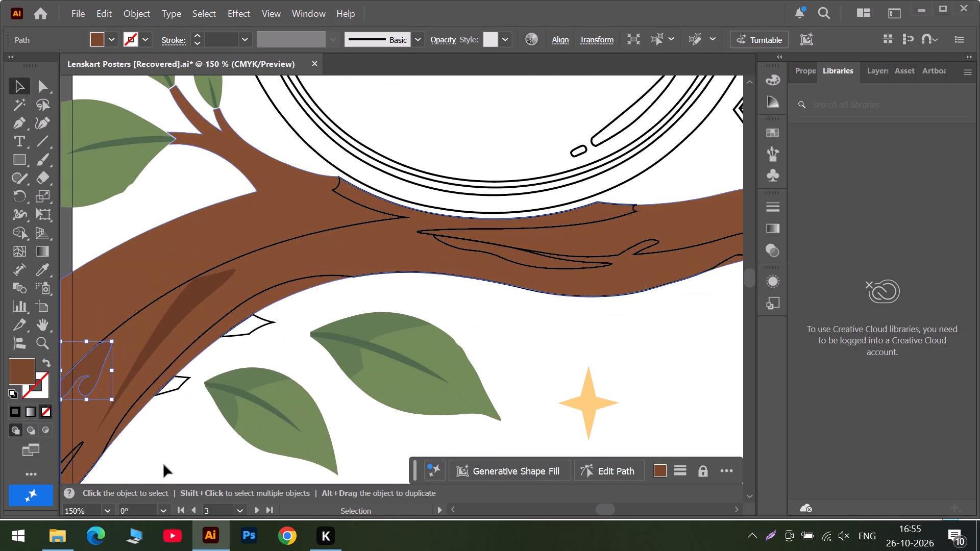
left_click(166, 463)
Fill the small bark sliver at the branch's lowest corner with the dark brown of the long narrow bark sliver.
scroll(115, 451, "down", 4)
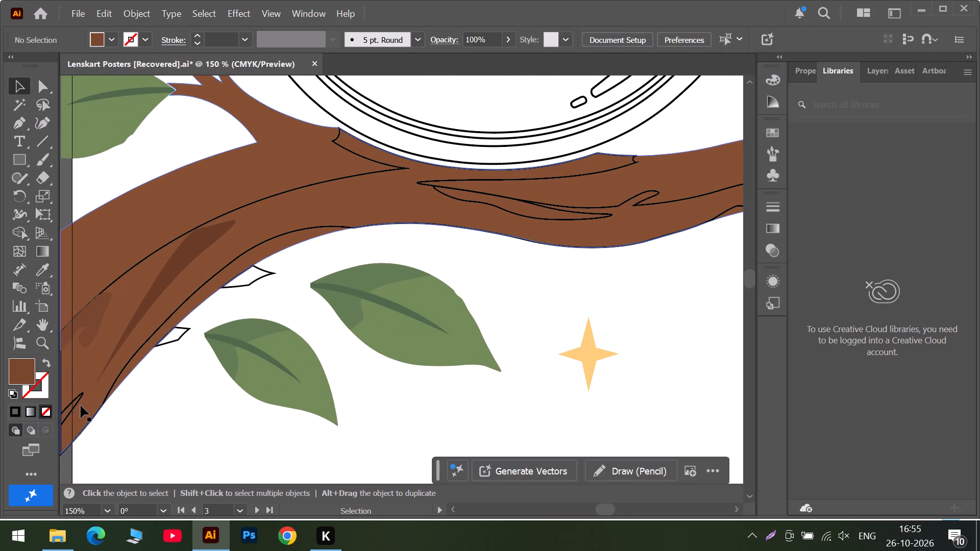
left_click(78, 403)
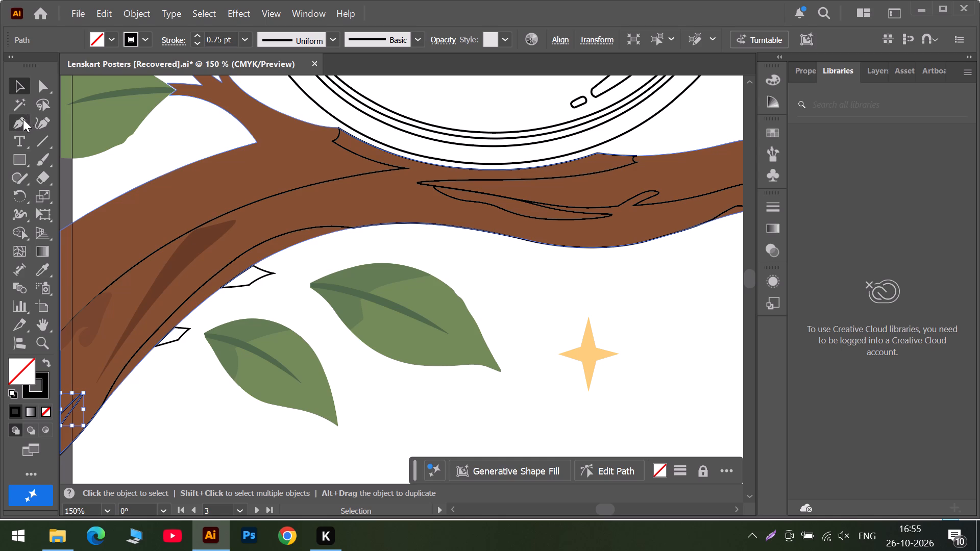
left_click(43, 271)
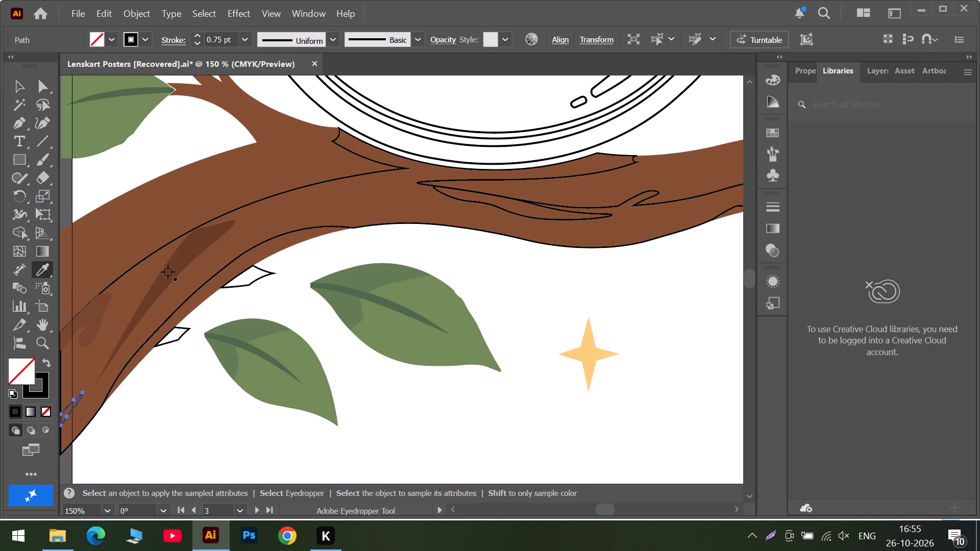
left_click(168, 272)
left_click(18, 88)
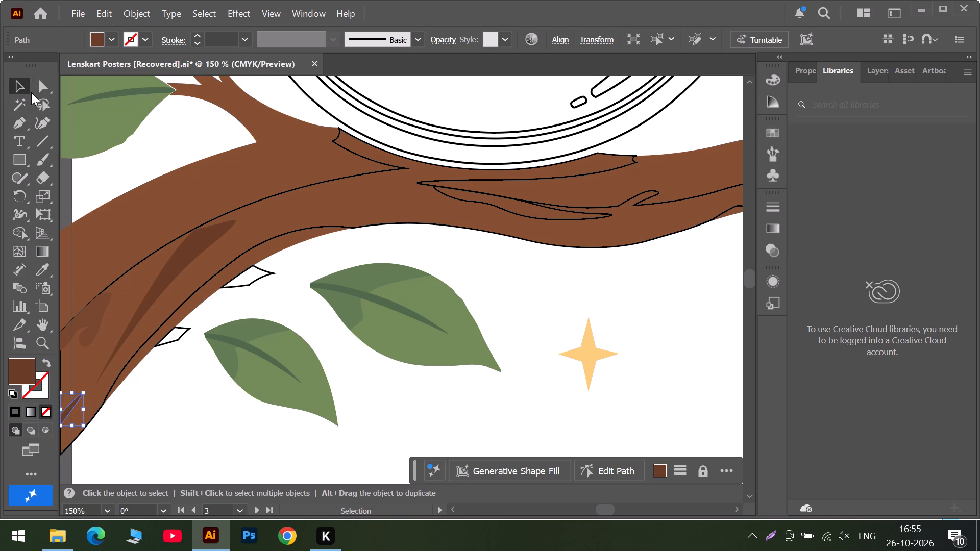
Fill the large shading shape along the branch's underside with the lighter brown sampled from the reference branch below the glasses.
left_click(233, 260)
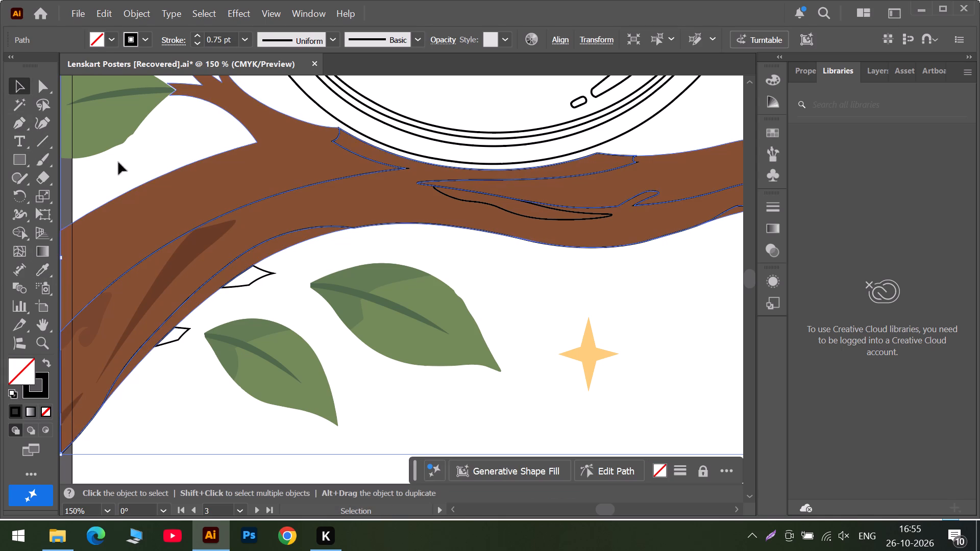
left_click(44, 266)
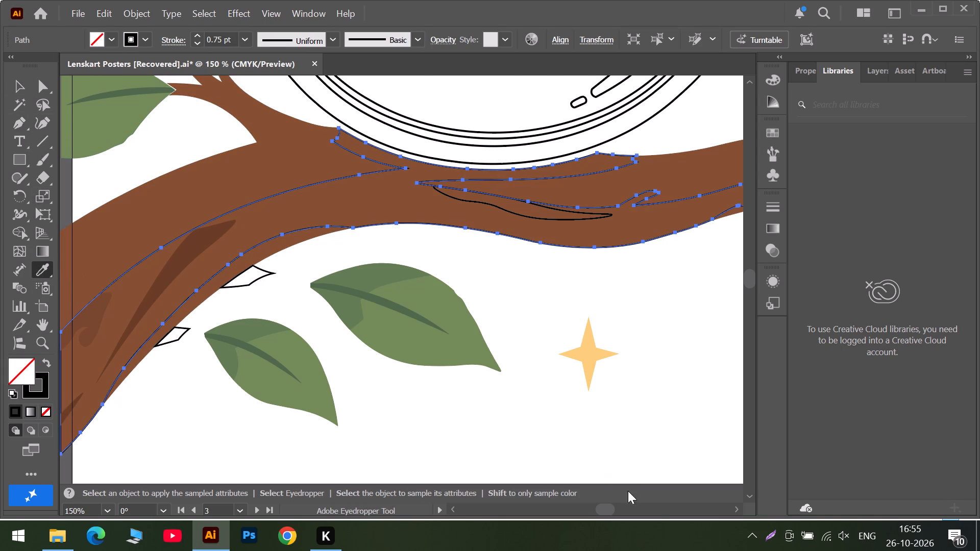
triple_click(654, 509)
scroll(659, 475, "down", 4, "alt")
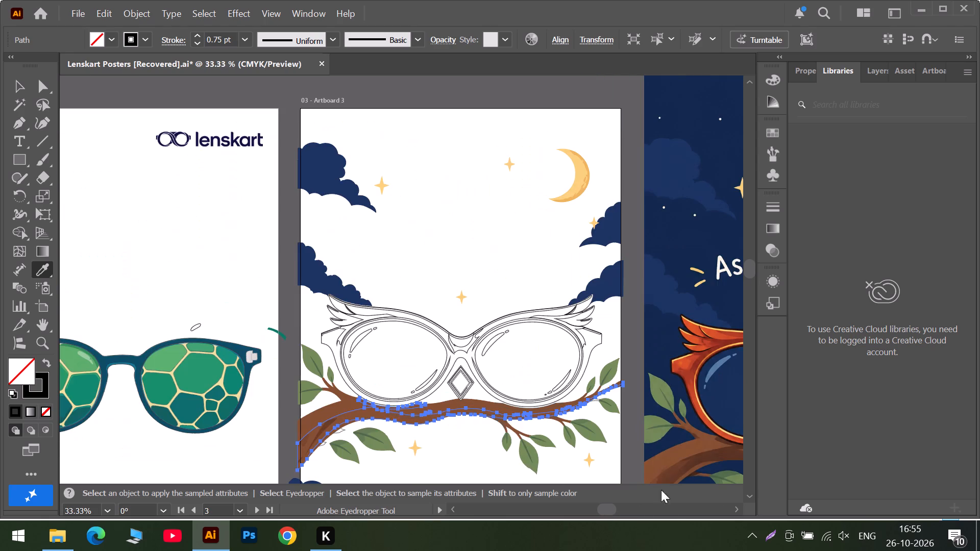
left_click(671, 510)
scroll(592, 481, "down", 6)
scroll(485, 391, "up", 2, "alt")
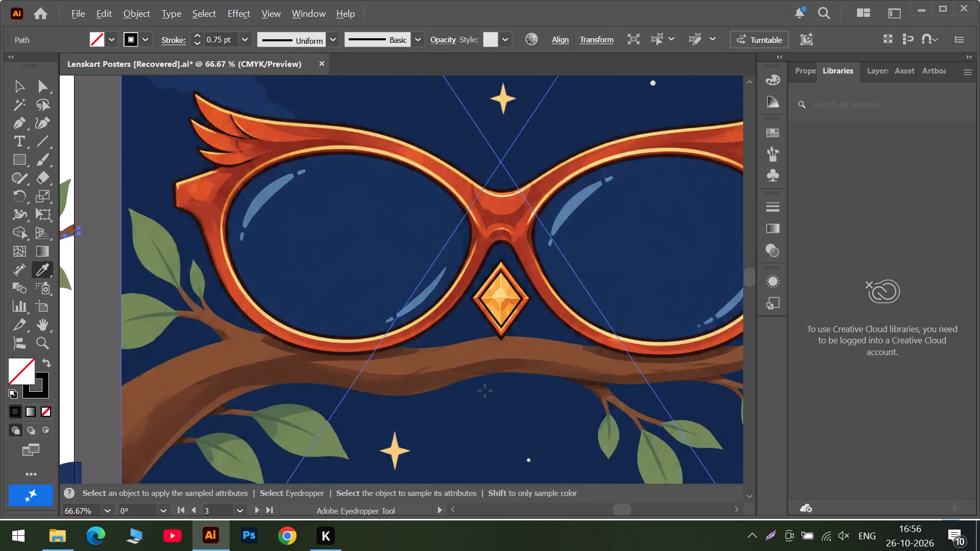
scroll(485, 391, "up", 1, "alt")
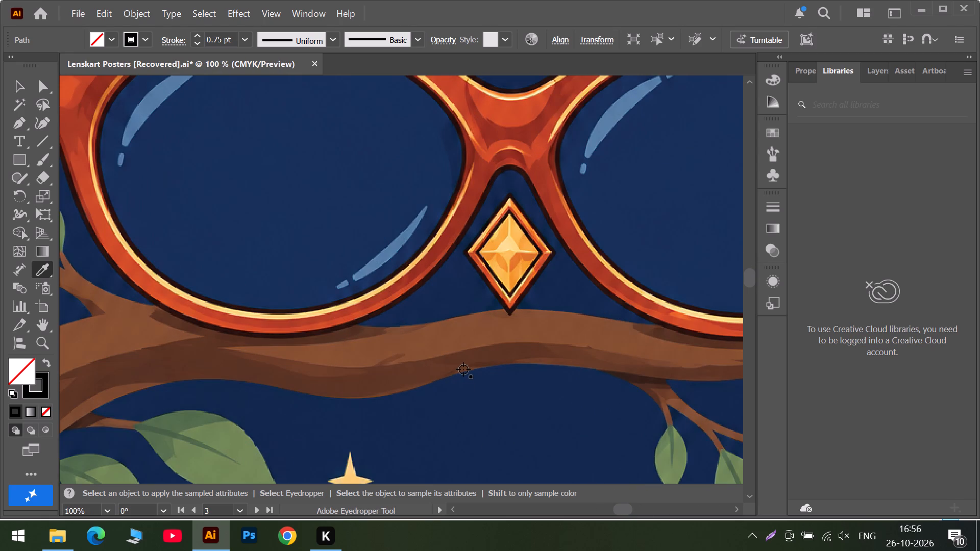
left_click(443, 338)
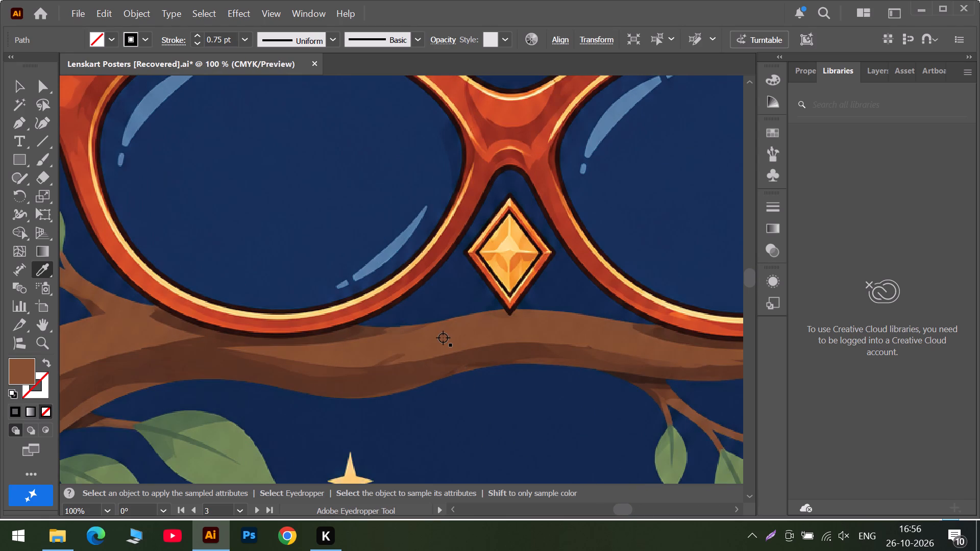
scroll(443, 338, "down", 2, "alt")
left_click(569, 514)
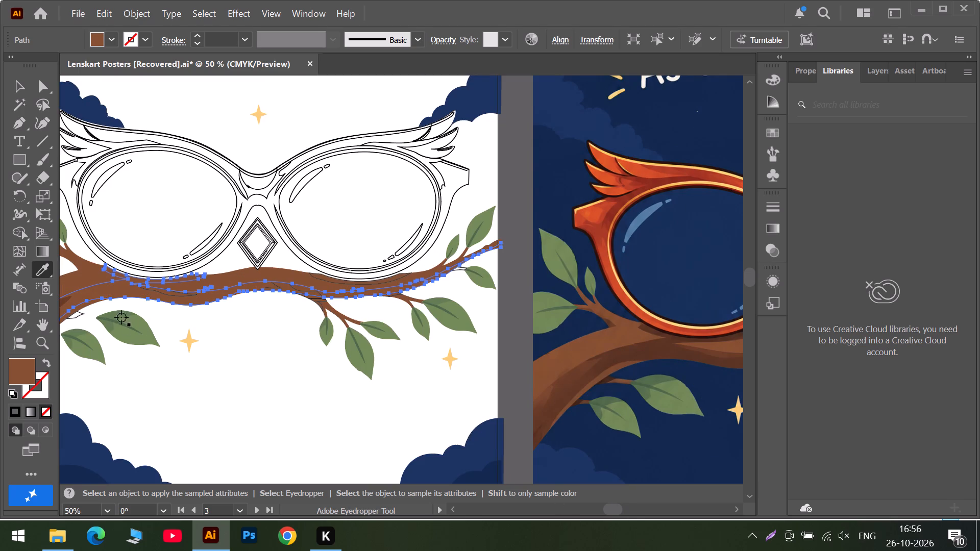
left_click(17, 86)
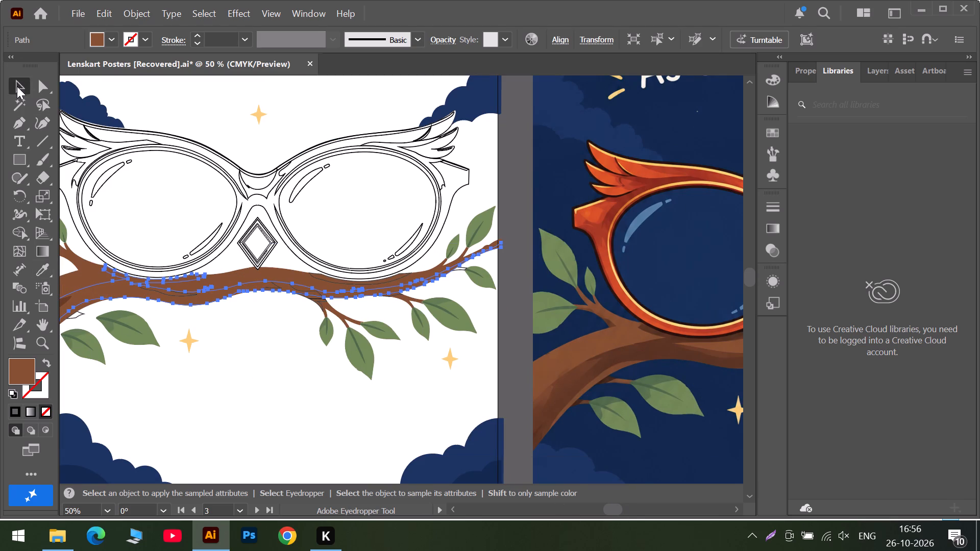
scroll(160, 315, "up", 4, "alt")
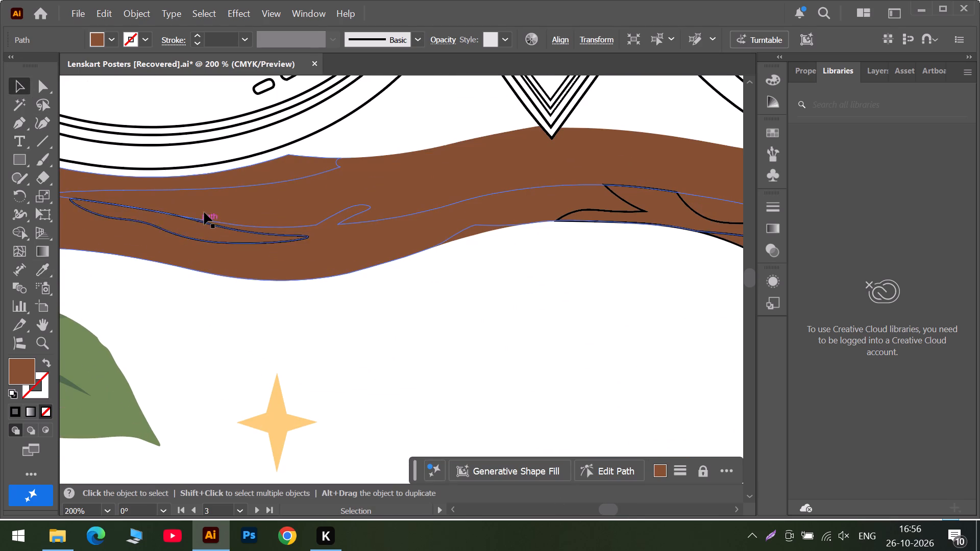
left_click(215, 191)
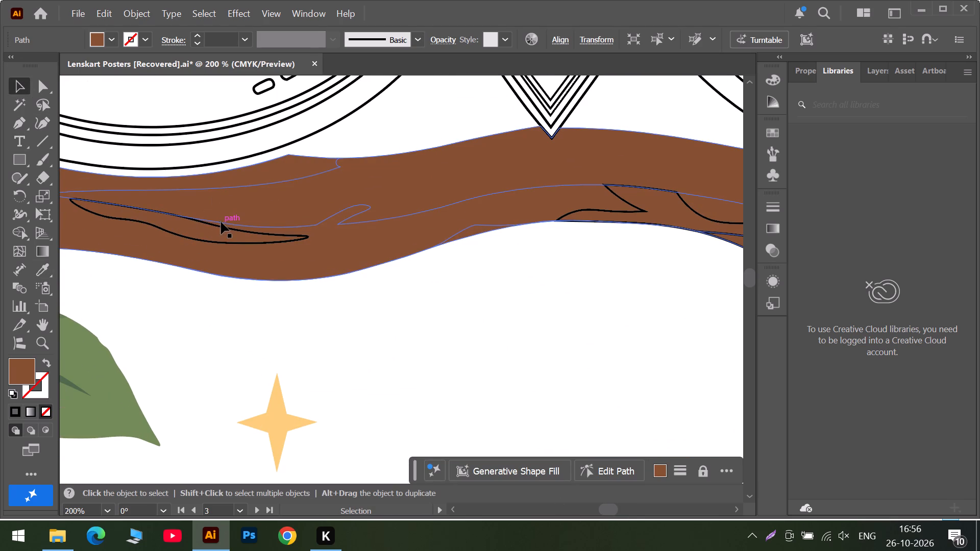
Refill the large shading shape along the branch's underside with the dark brown sampled from the reference branch just below the glasses.
left_click(221, 222)
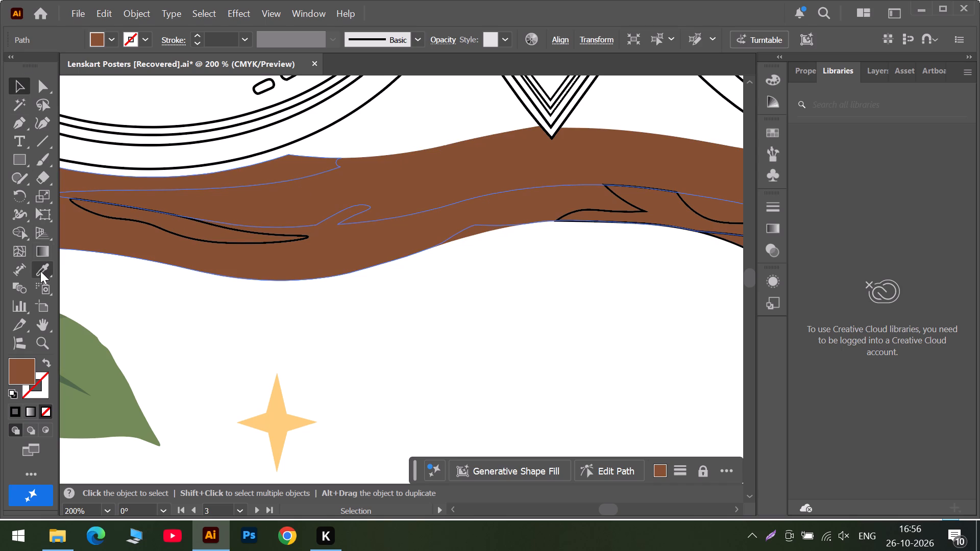
left_click(41, 271)
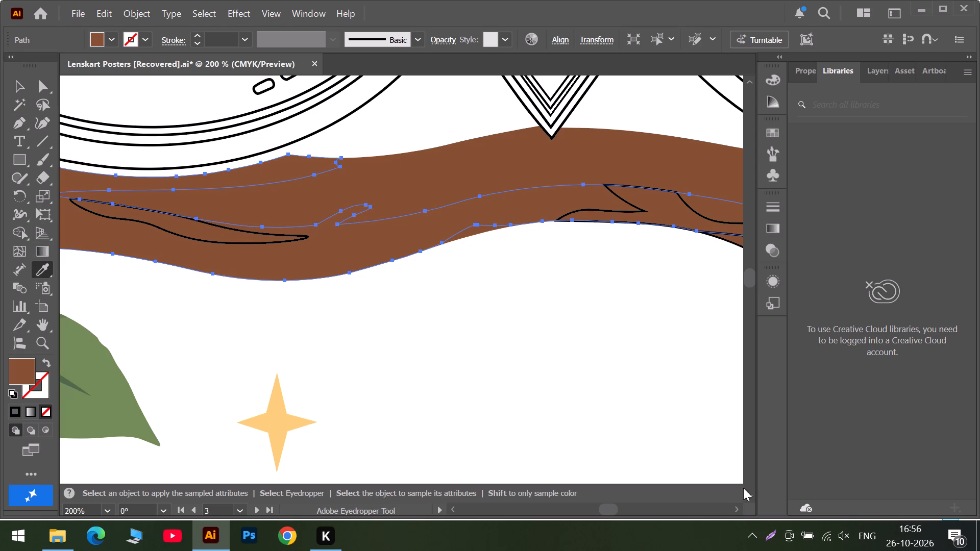
triple_click(702, 511)
left_click(702, 511)
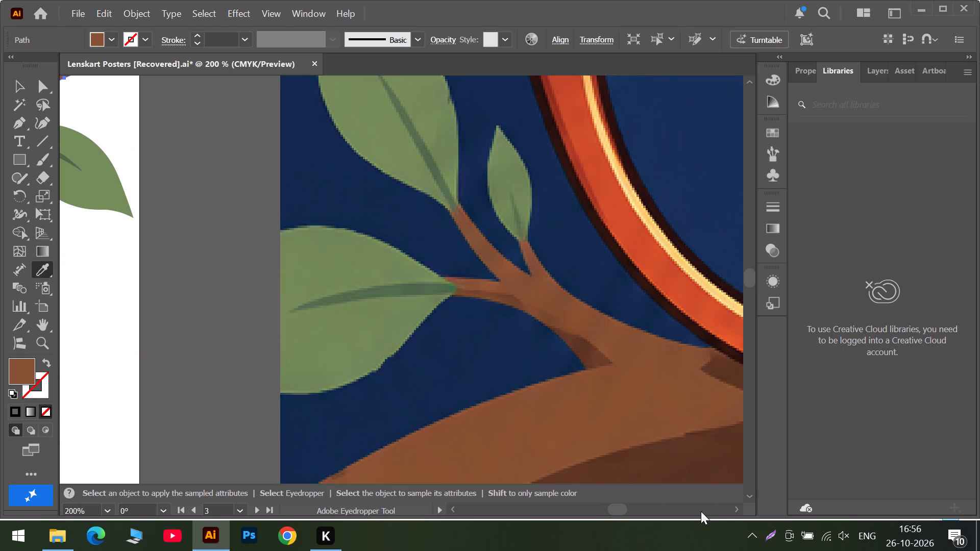
left_click(701, 511)
left_click(500, 417)
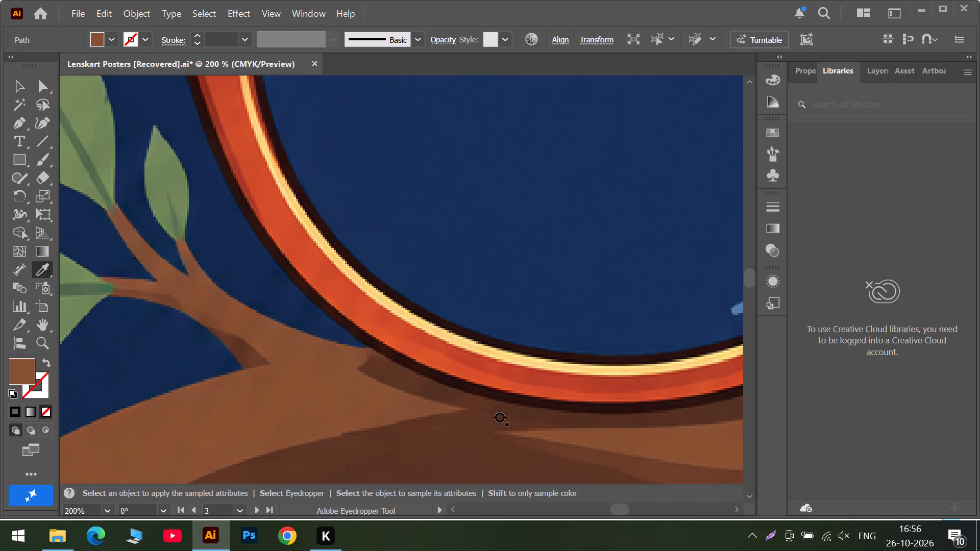
left_click(586, 514)
left_click(586, 514)
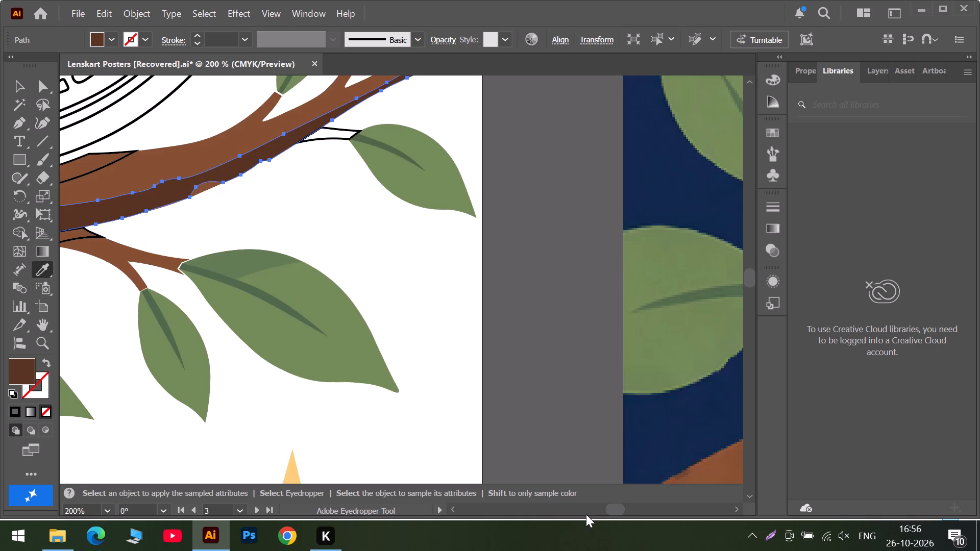
left_click(586, 514)
scroll(155, 196, "up", 6)
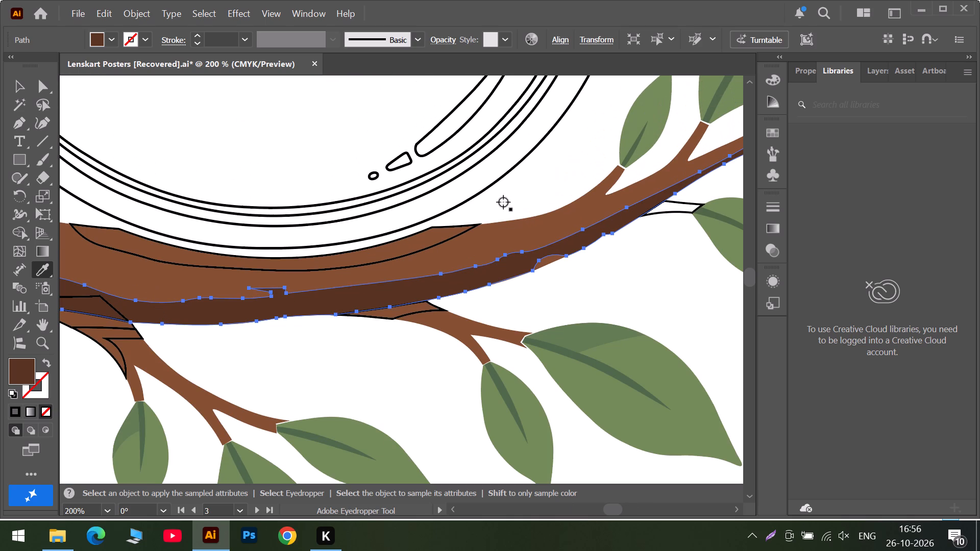
Fill the crescent shadow on the branch beneath the right lens with the dark brown sampled from the matching shadow in the reference.
left_click(18, 79)
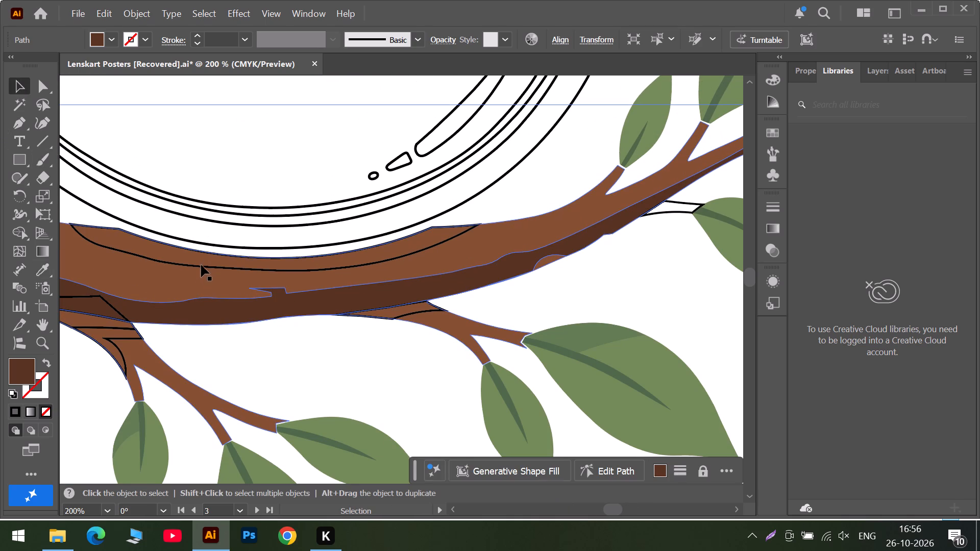
left_click(201, 266)
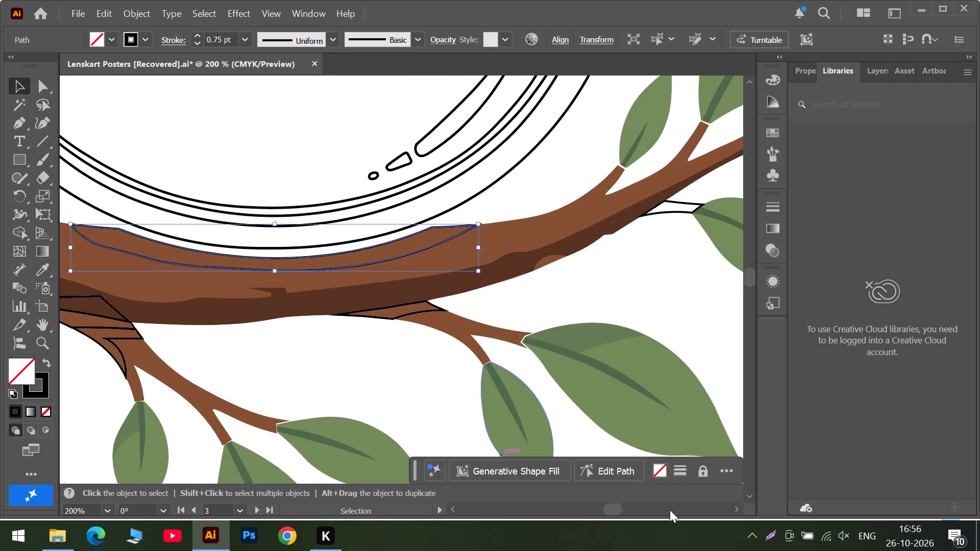
triple_click(674, 514)
left_click(676, 514)
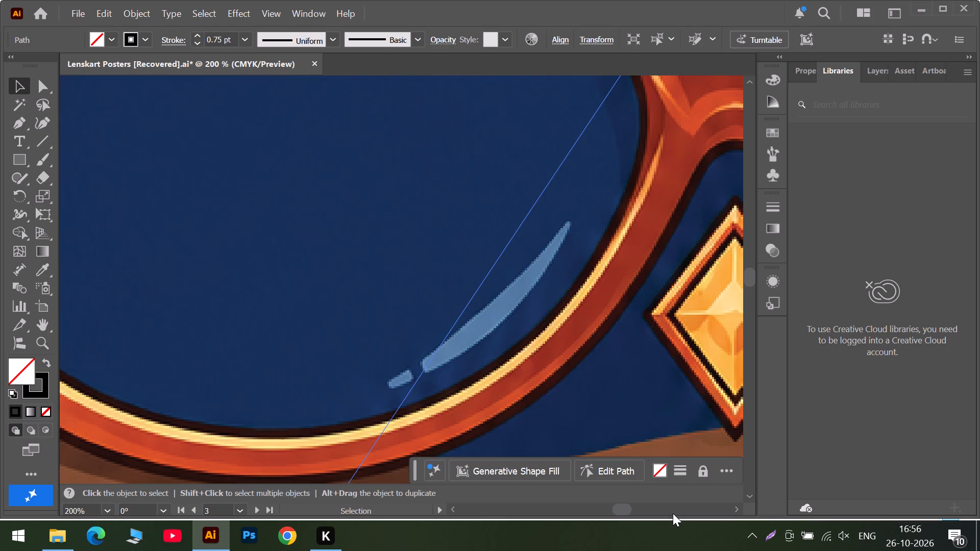
scroll(660, 460, "down", 2, "alt")
scroll(658, 460, "down", 6)
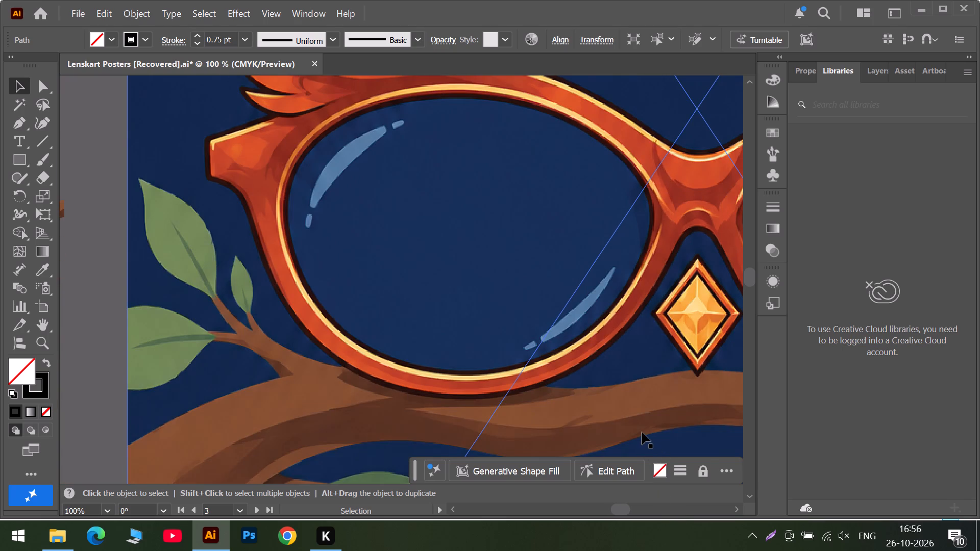
scroll(642, 432, "down", 3, "alt")
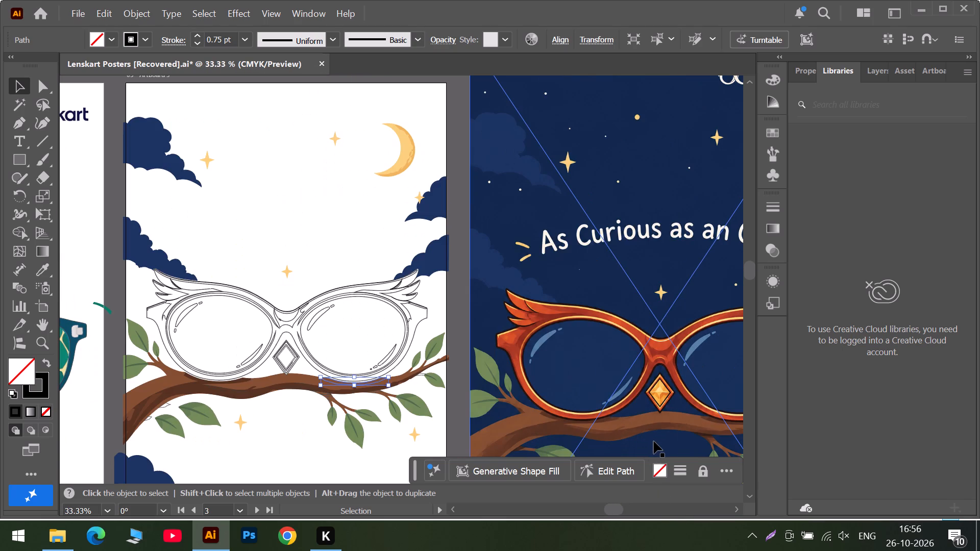
scroll(719, 428, "up", 5, "alt")
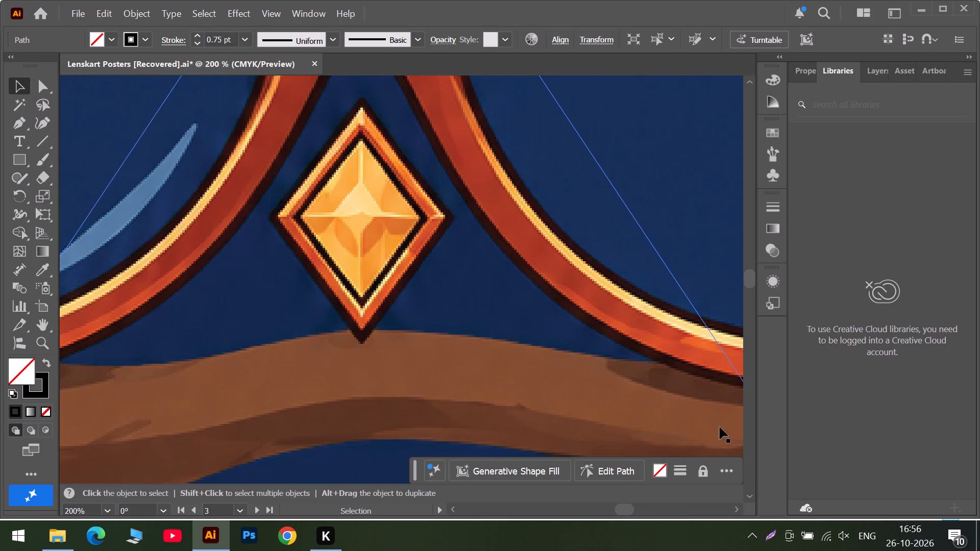
left_click(40, 270)
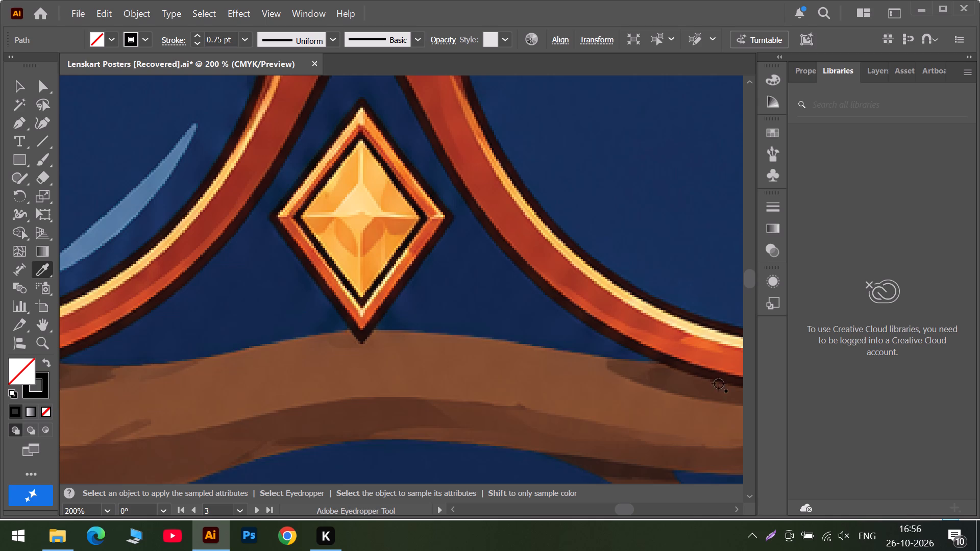
left_click(715, 394)
left_click(20, 85)
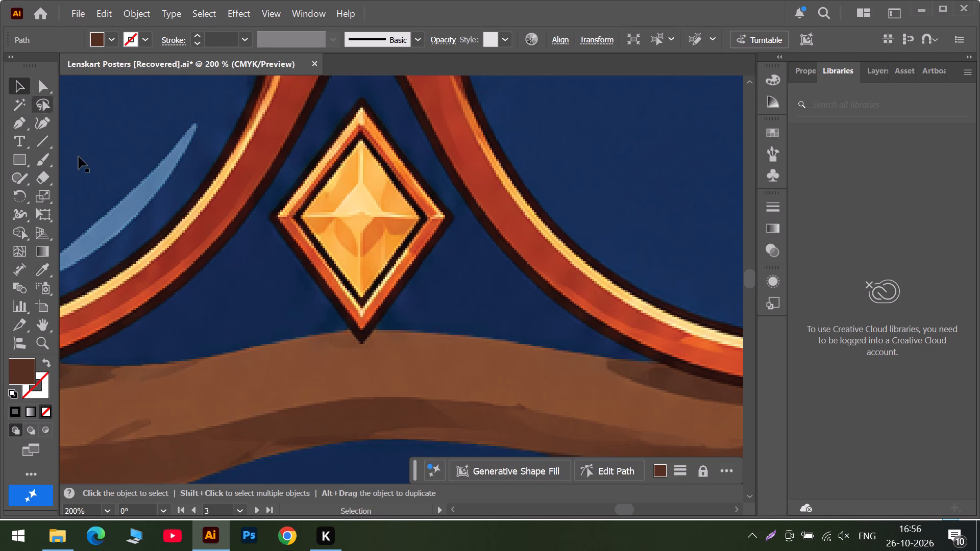
scroll(192, 274, "down", 3, "alt")
scroll(233, 315, "down", 3, "alt")
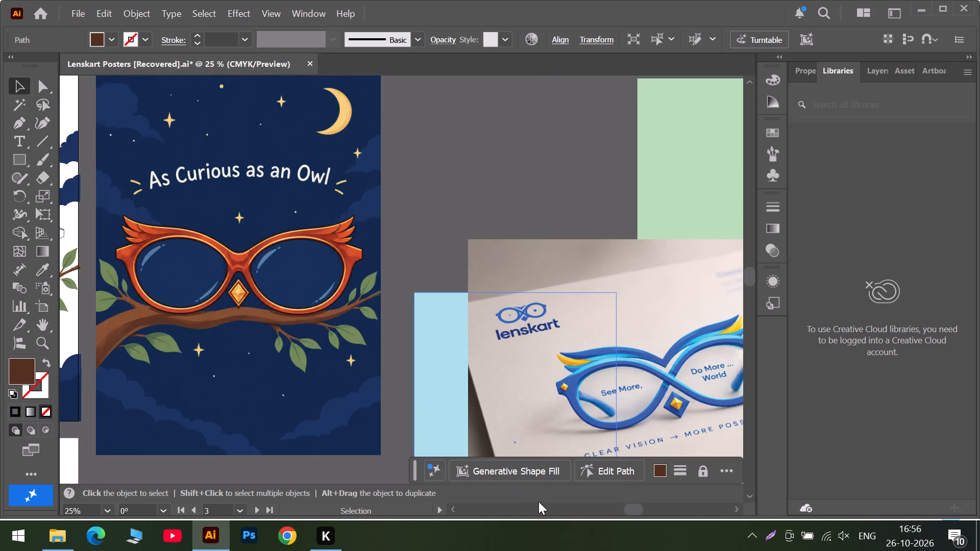
left_click(542, 508)
scroll(324, 306, "up", 3, "alt")
left_click(303, 324)
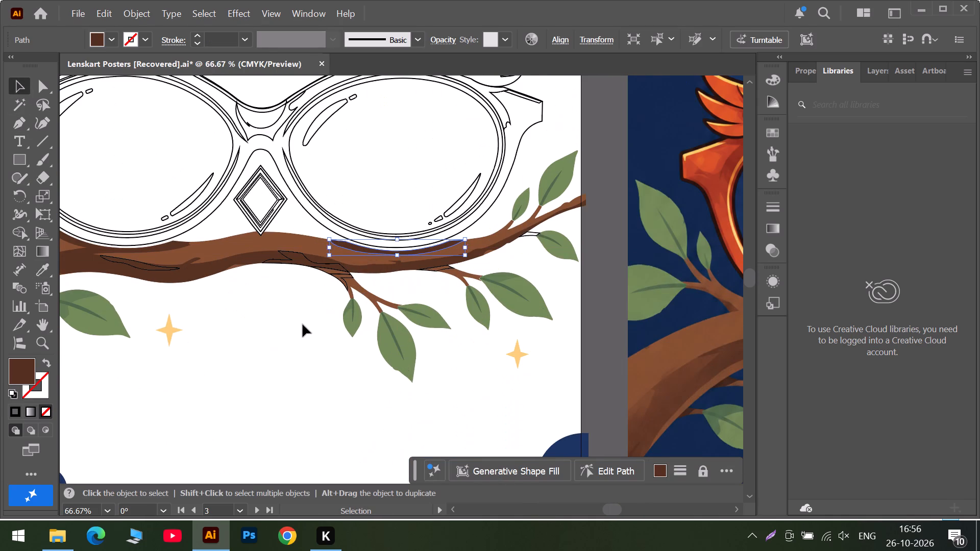
Examine the coloured branch and how the glasses sit on its shadows, comparing them with the reference poster.
scroll(385, 242, "up", 4, "alt")
scroll(383, 253, "down", 2, "alt")
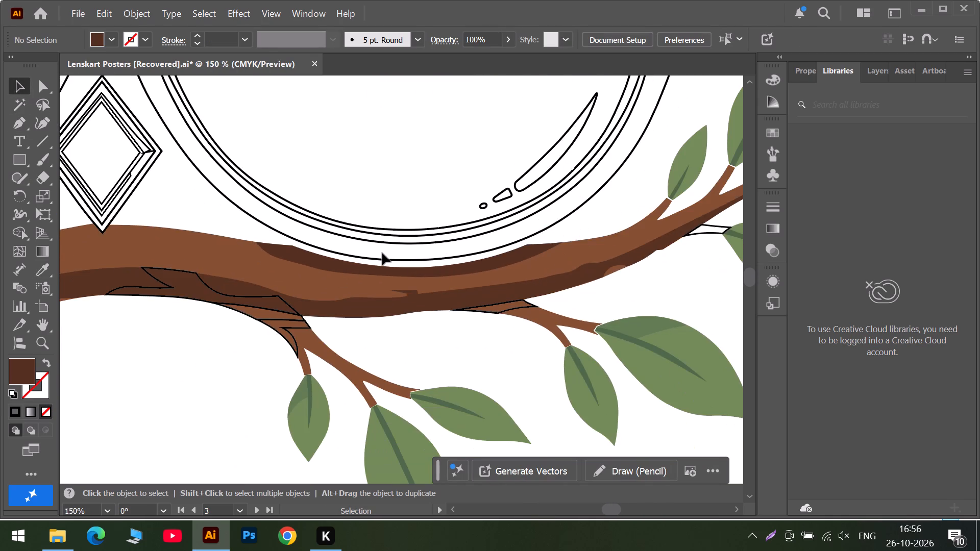
scroll(382, 253, "down", 3, "alt")
scroll(382, 257, "up", 2, "alt")
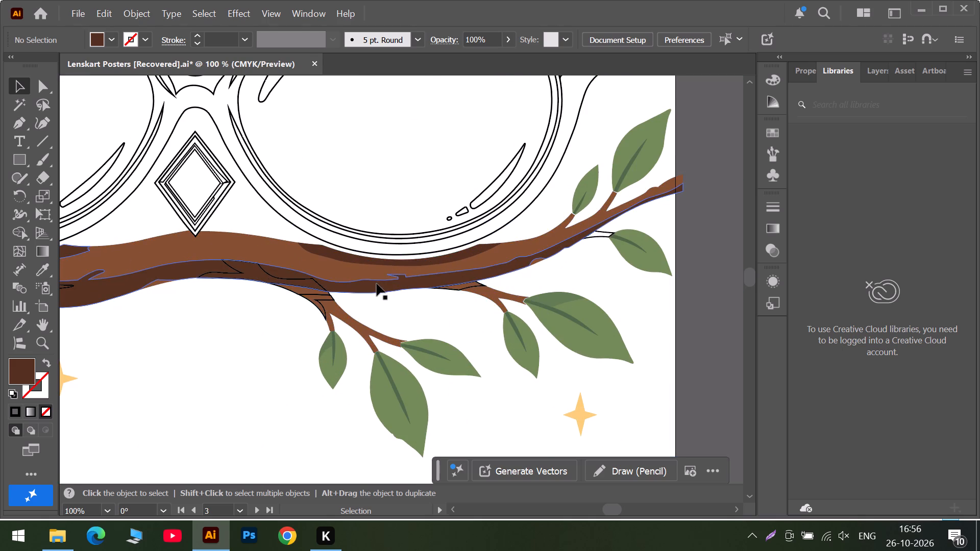
scroll(377, 284, "down", 2, "alt")
scroll(149, 288, "up", 3, "alt")
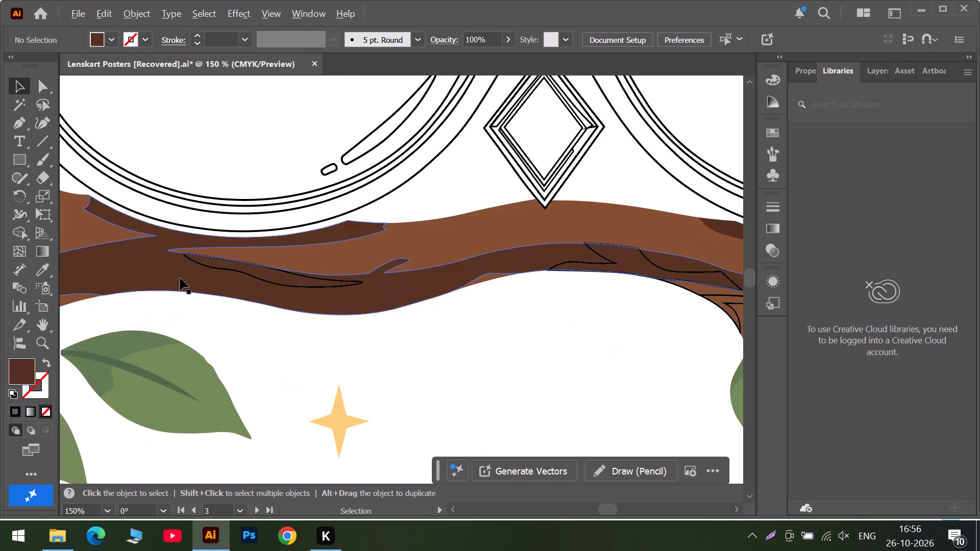
scroll(180, 278, "up", 1, "alt")
scroll(260, 245, "down", 2, "alt")
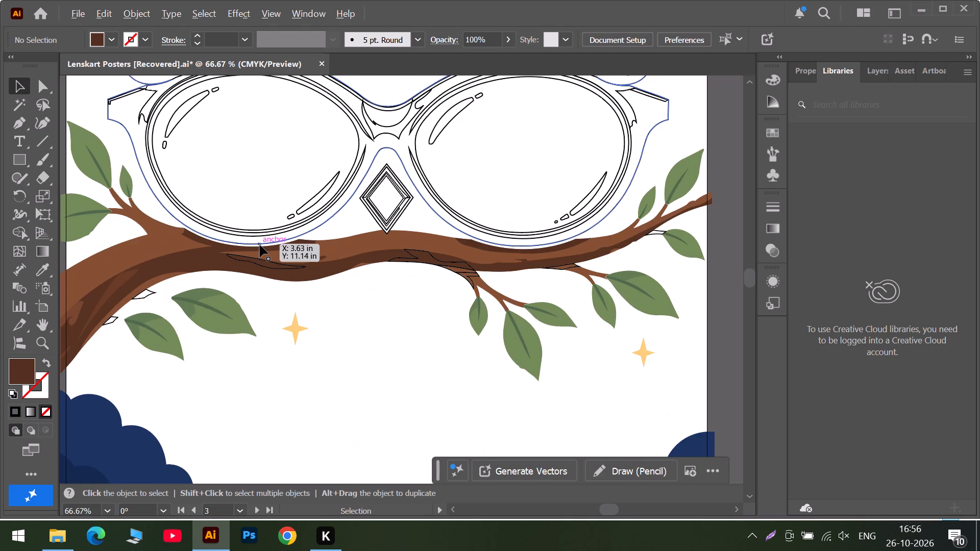
scroll(260, 245, "down", 2, "alt")
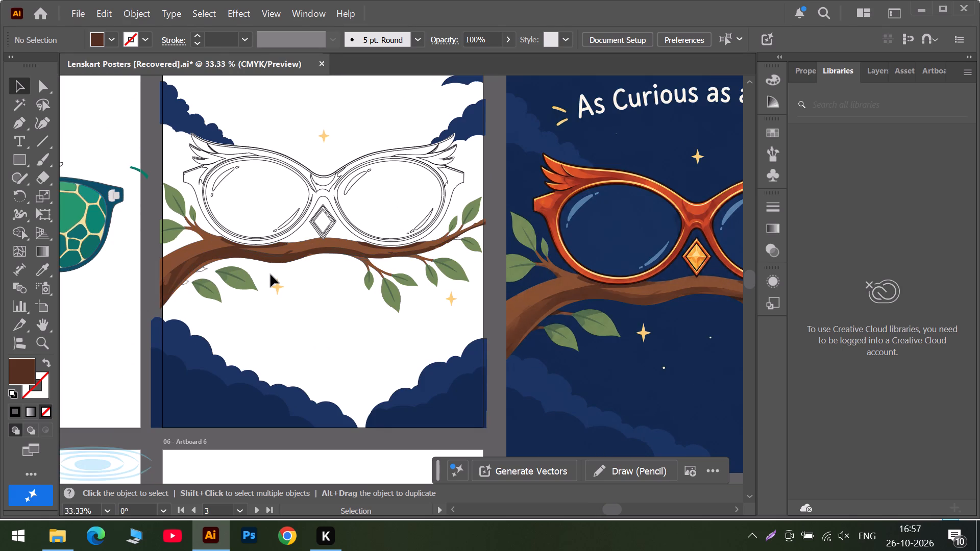
scroll(271, 274, "down", 2, "alt")
scroll(272, 275, "up", 6, "alt")
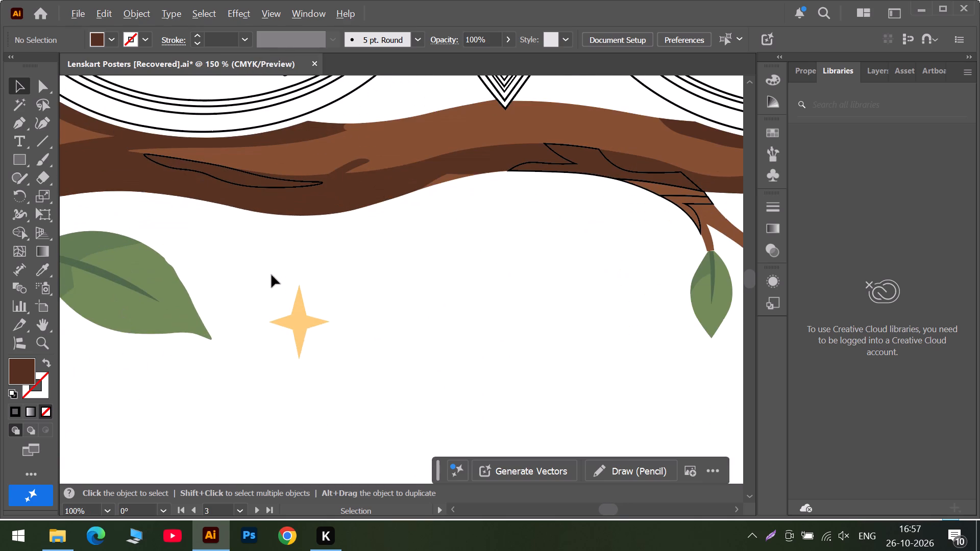
scroll(272, 275, "up", 8)
scroll(272, 275, "down", 4, "alt")
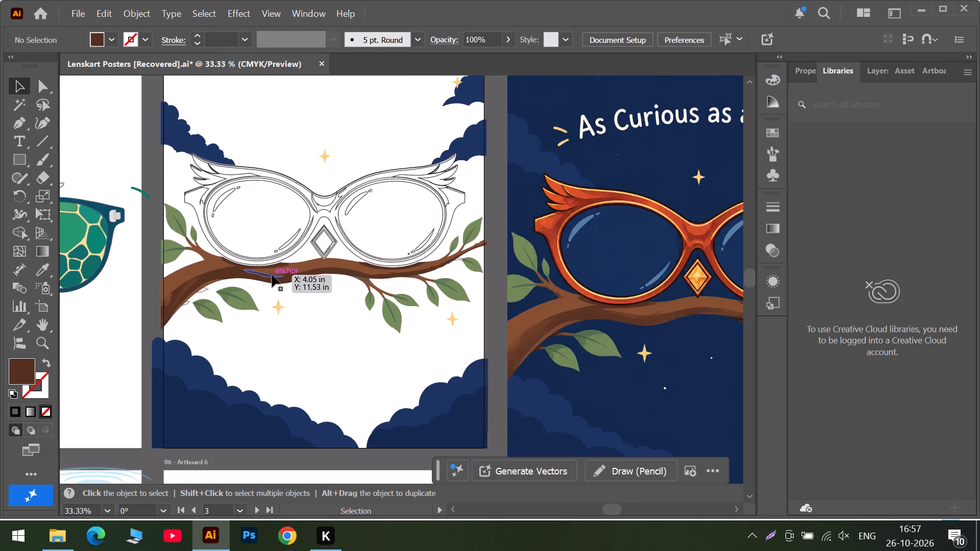
Nudge the glasses frame outlines, without the diamond, down four small increments so the rims sit closer against the branch.
left_click_drag(174, 169, 325, 215)
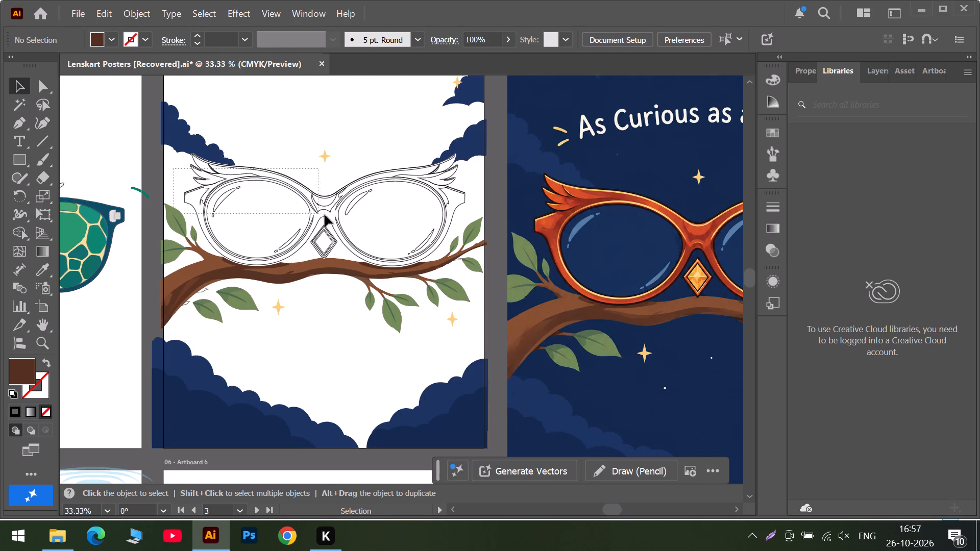
left_click_drag(325, 215, 453, 221)
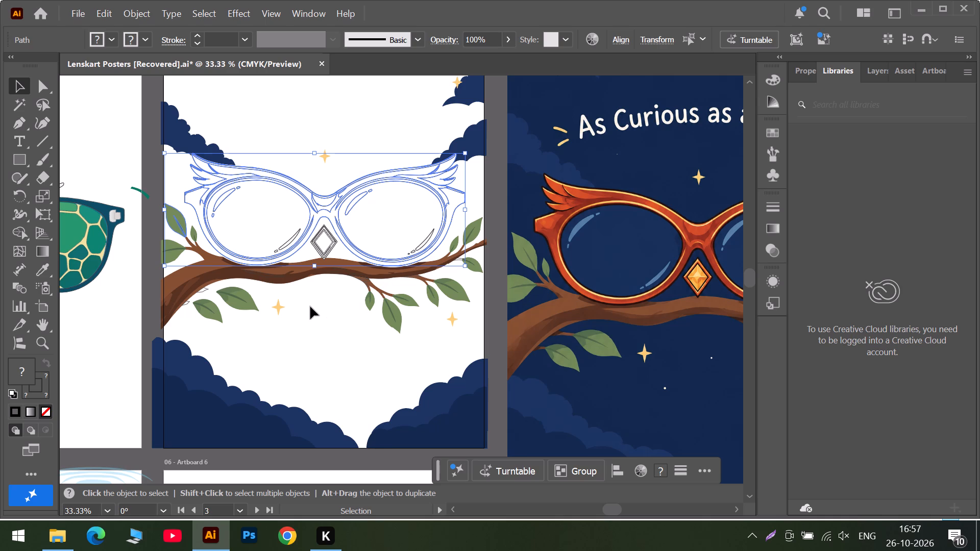
key("Down")
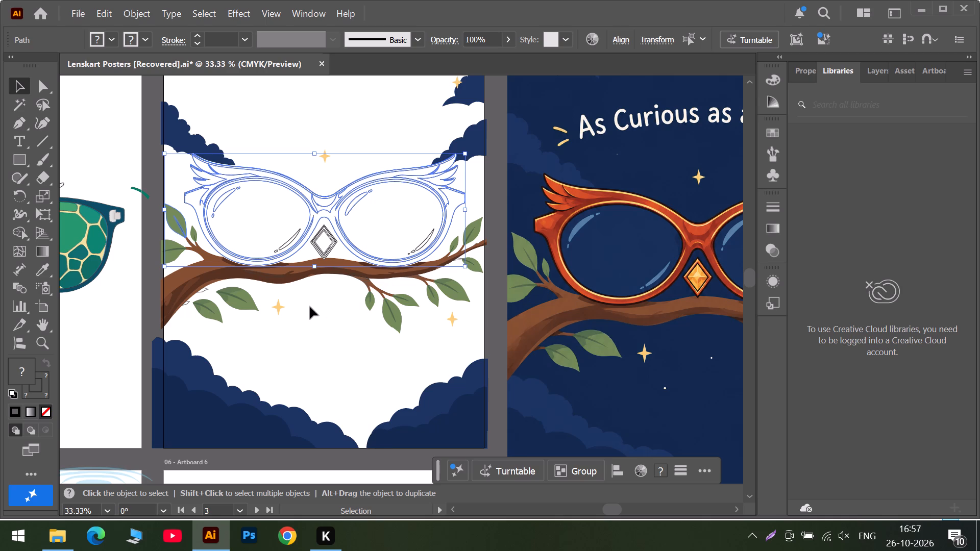
key("Down")
key("Down")
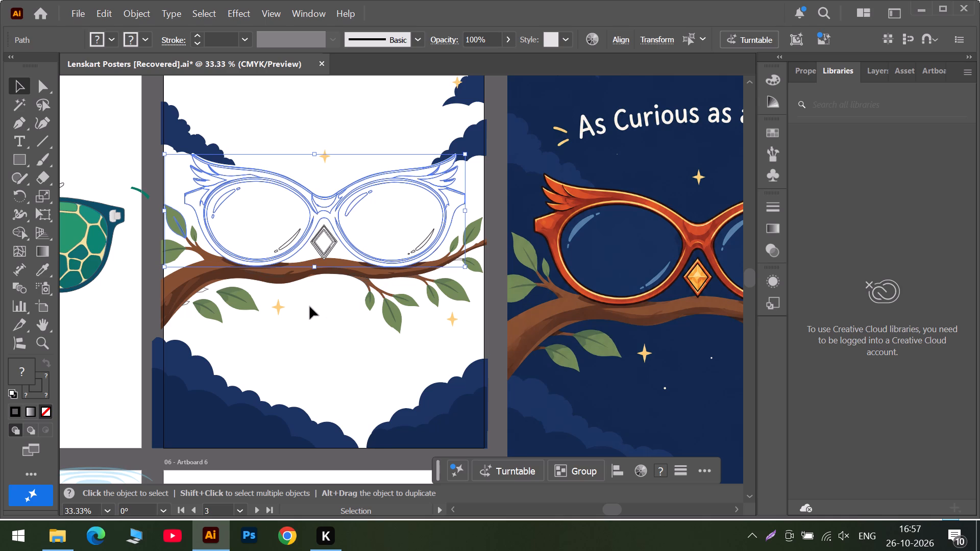
scroll(310, 307, "up", 3, "alt")
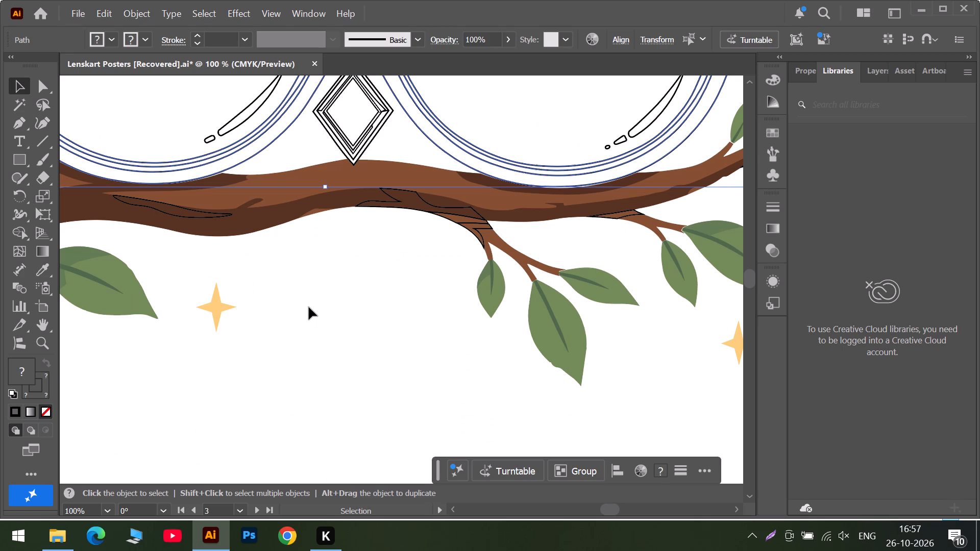
key("Down")
left_click(309, 307)
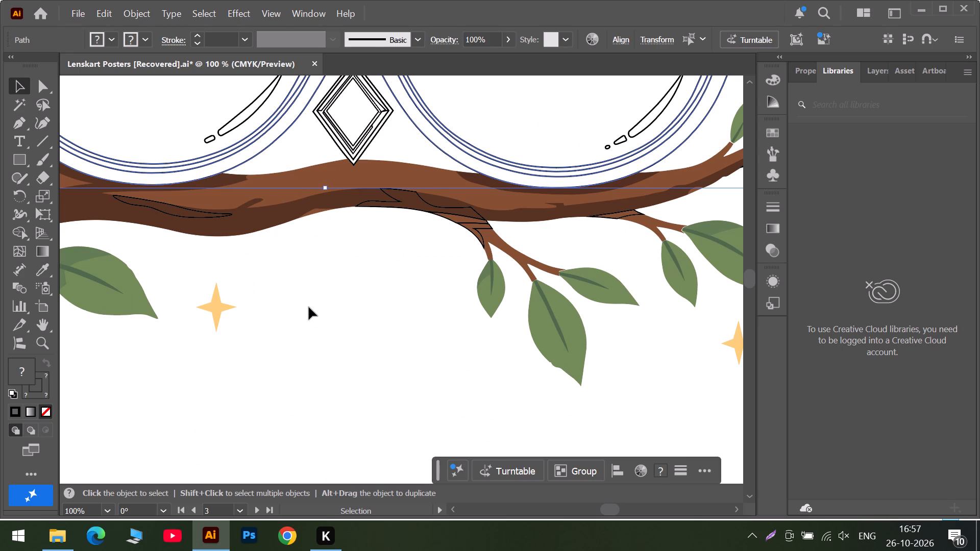
Nudge the large leaf at the artboard's left edge, together with its vein, two small increments right onto its twig.
scroll(309, 307, "down", 2, "alt")
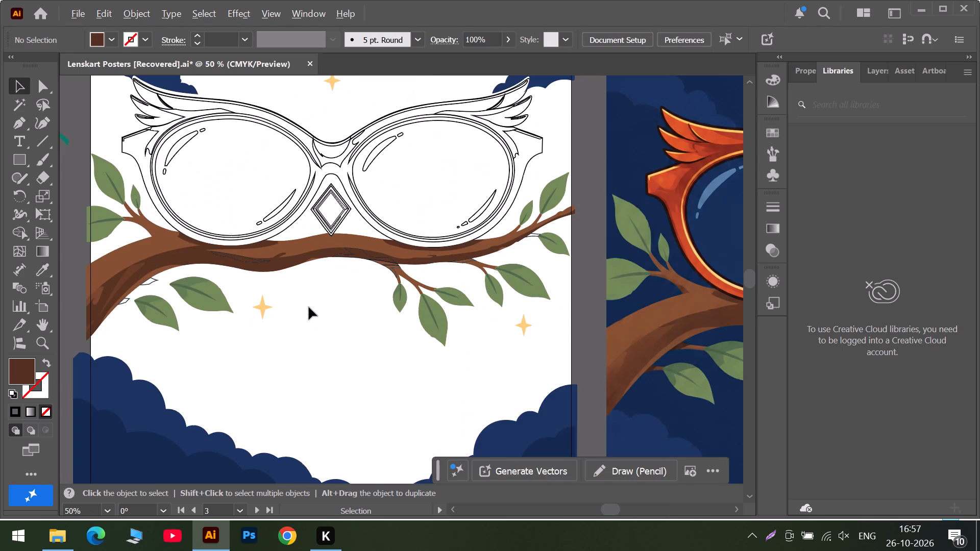
scroll(169, 268, "up", 4)
scroll(139, 263, "up", 3, "alt")
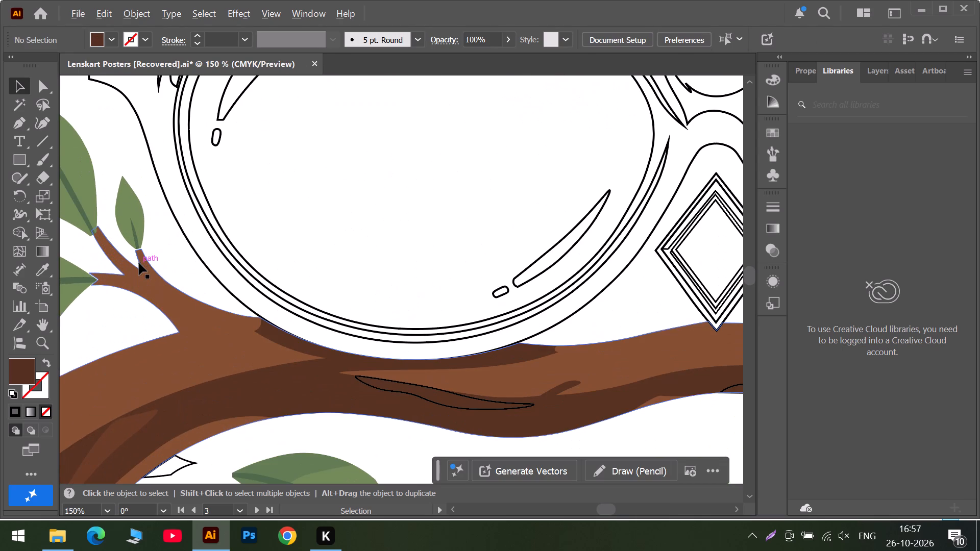
scroll(139, 263, "up", 2, "alt")
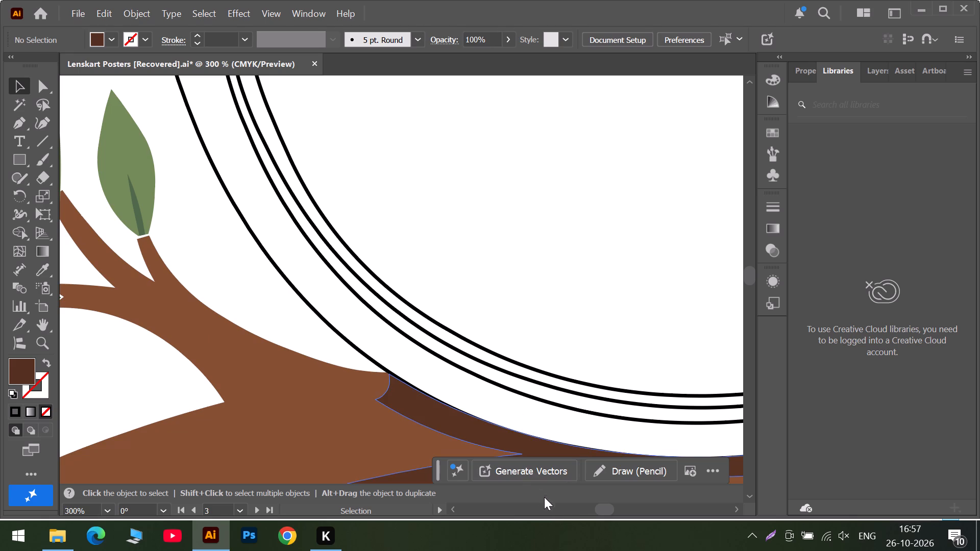
left_click(562, 510)
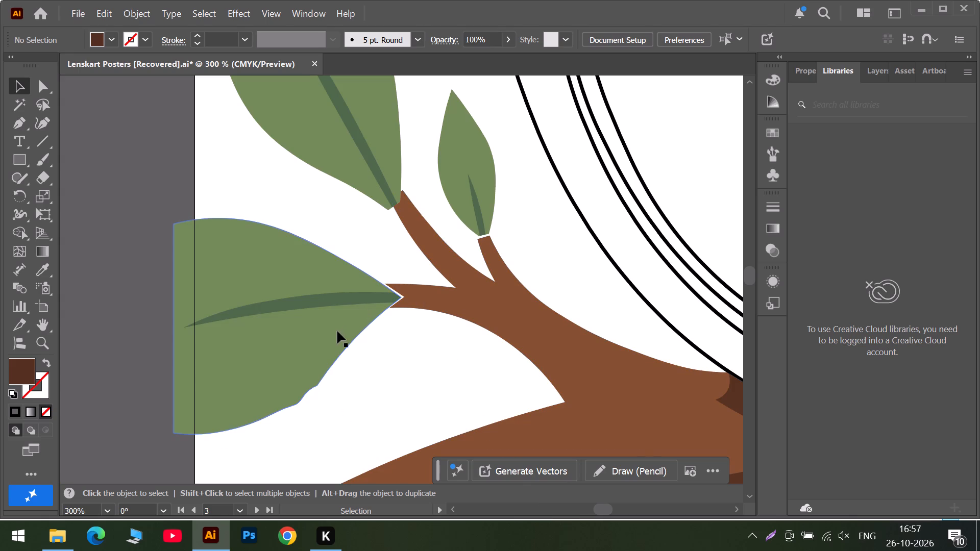
left_click_drag(129, 219, 315, 395)
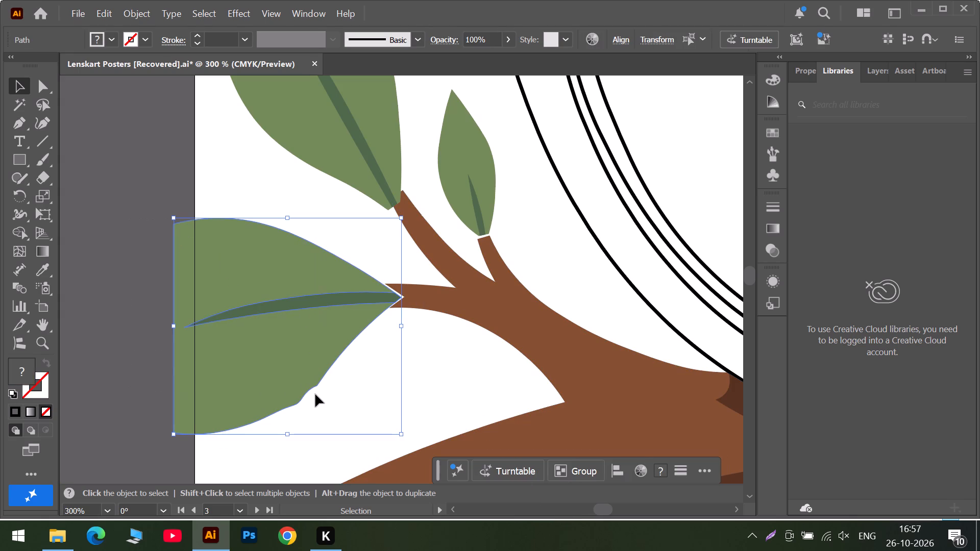
key("Right")
key("Right")
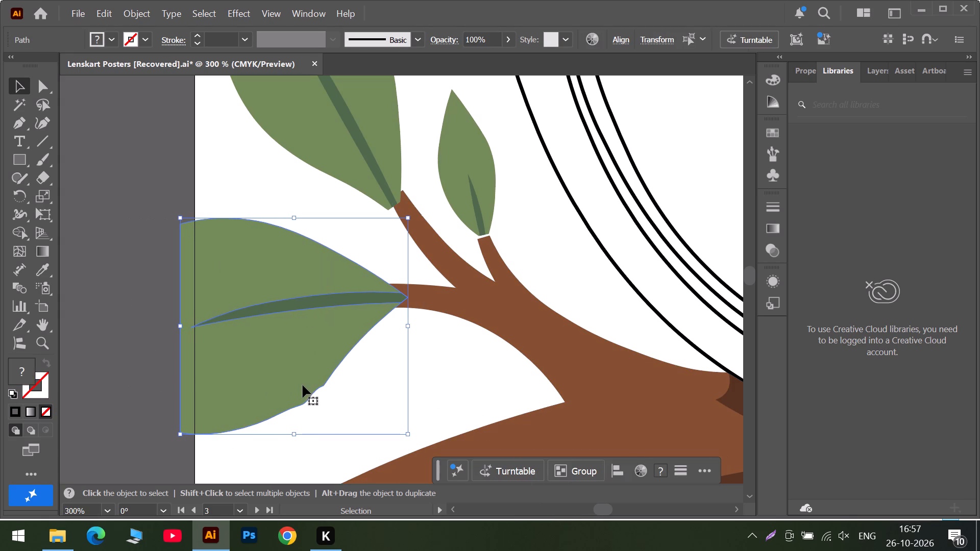
Nudge the large upper leaf on the left-hand twigs, together with its vein, two small increments right onto its twig.
left_click(255, 183)
scroll(334, 219, "up", 1)
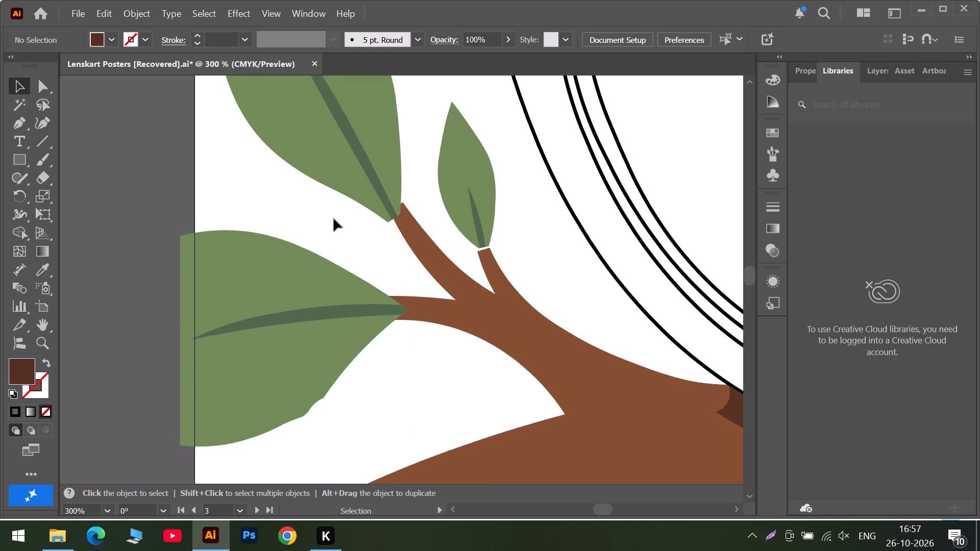
scroll(334, 219, "up", 3)
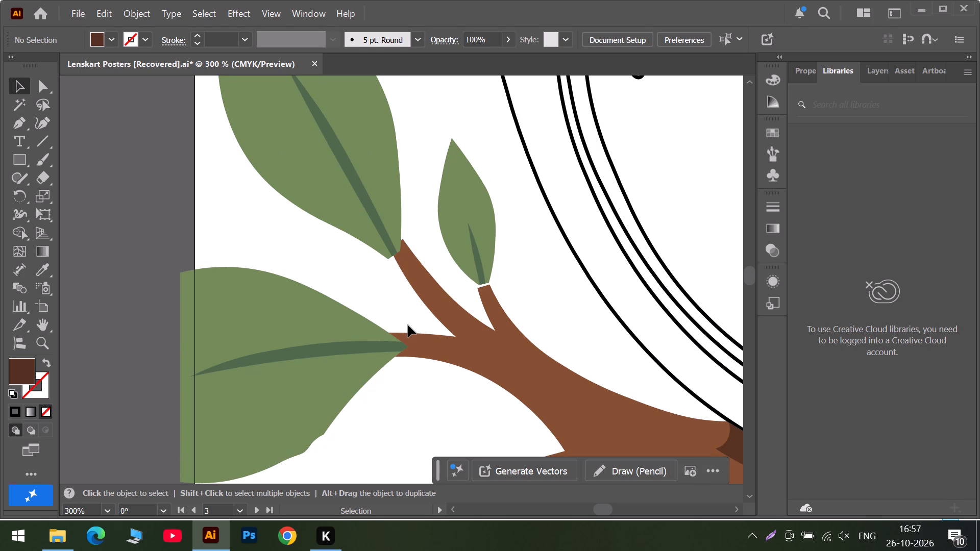
left_click_drag(223, 170, 409, 215)
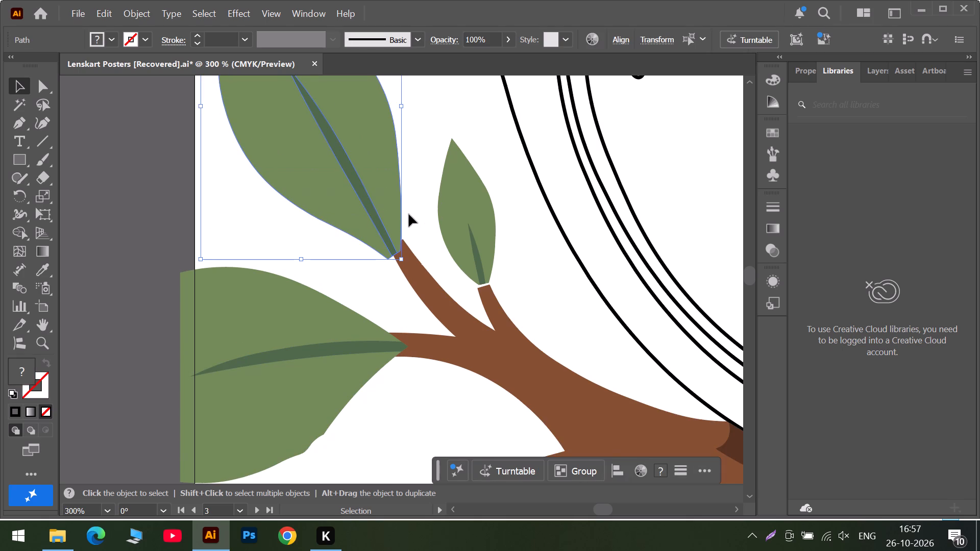
key("Right")
key("Right")
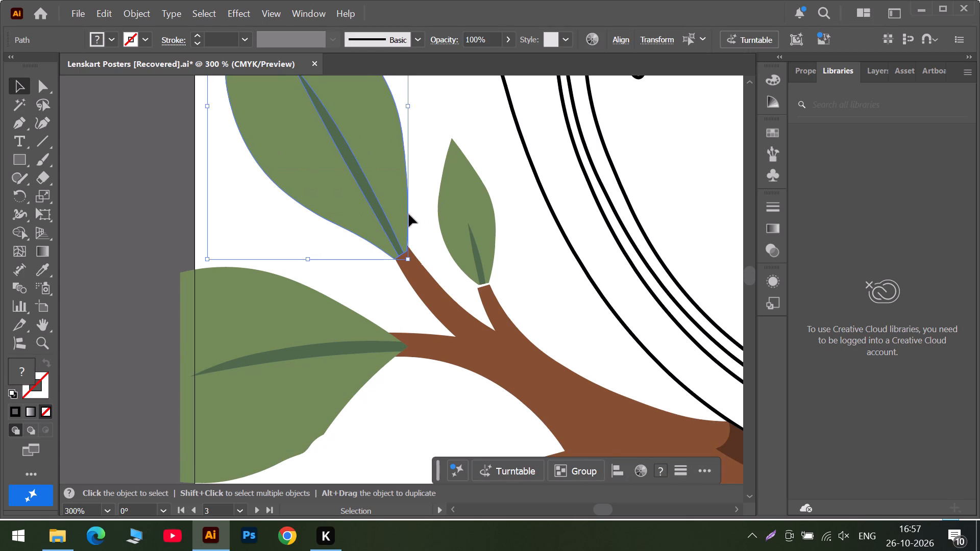
Nudge the small upright leaf beside the left lens, with its vein, two small increments down and one right onto its twig.
left_click_drag(435, 151, 525, 230)
left_click_drag(525, 230, 506, 272)
key("Right")
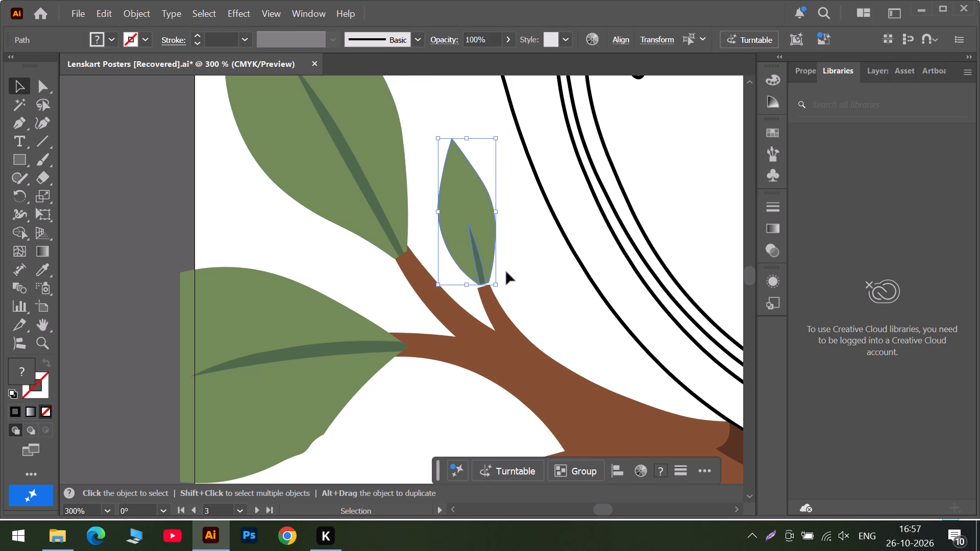
key("Right")
key("Left")
key("Left")
key("Down")
key("Down")
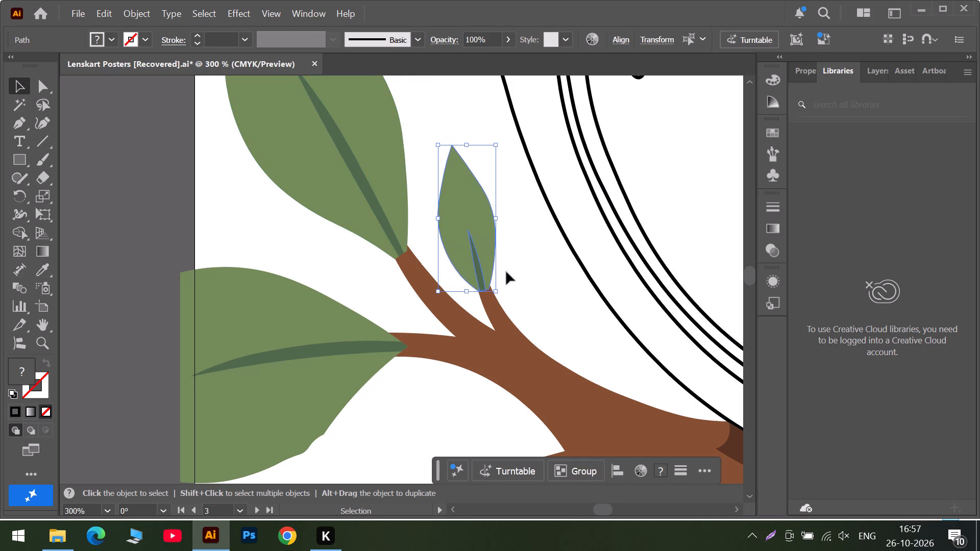
key("Right")
key("Left")
key("Right")
left_click(533, 328)
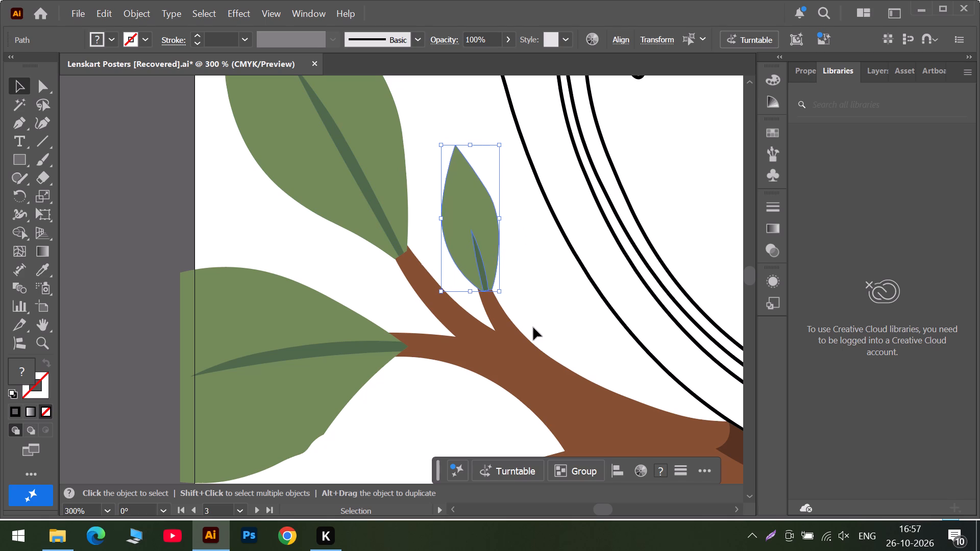
Fill the long thin streak on the branch beneath the left lens with the medium brown sampled from the matching streak in the reference.
scroll(629, 359, "down", 4, "alt")
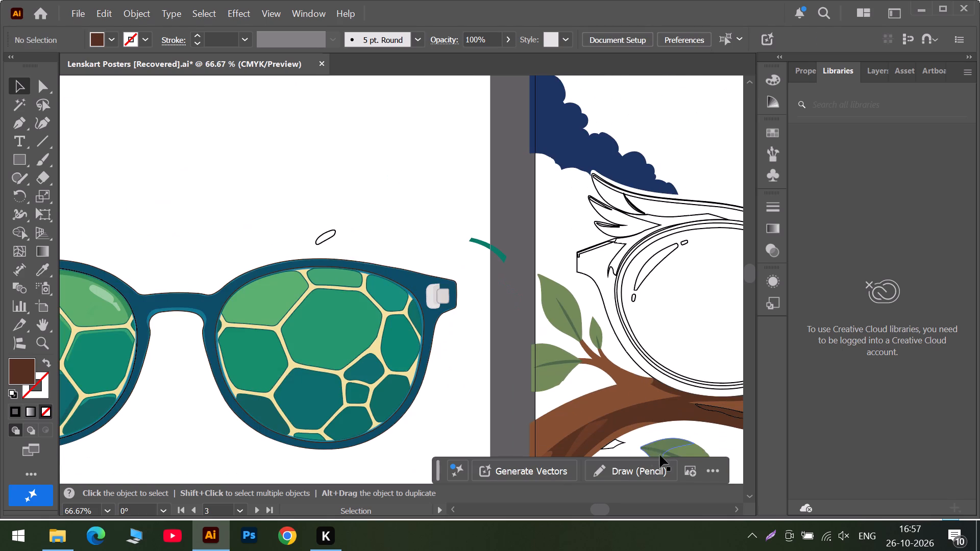
left_click(643, 514)
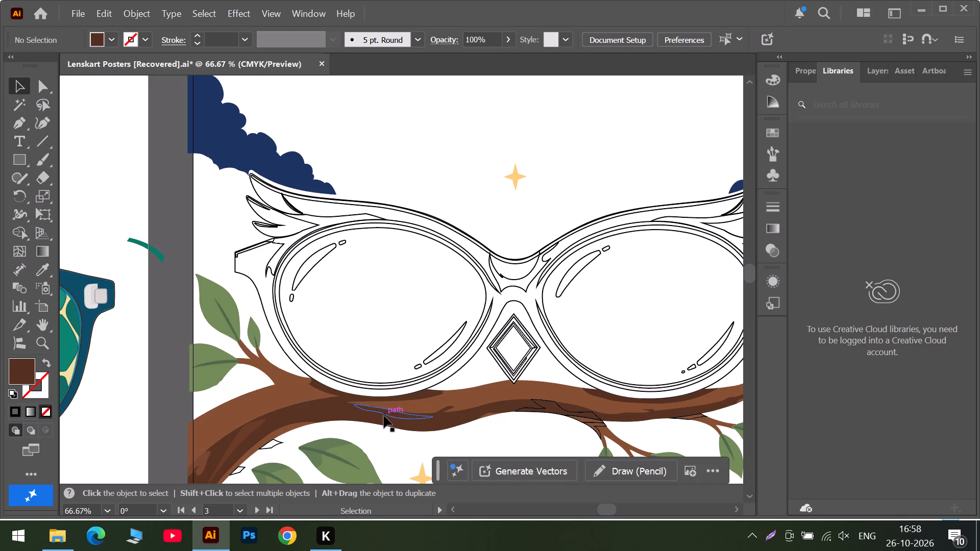
left_click(384, 416)
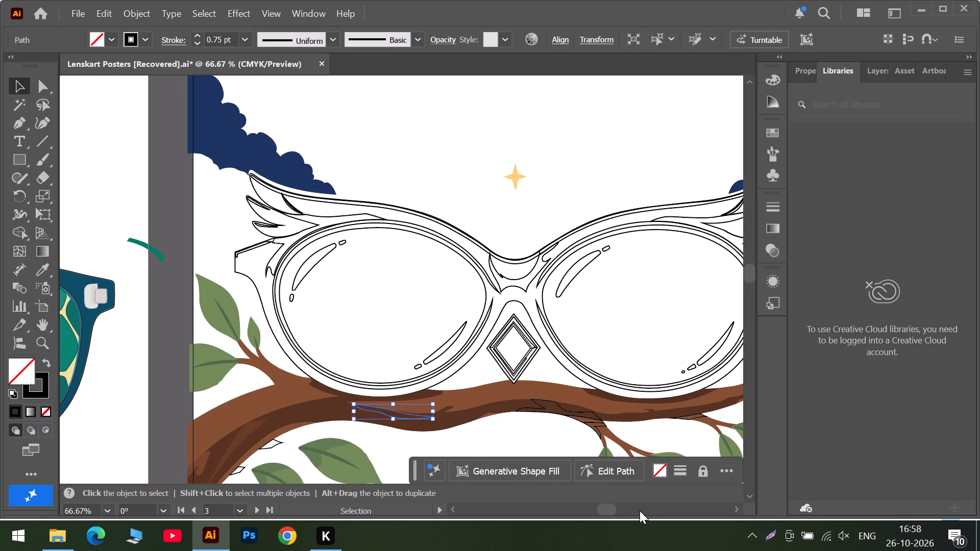
left_click(640, 511)
left_click(640, 511)
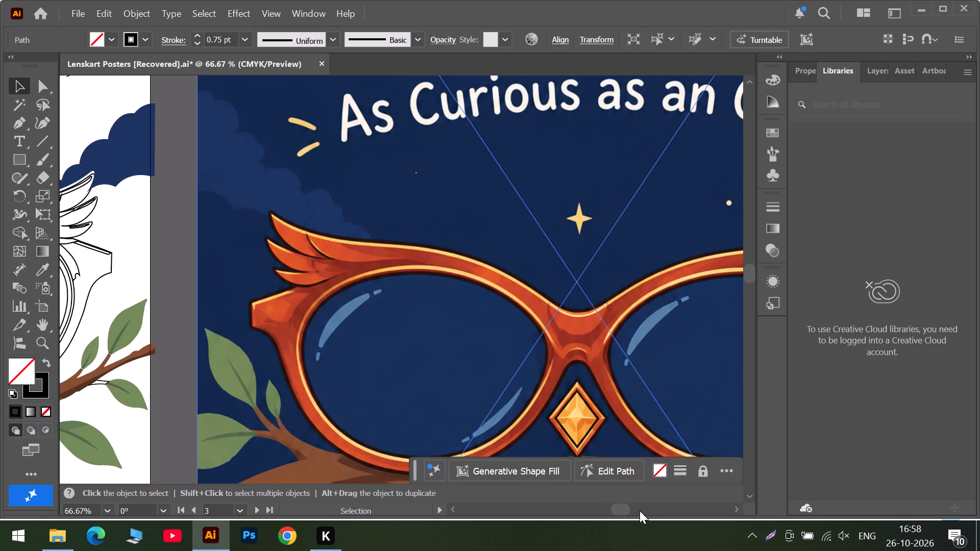
scroll(532, 405, "down", 12)
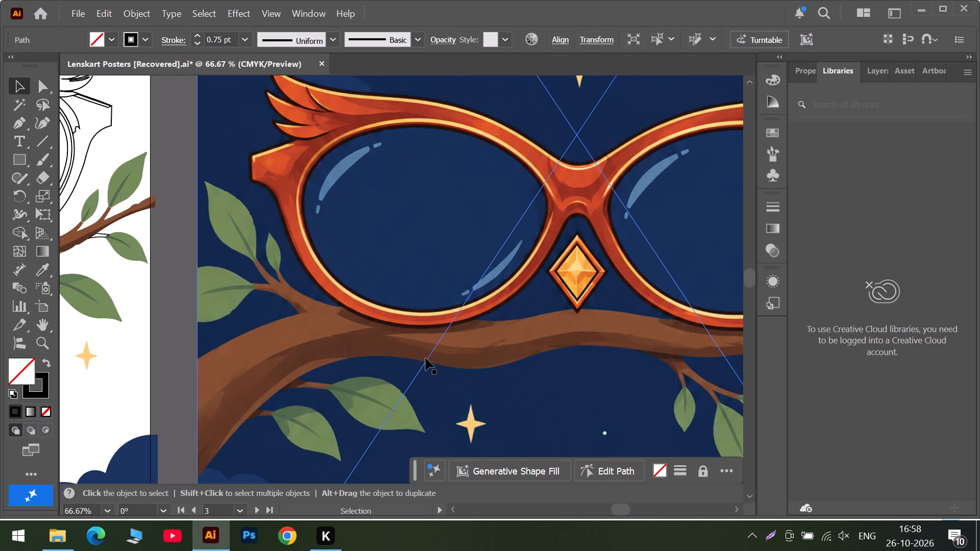
scroll(426, 358, "up", 4, "alt")
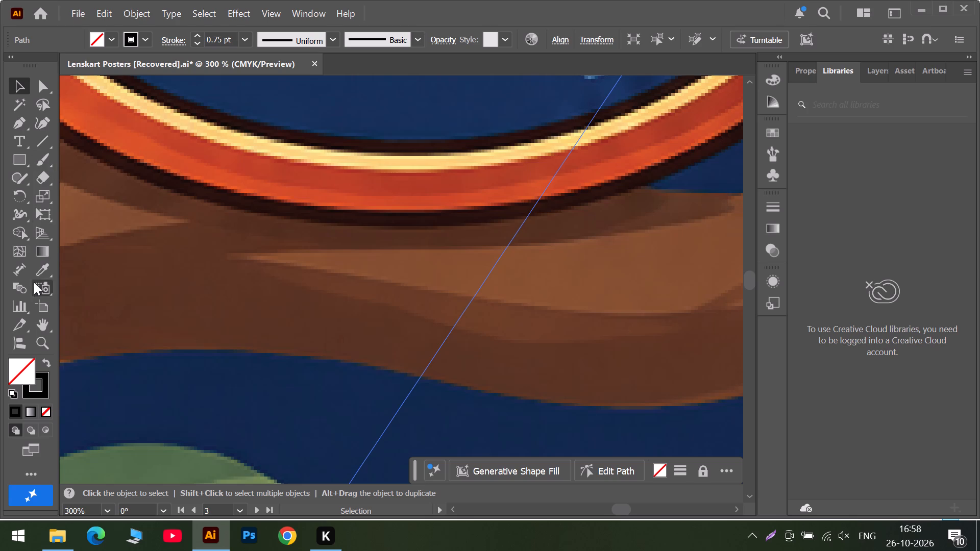
left_click(43, 268)
left_click(521, 317)
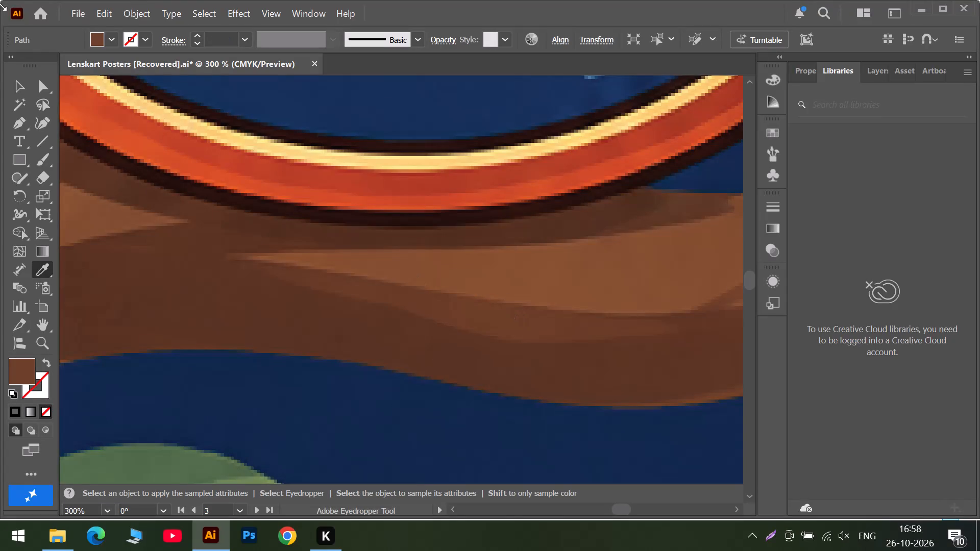
left_click(429, 309)
left_click(13, 87)
left_click(519, 508)
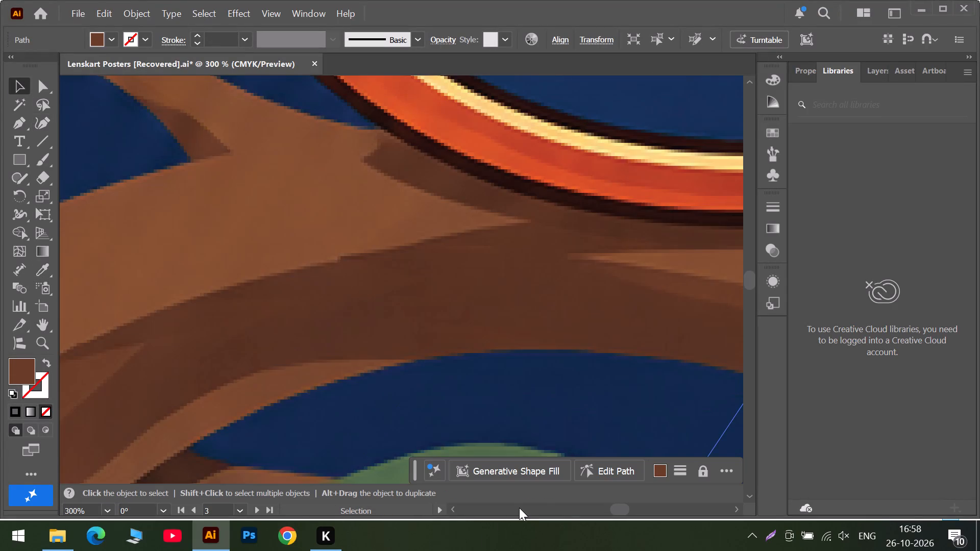
left_click(519, 508)
scroll(460, 479, "down", 5, "alt")
left_click(518, 515)
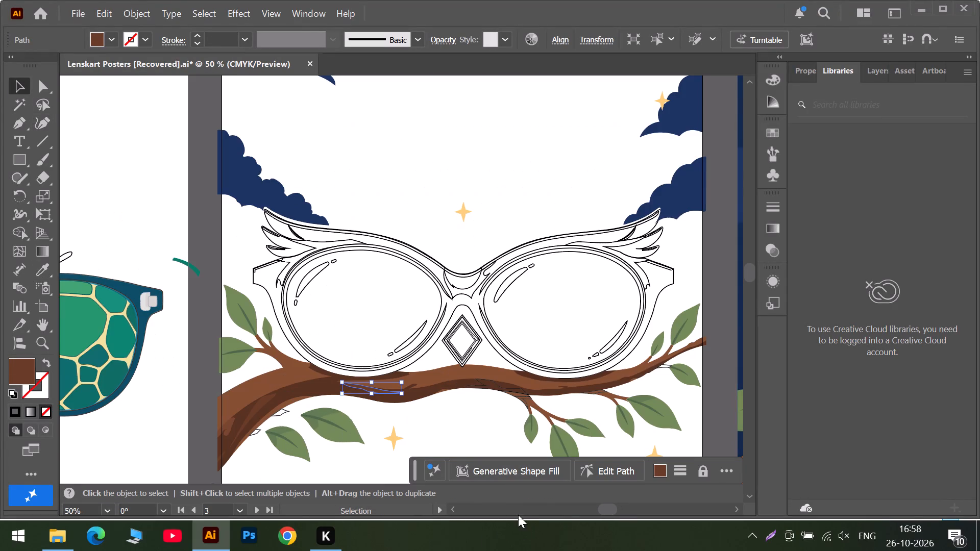
left_click(427, 422)
Nudge the small upright leaf beside the right lens, with its vein, one small increment down and one left onto its twig.
scroll(403, 413, "up", 4, "alt")
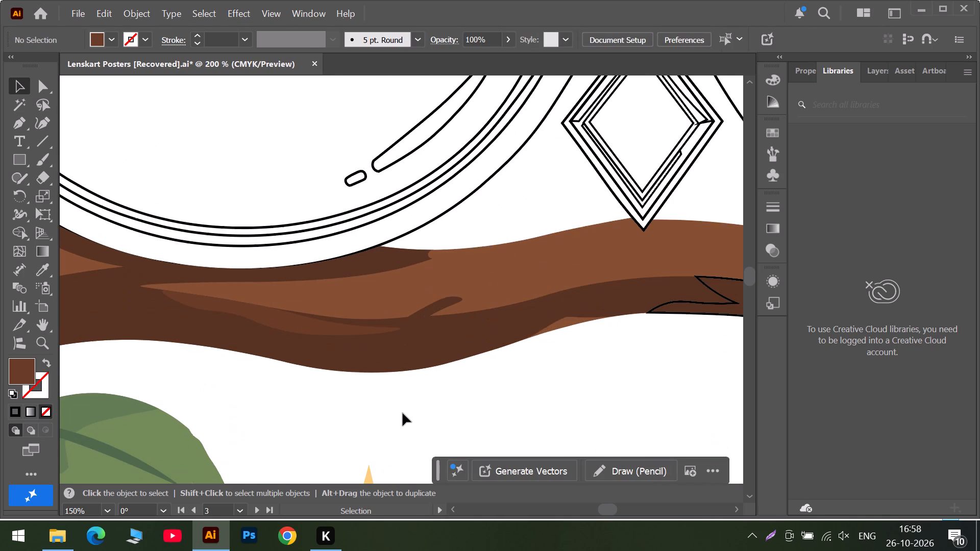
left_click(657, 514)
left_click(657, 514)
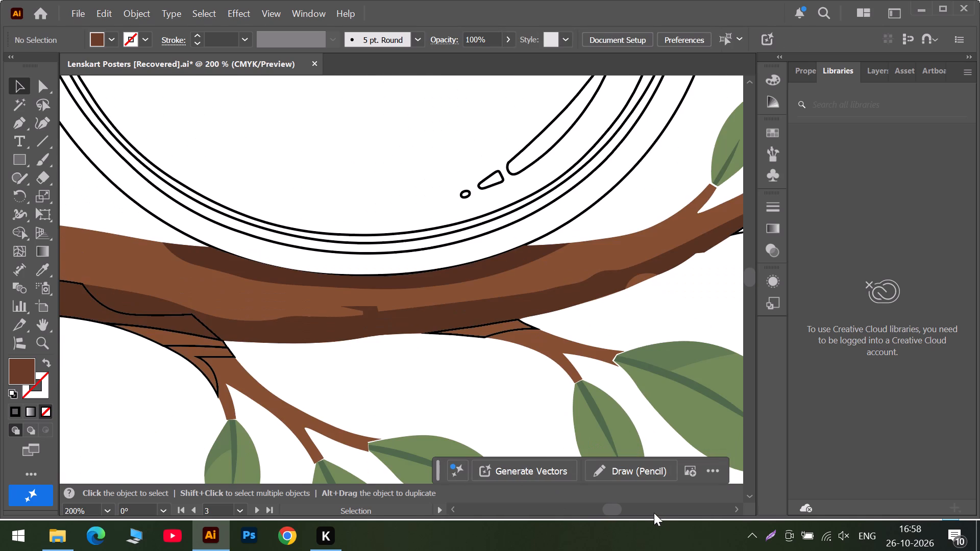
left_click(654, 513)
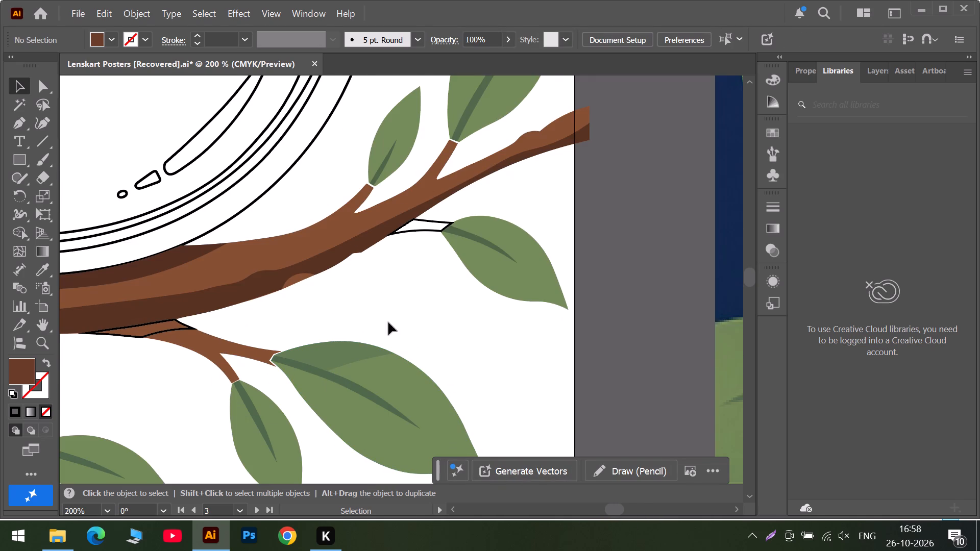
scroll(397, 245, "up", 6)
left_click_drag(357, 189, 401, 241)
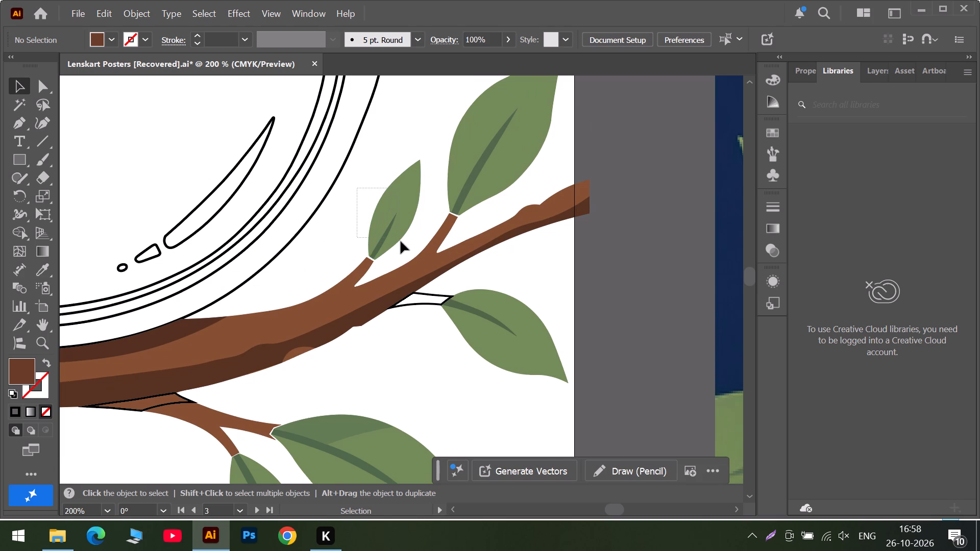
left_click_drag(401, 241, 403, 241)
key("Down")
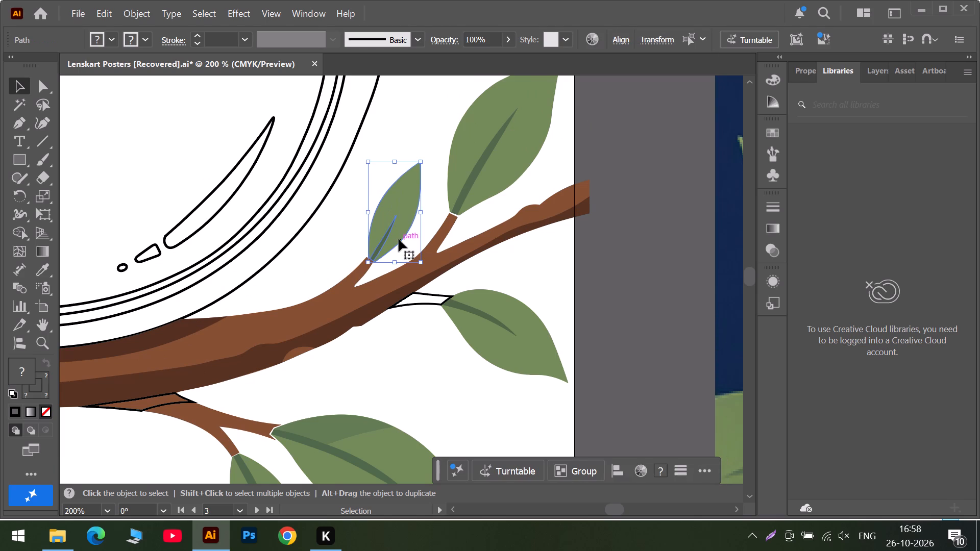
key("Left")
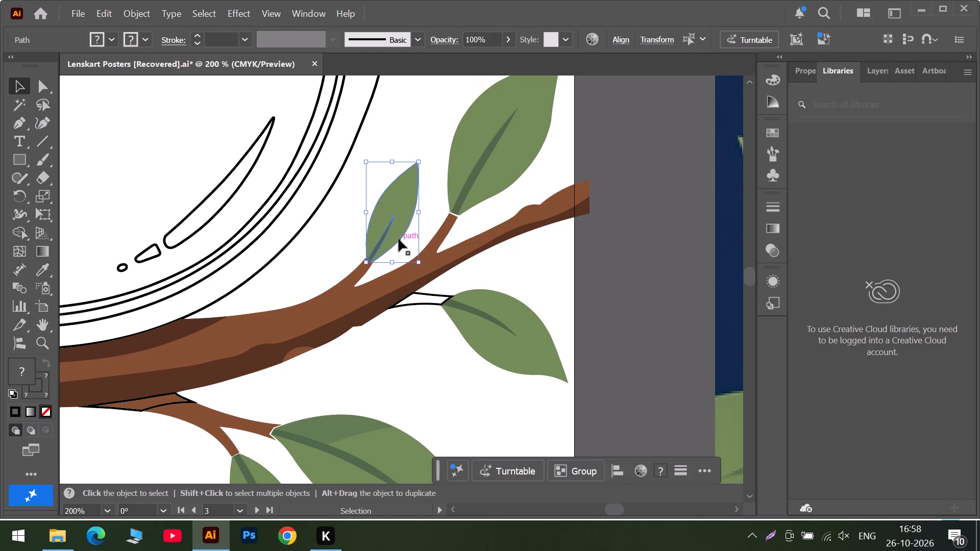
scroll(390, 235, "up", 4)
left_click(243, 311)
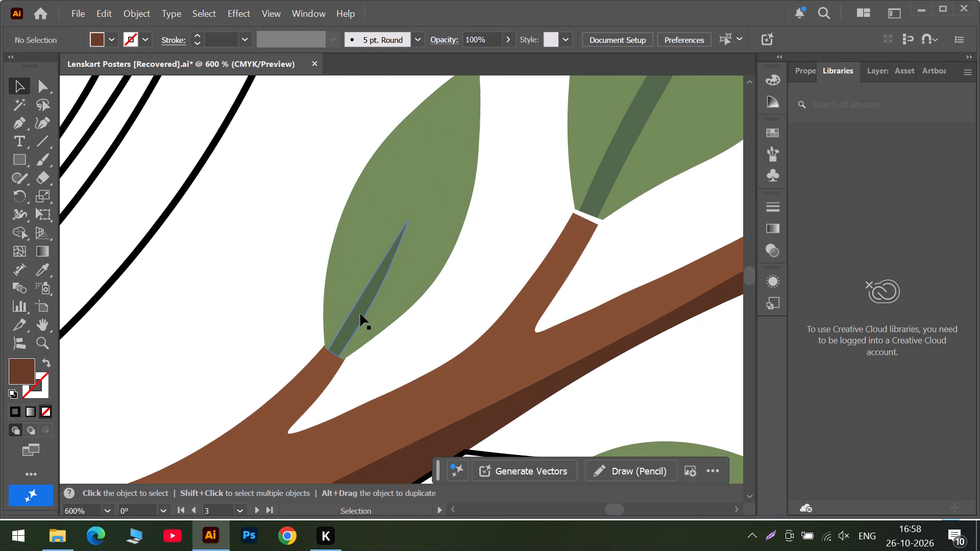
Move the larger leaf above the branch's right end, with its vein, one increment down and about 0.01 in left onto its twig.
left_click_drag(566, 148, 650, 195)
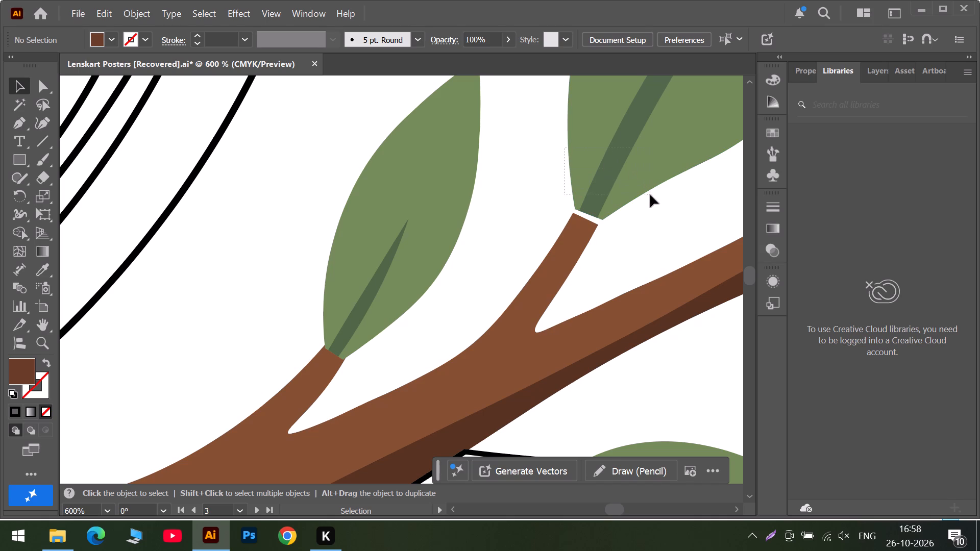
left_click_drag(650, 195, 651, 197)
key("Down")
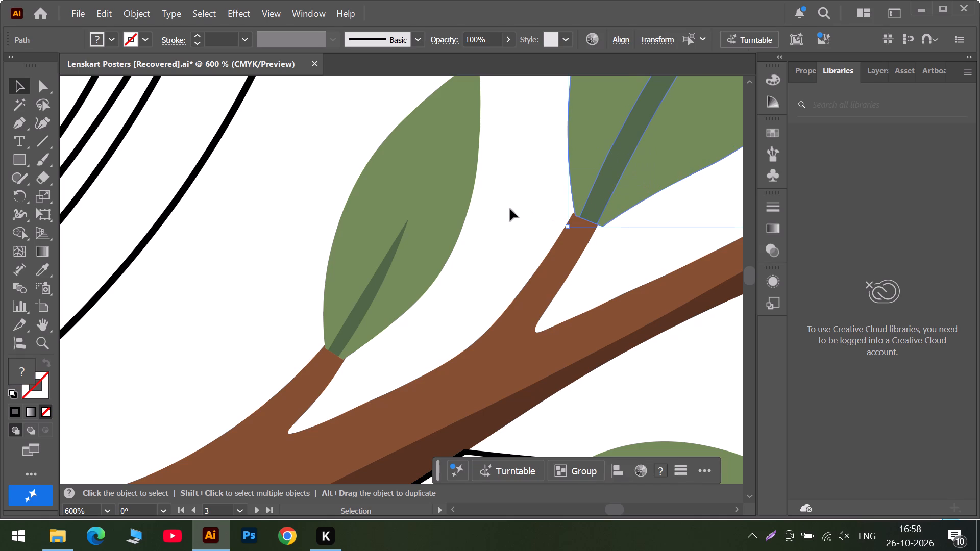
key("Left")
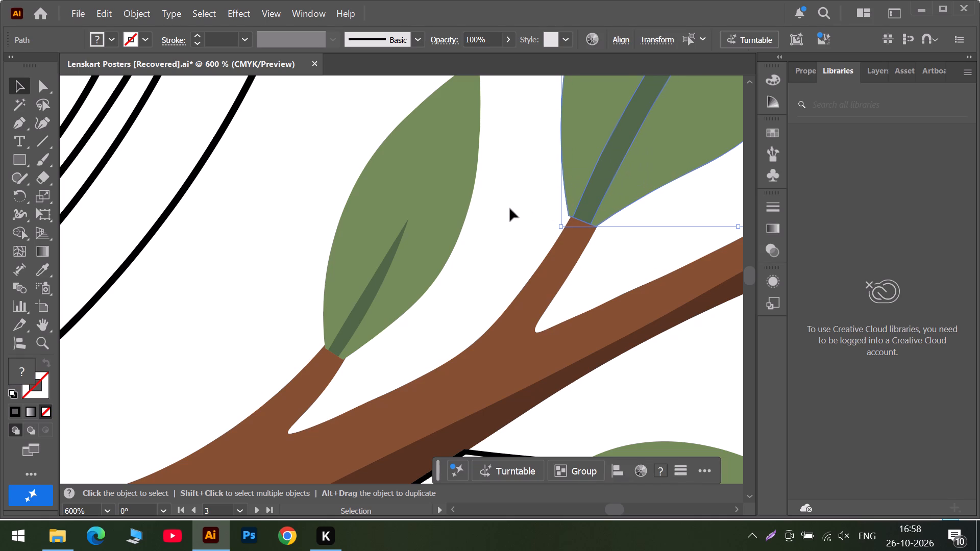
key("Right")
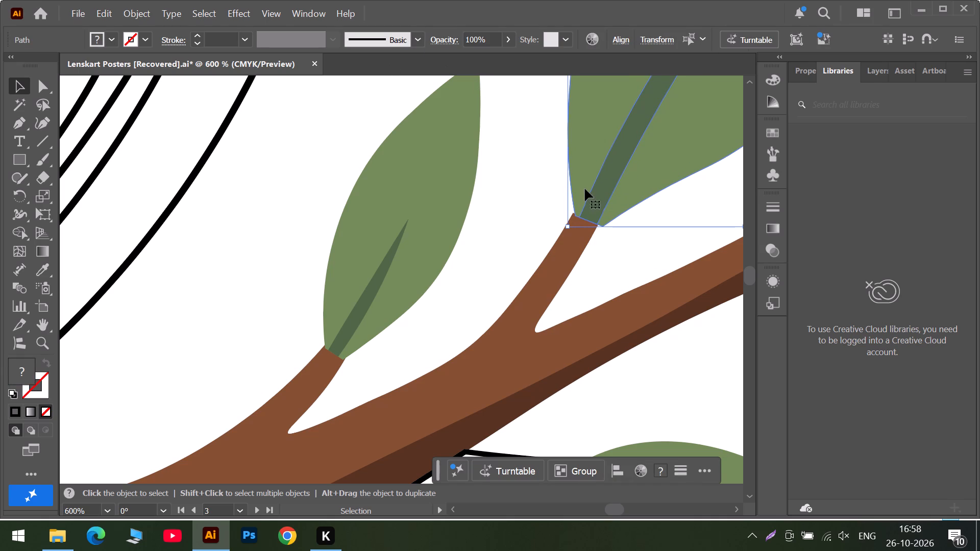
left_click(586, 185)
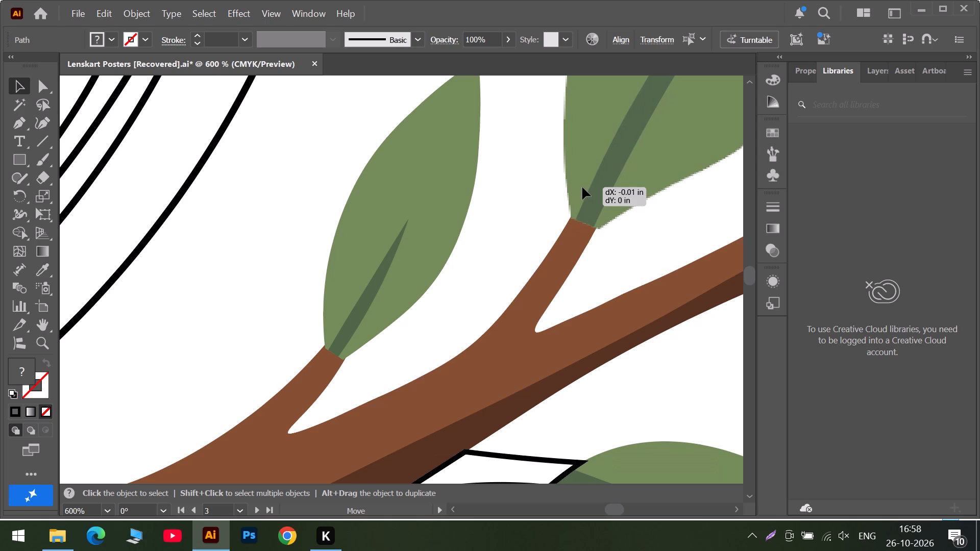
left_click(519, 240)
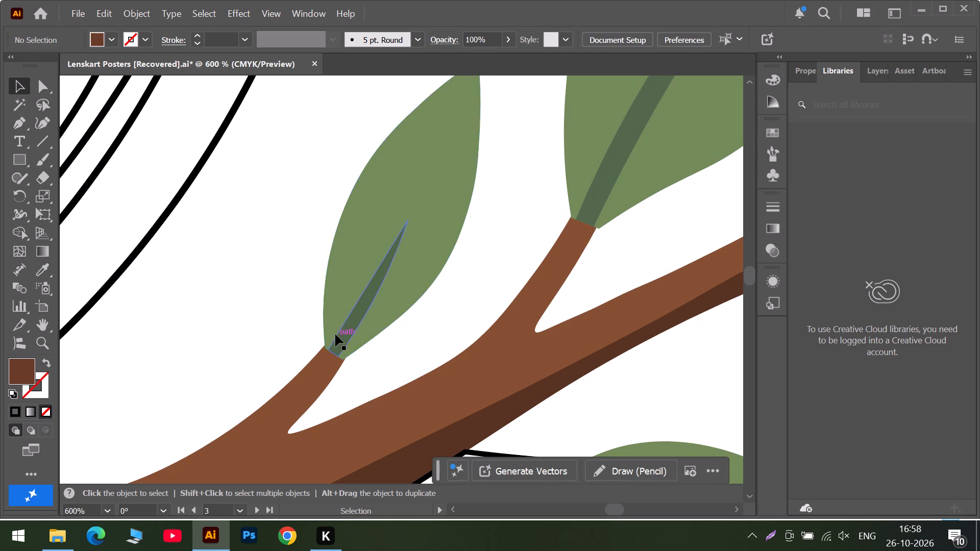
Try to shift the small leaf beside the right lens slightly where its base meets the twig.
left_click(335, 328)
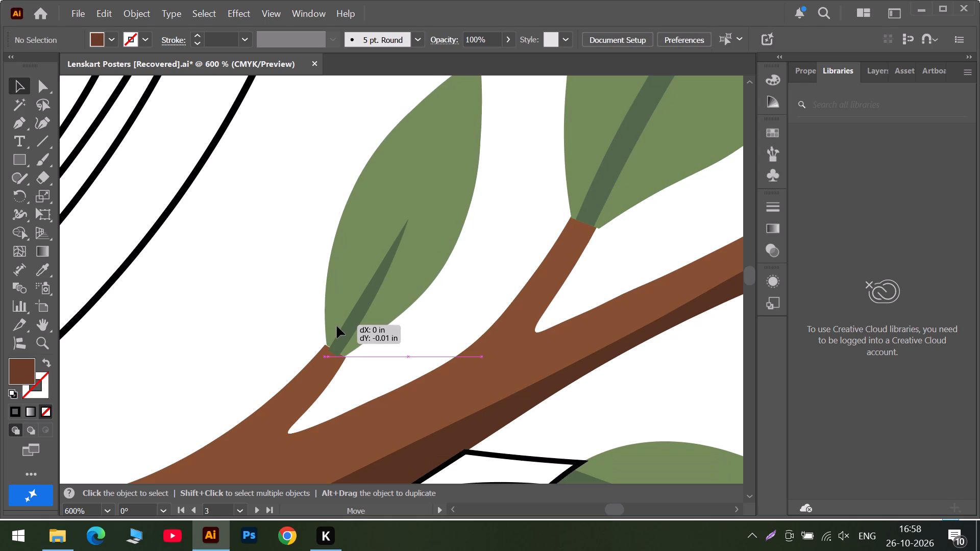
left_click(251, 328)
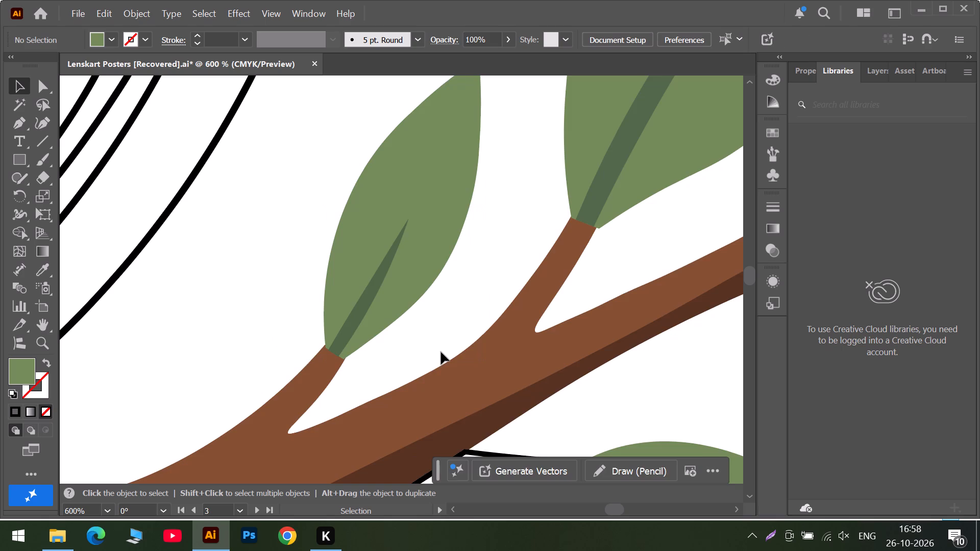
Nudge the large shaded leaf on the twig below the branch's right part, with its vein, two increments left onto its twig.
scroll(441, 352, "down", 4)
scroll(498, 388, "up", 3, "alt")
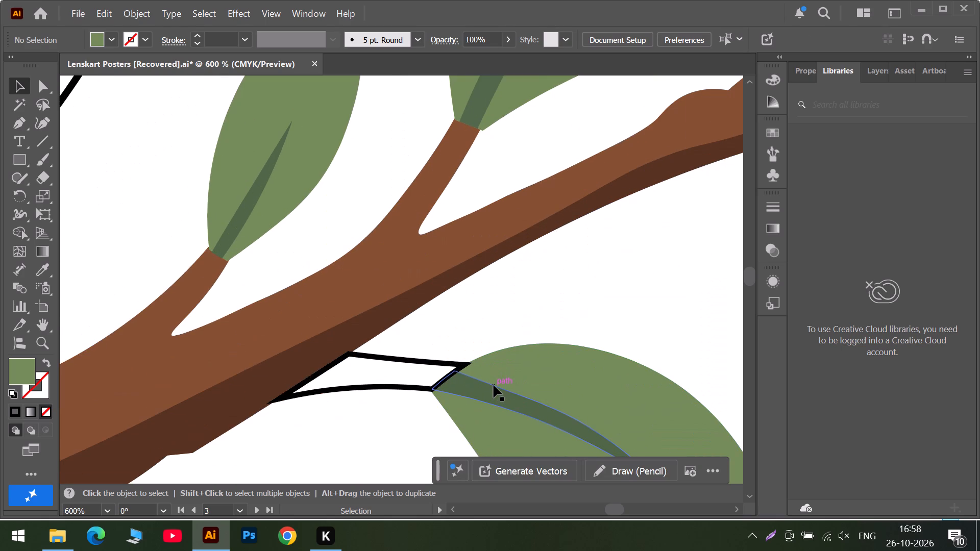
scroll(424, 443, "down", 3, "alt")
scroll(319, 460, "down", 6)
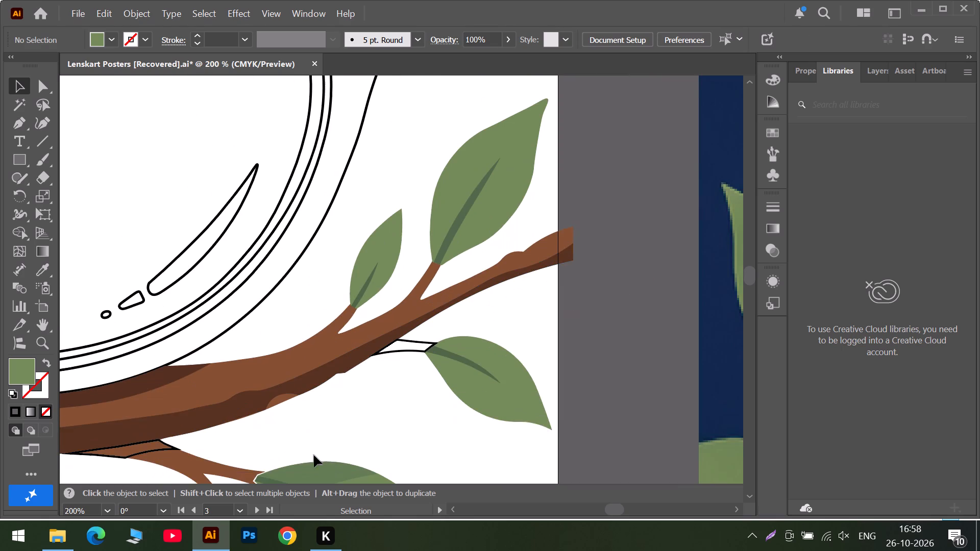
scroll(280, 443, "down", 5)
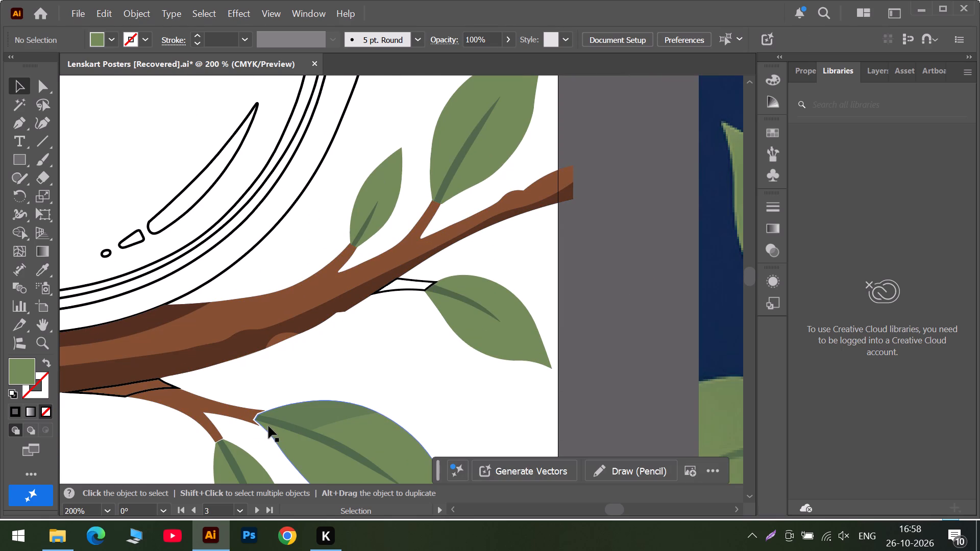
scroll(268, 426, "up", 2, "alt")
scroll(280, 383, "down", 5)
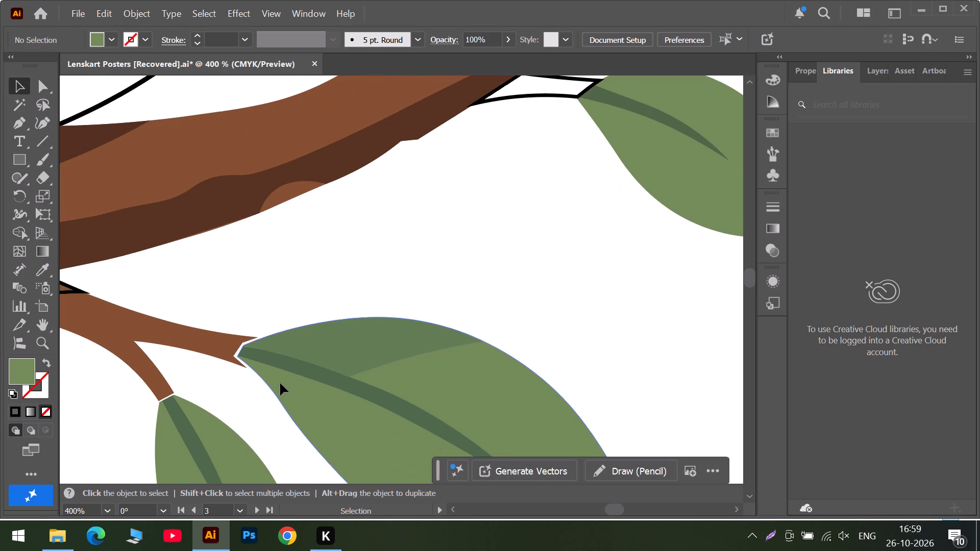
left_click_drag(274, 317, 318, 431)
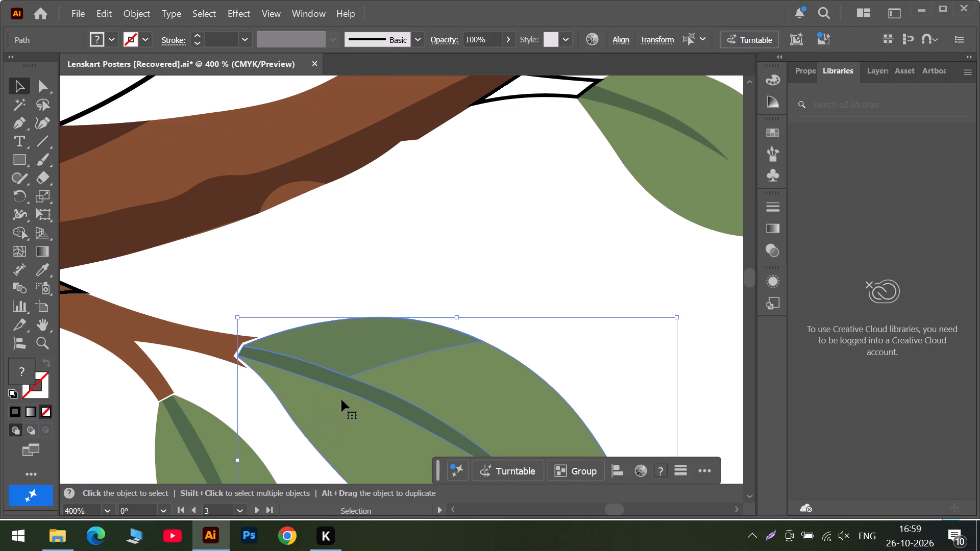
key("Left")
key("Left")
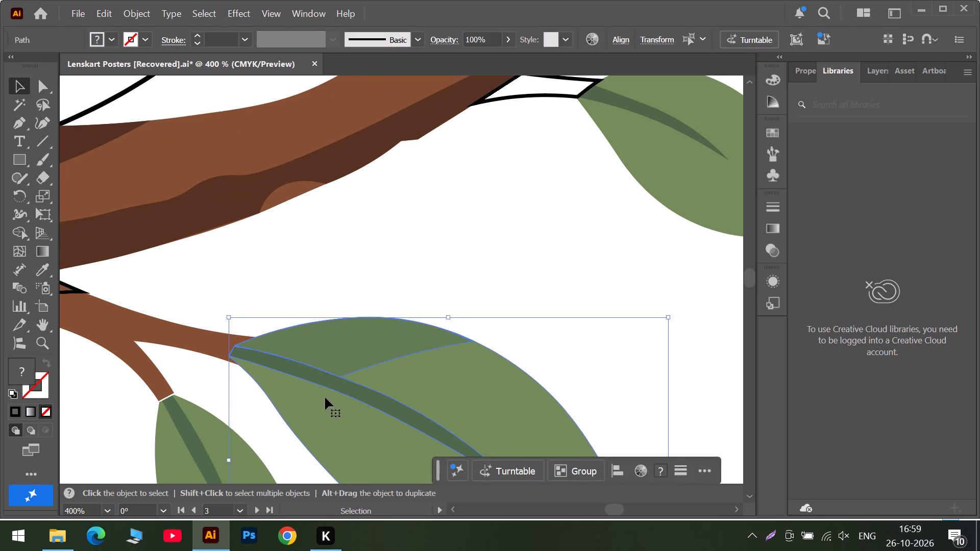
Nudge the smaller leaf hanging beside the large shaded leaf, with its vein, slightly up and left onto its twig.
left_click_drag(120, 421, 175, 424)
left_click_drag(175, 424, 218, 417)
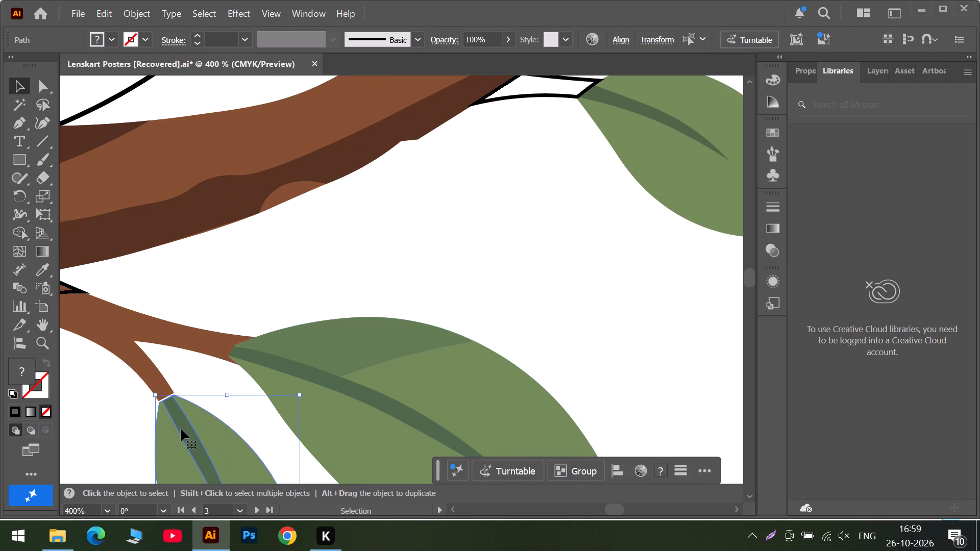
key("Up")
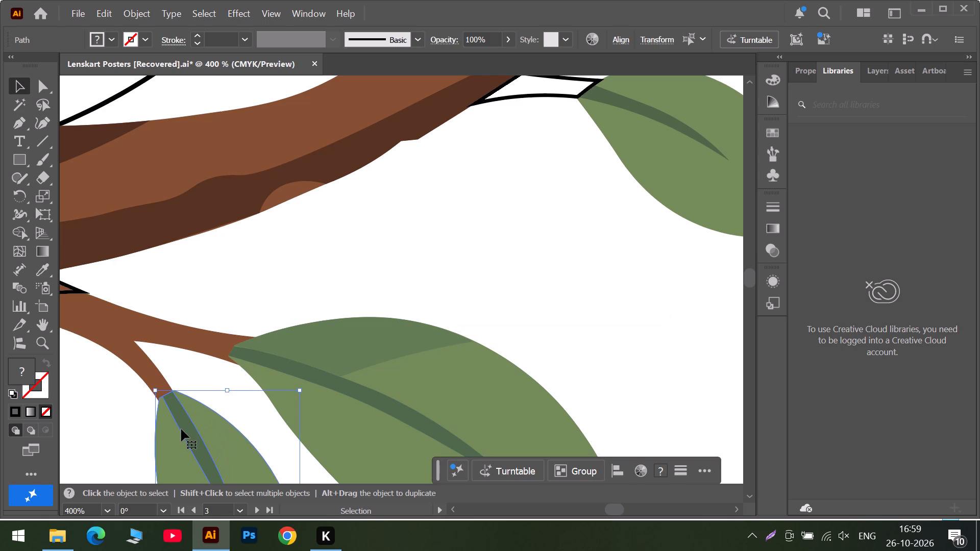
key("Left")
left_click(178, 417)
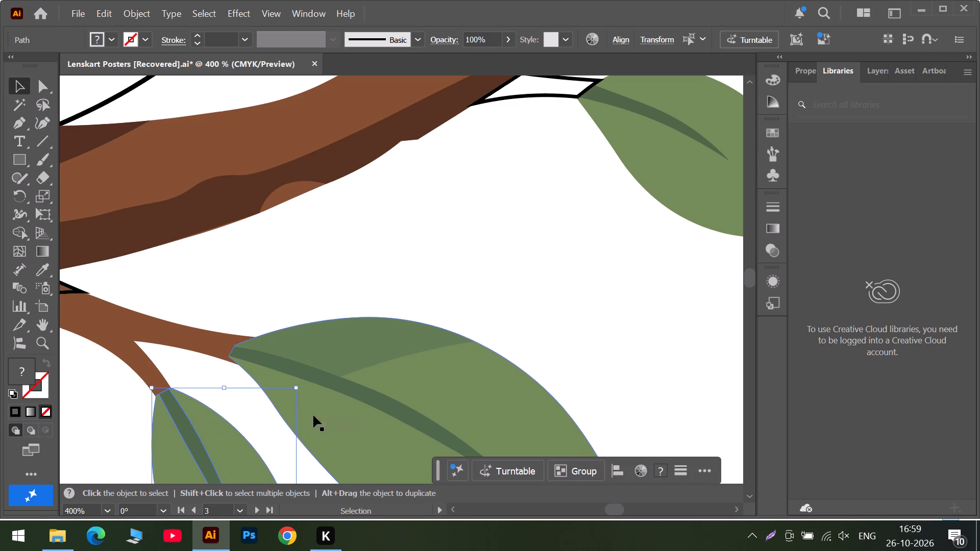
Fill the outlined shadow where the lower right twig joins the branch with the dark brown sampled from the same spot in the reference.
scroll(264, 332, "down", 2, "alt")
scroll(262, 334, "up", 3, "alt")
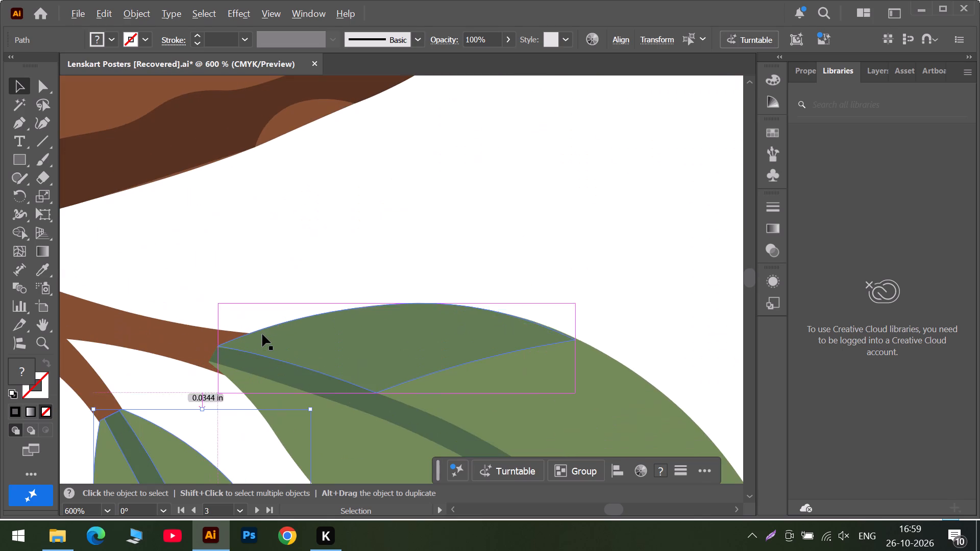
scroll(259, 349, "down", 2, "alt")
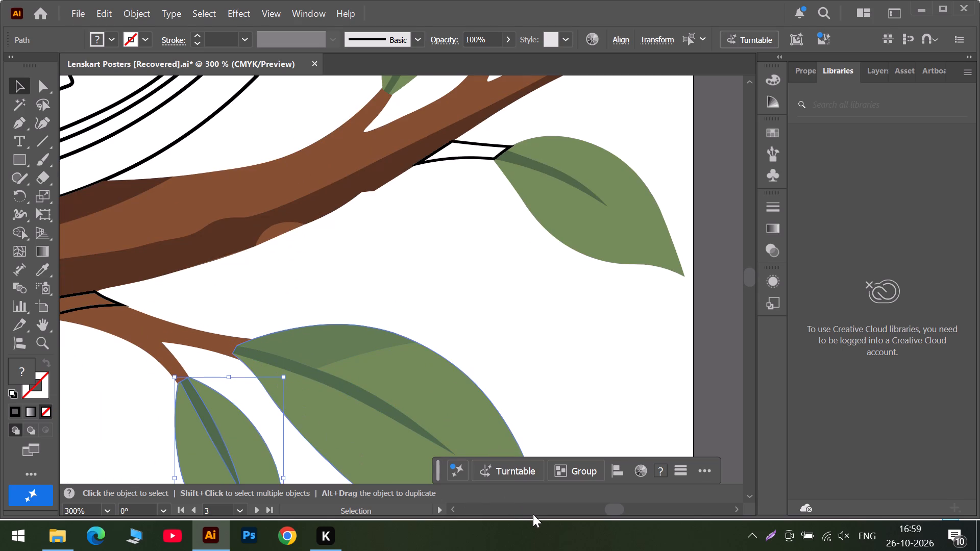
left_click(537, 512)
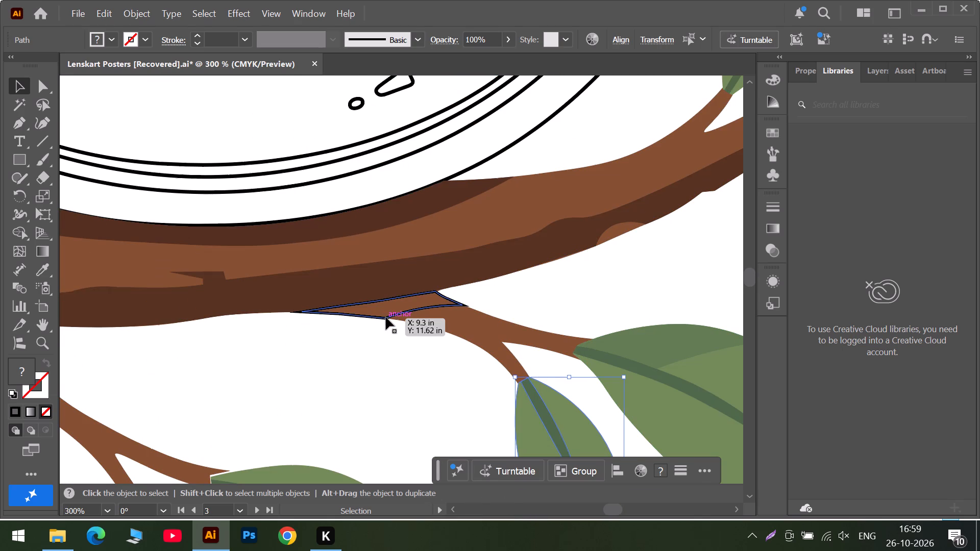
left_click(384, 318)
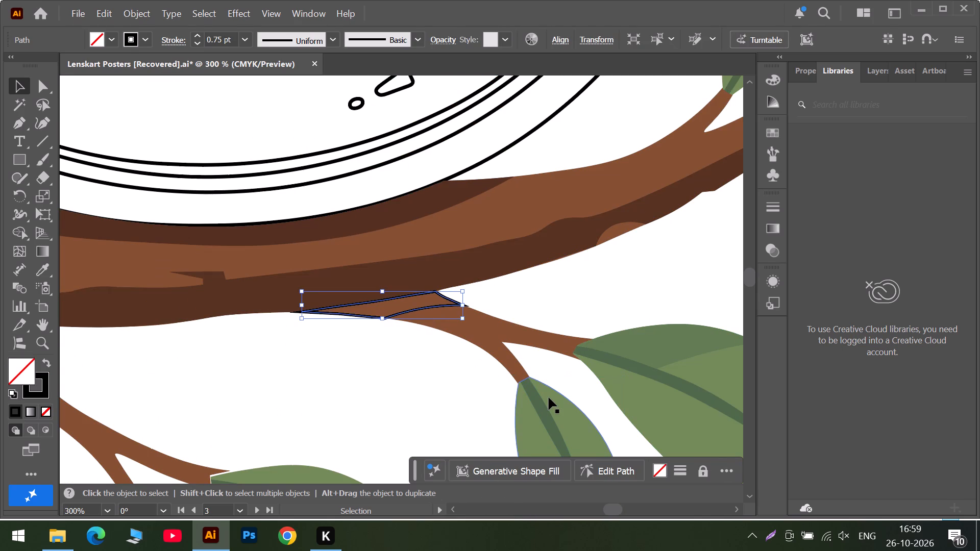
scroll(549, 397, "down", 2, "alt")
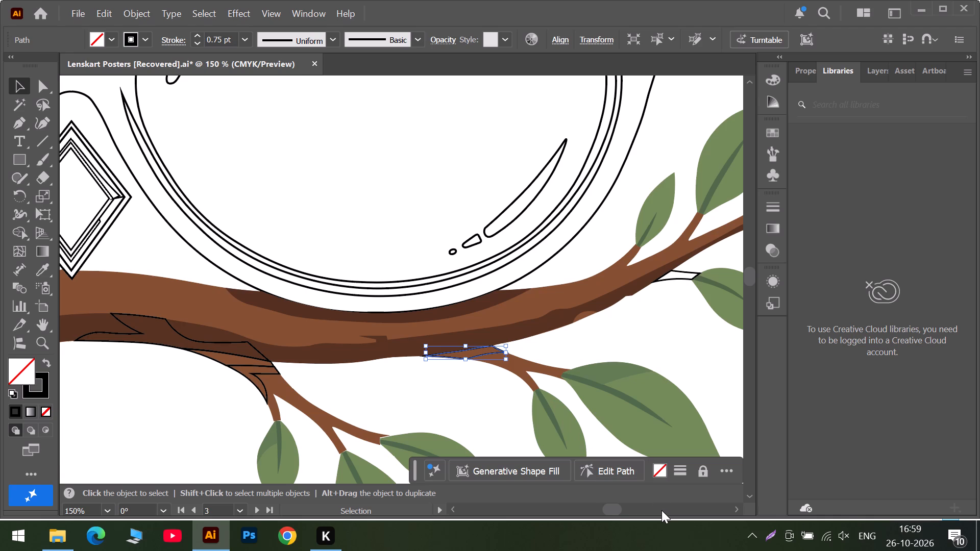
left_click(661, 510)
double_click(661, 510)
left_click(662, 511)
scroll(653, 449, "down", 3, "alt")
left_click(668, 516)
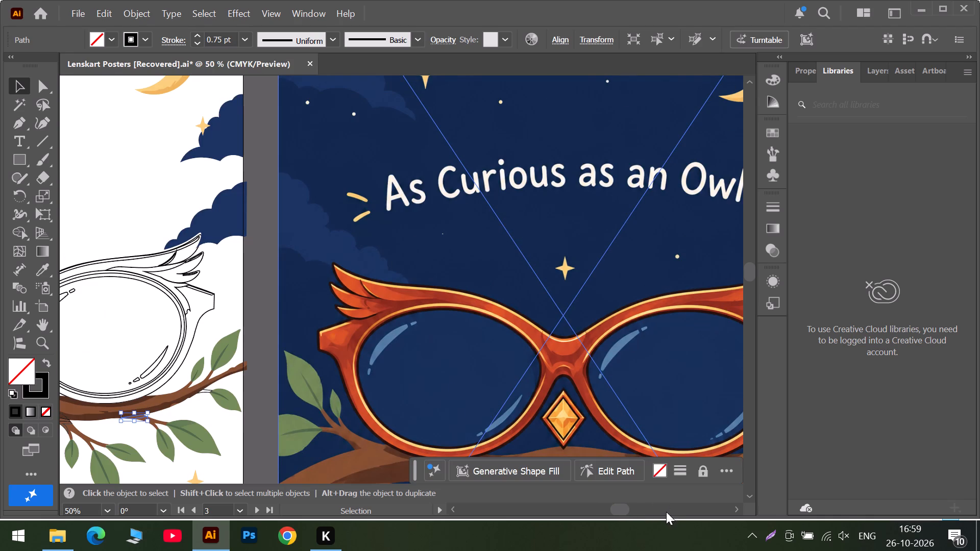
left_click(666, 512)
scroll(633, 452, "down", 6)
scroll(400, 432, "down", 5)
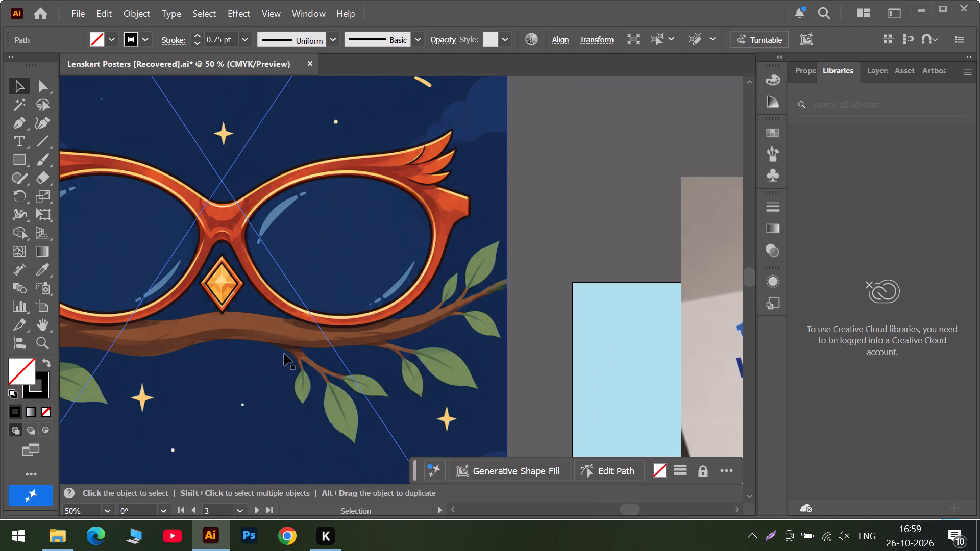
scroll(284, 354, "up", 4)
scroll(296, 353, "up", 2, "alt")
scroll(640, 410, "down", 1, "alt")
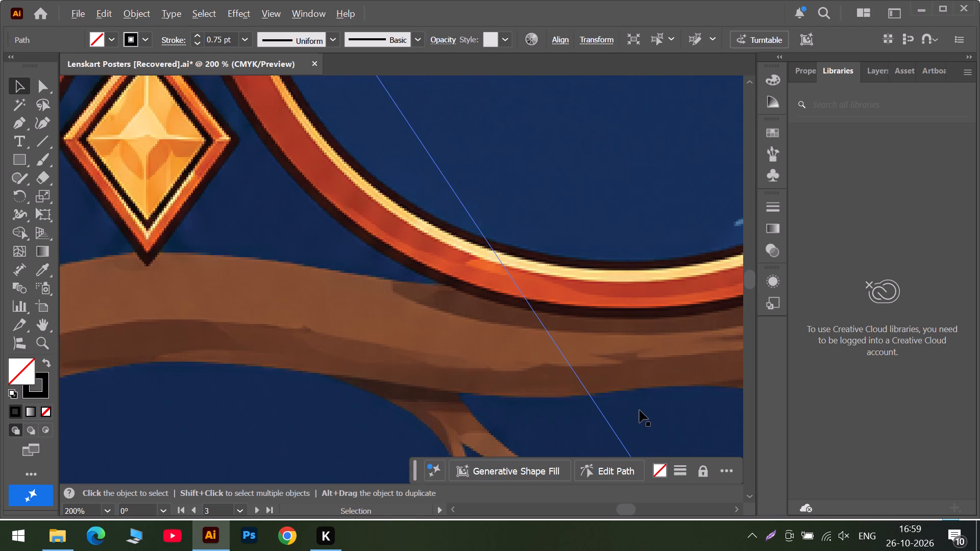
scroll(640, 411, "down", 6, "alt")
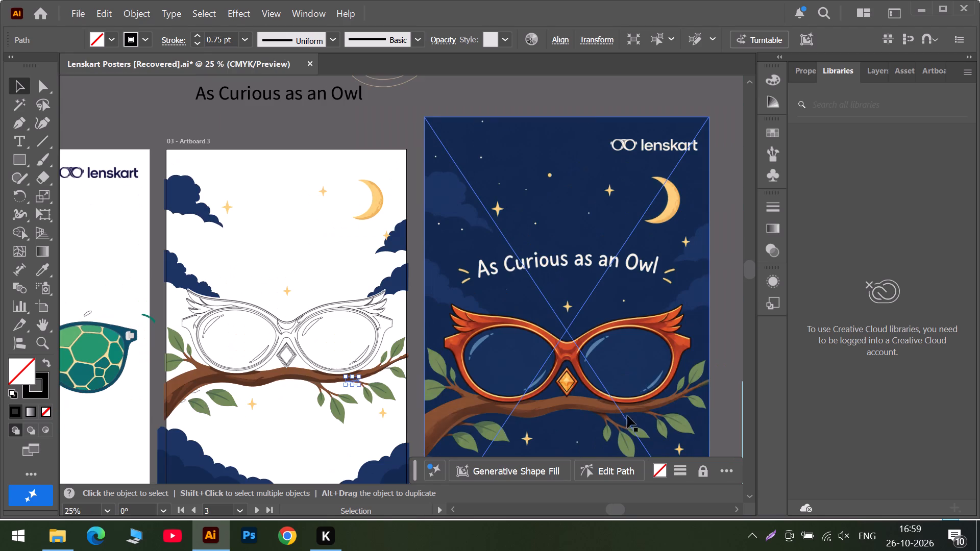
scroll(663, 417, "up", 7, "alt")
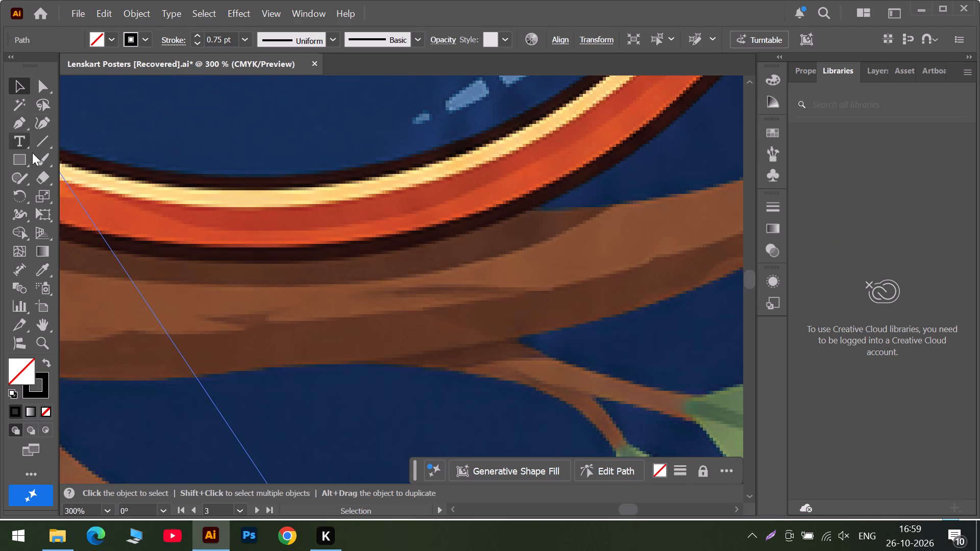
left_click(42, 271)
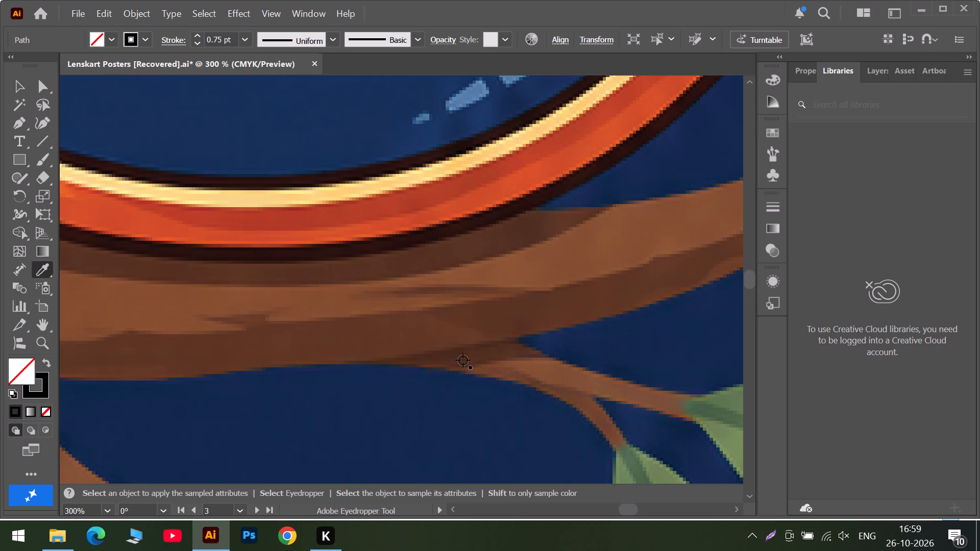
left_click(468, 357)
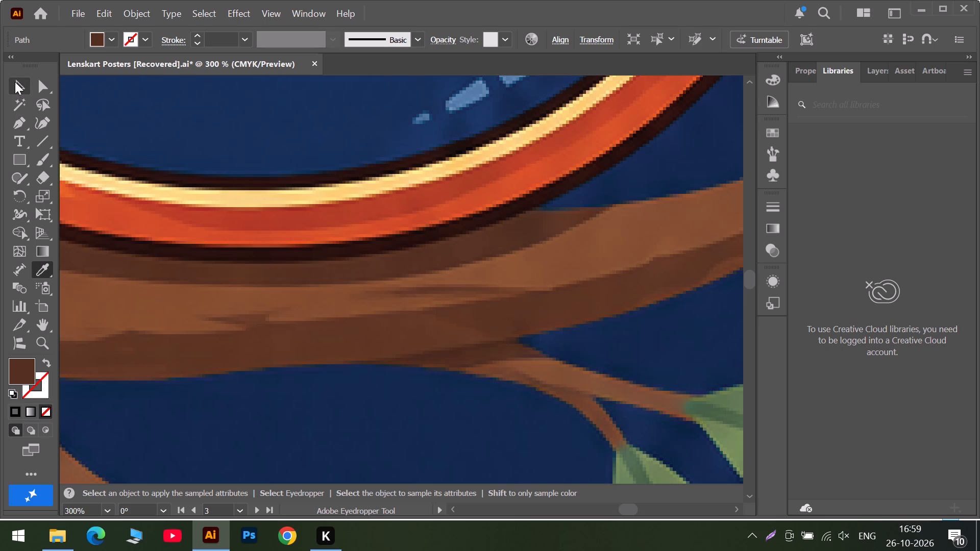
left_click(15, 82)
Fill the outlined short twig leading to the leaf under the branch's right end with the lighter brown sampled from the reference twig.
scroll(293, 379, "down", 4, "alt")
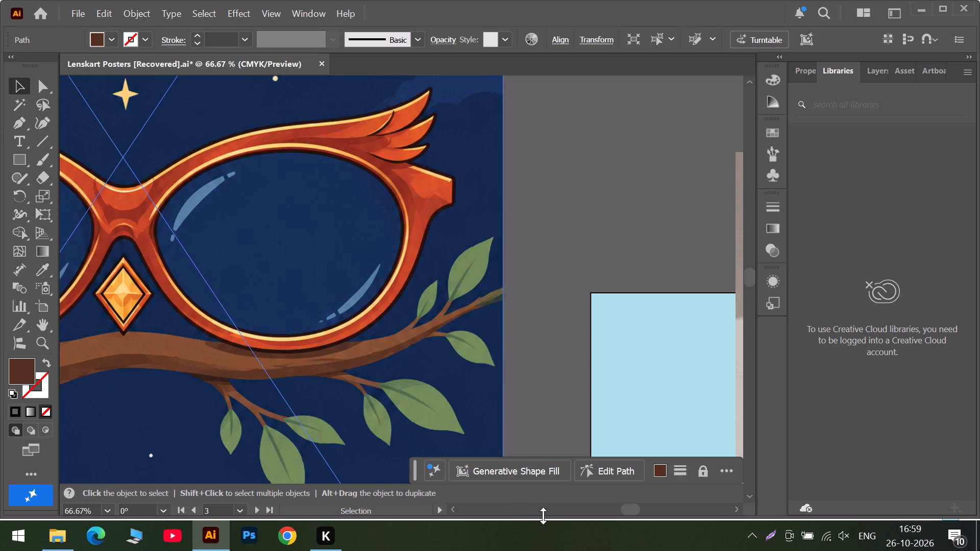
left_click(545, 515)
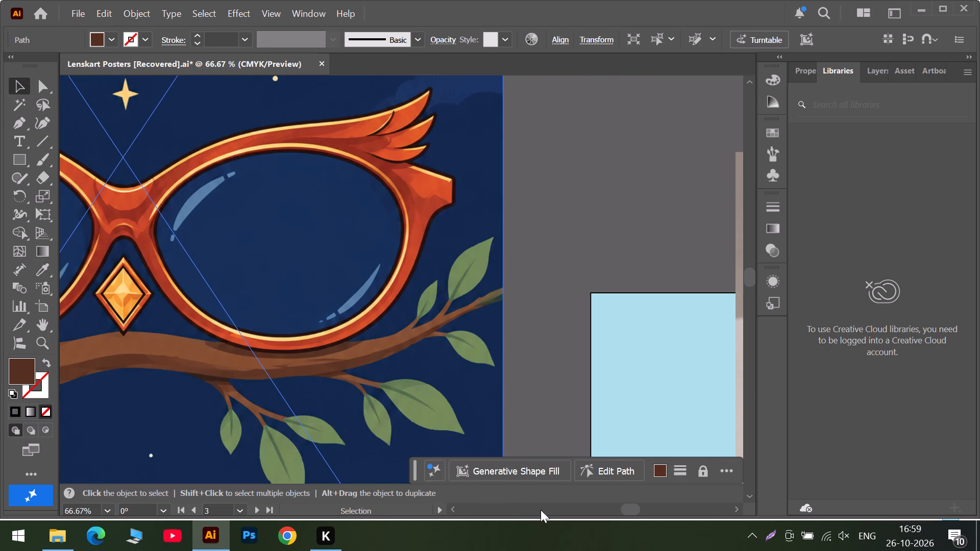
left_click(541, 510)
left_click(541, 510)
scroll(379, 235, "up", 4)
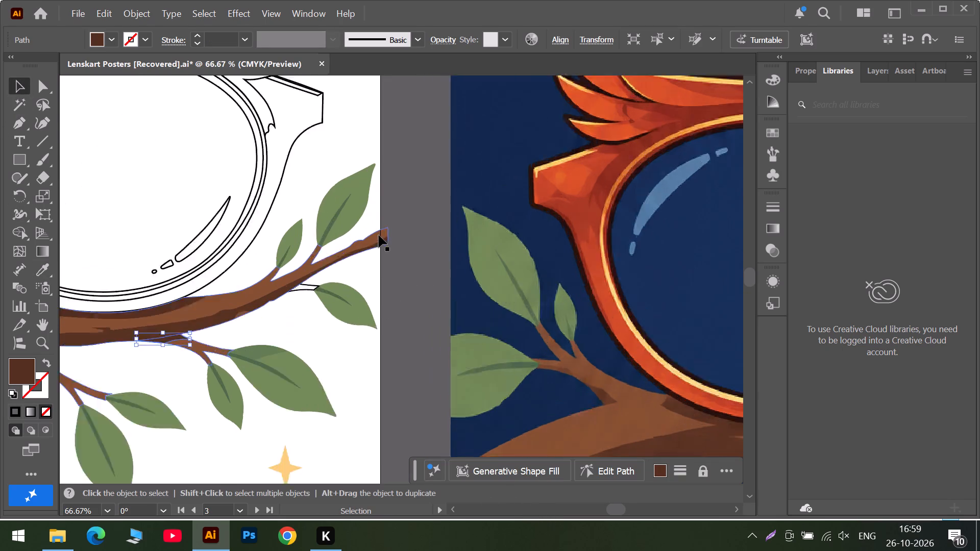
scroll(360, 286, "up", 2, "alt")
scroll(356, 292, "down", 3, "alt")
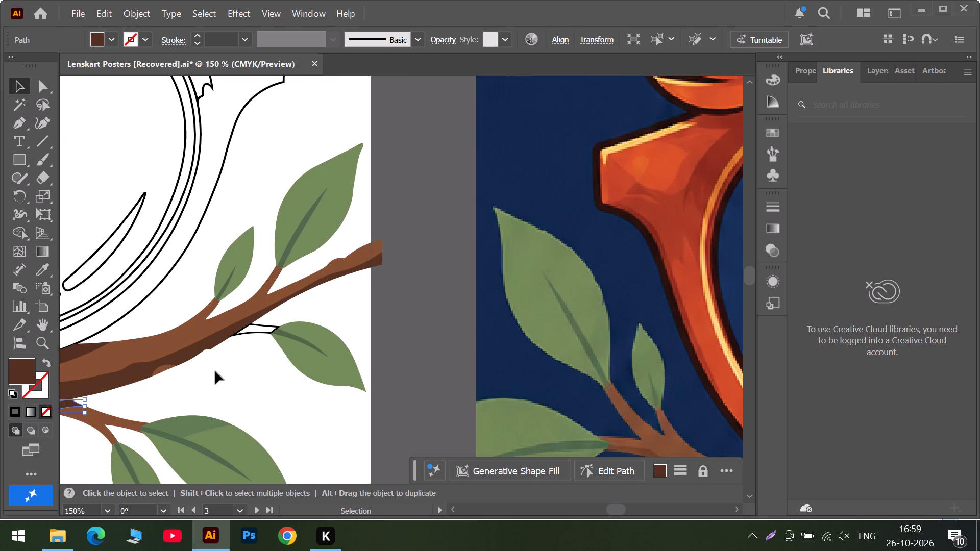
scroll(213, 376, "down", 2, "alt")
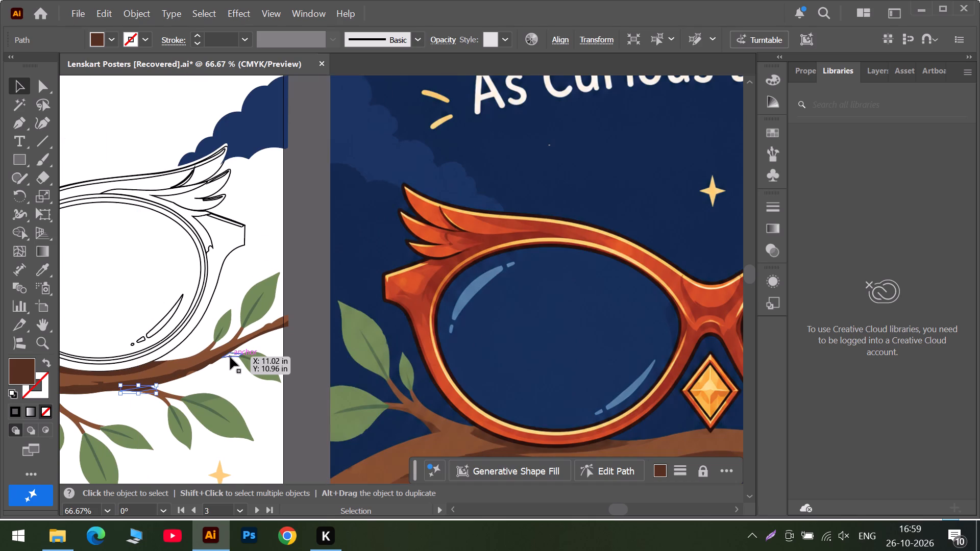
left_click(230, 357)
left_click(42, 262)
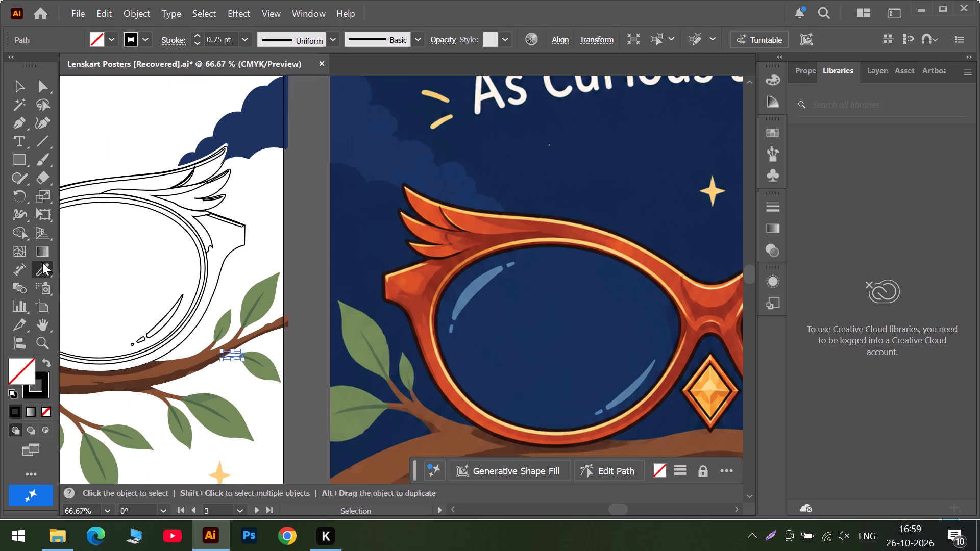
double_click(676, 514)
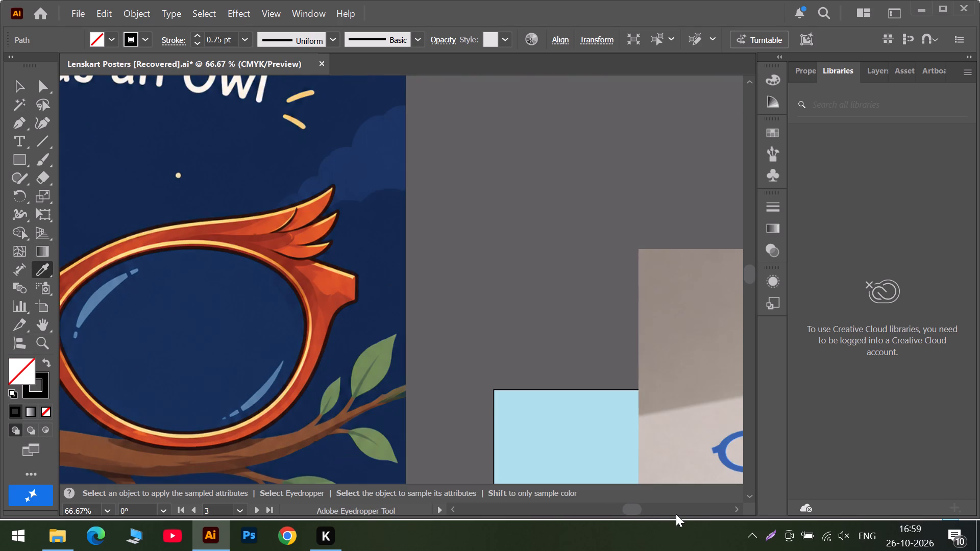
scroll(334, 438, "up", 5, "alt")
left_click(360, 404)
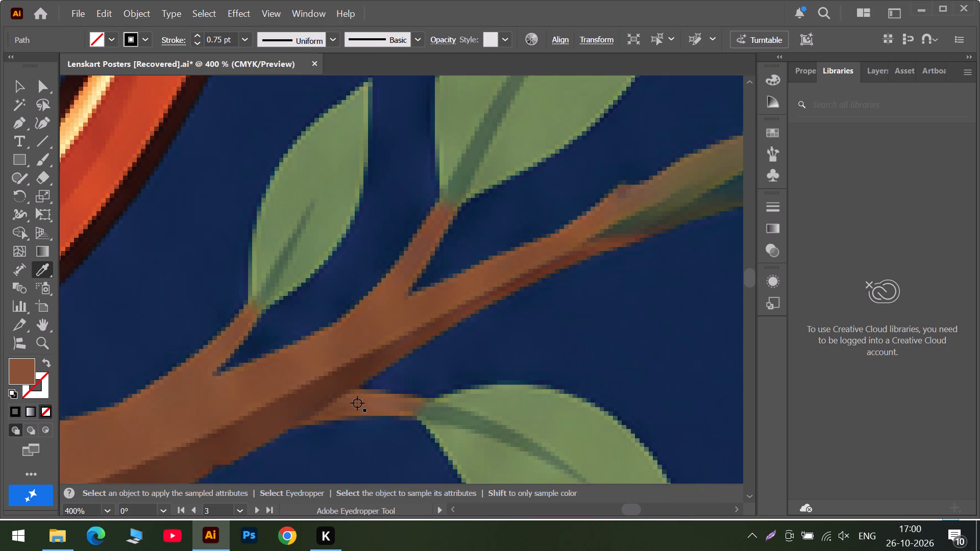
left_click(21, 91)
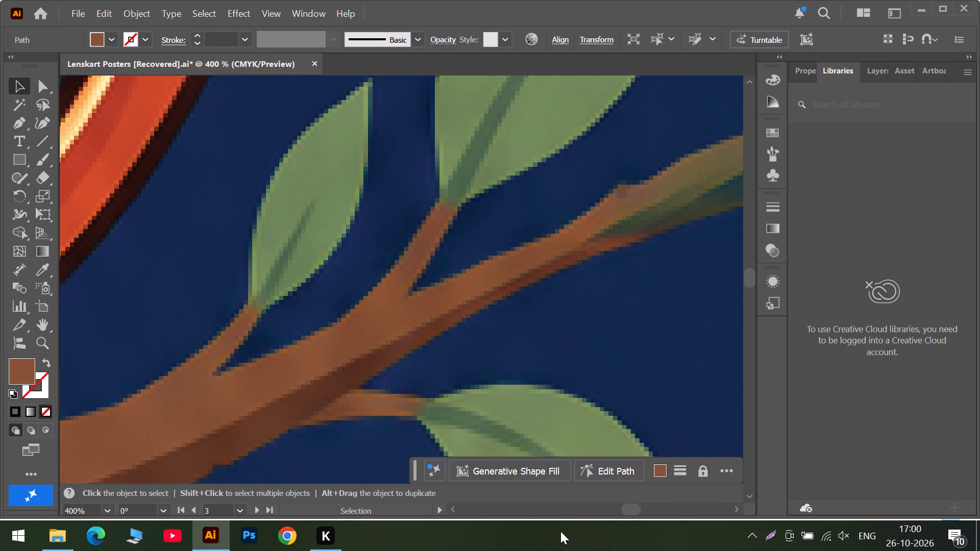
triple_click(558, 508)
scroll(353, 475, "down", 4, "alt")
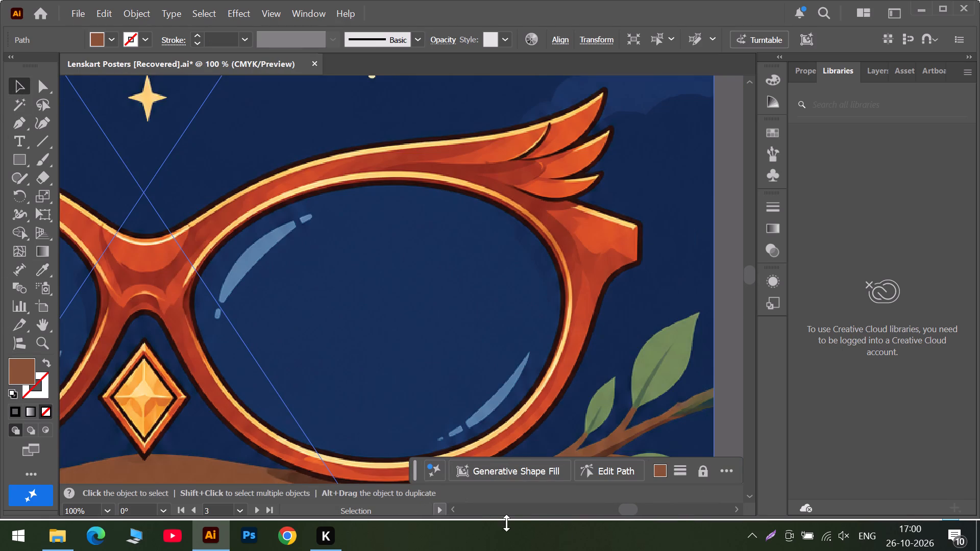
triple_click(514, 514)
left_click(514, 514)
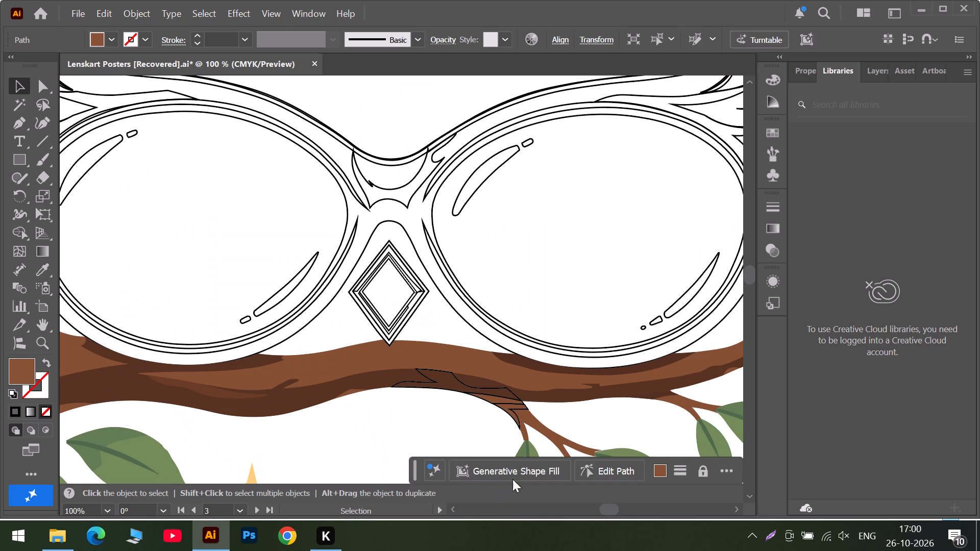
left_click(629, 508)
left_click(271, 434)
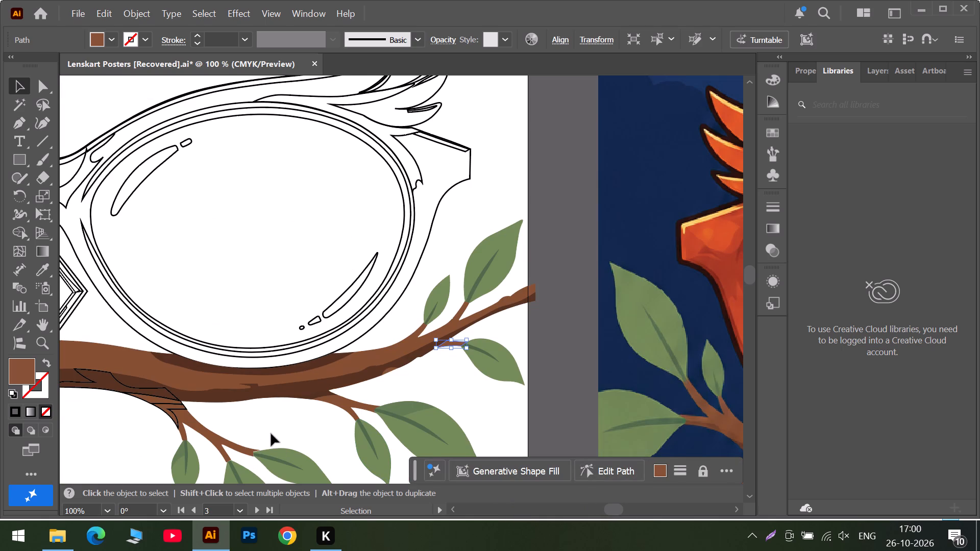
scroll(446, 371, "up", 3, "alt")
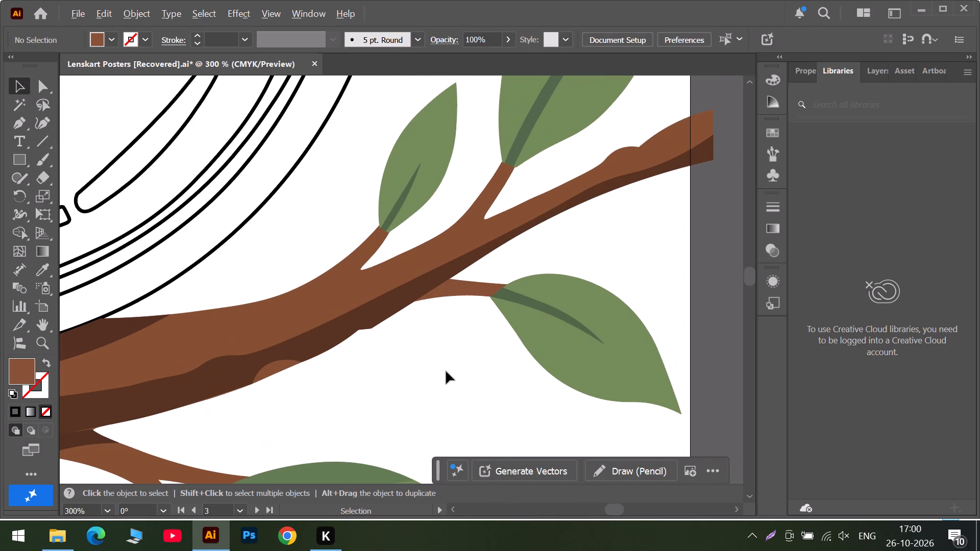
Move the leaf at the far end of the twig under the branch's middle, with its vein, slightly left and up onto its twig.
scroll(446, 371, "down", 3, "alt")
scroll(270, 430, "down", 3)
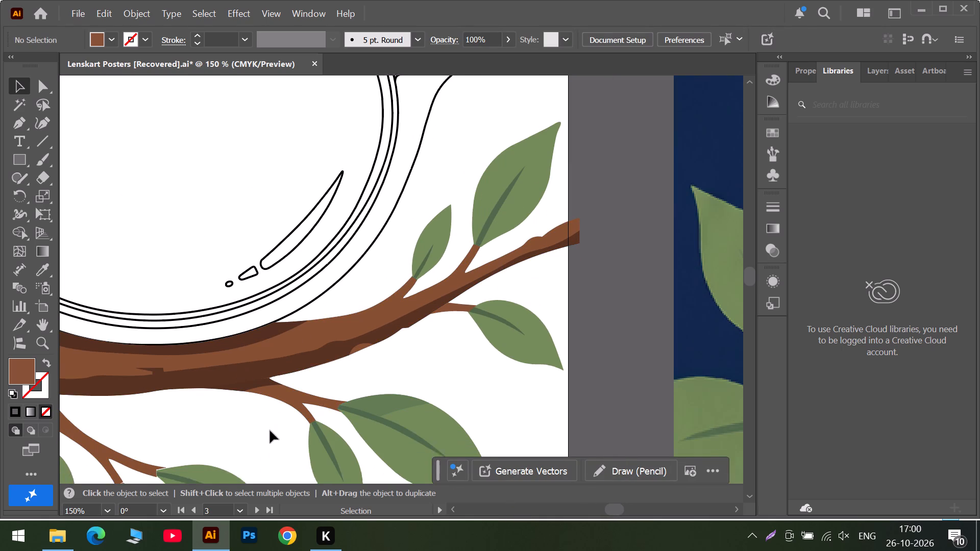
scroll(270, 431, "down", 3)
left_click(649, 510)
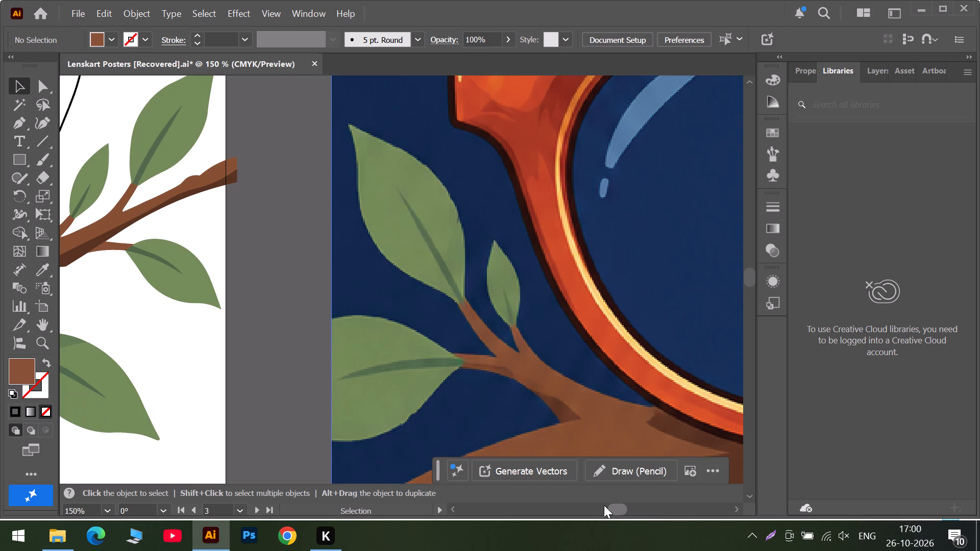
left_click(599, 513)
left_click(599, 513)
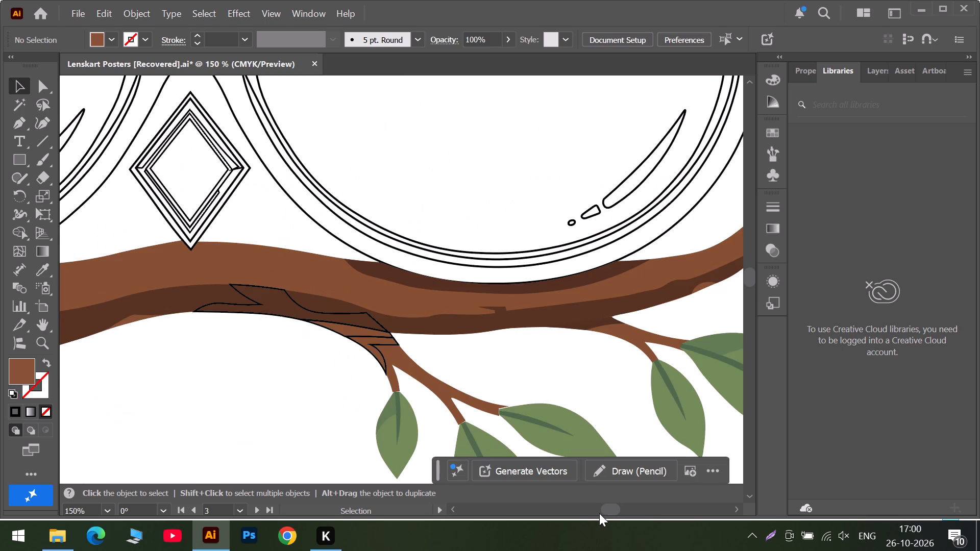
scroll(507, 414, "up", 2, "alt")
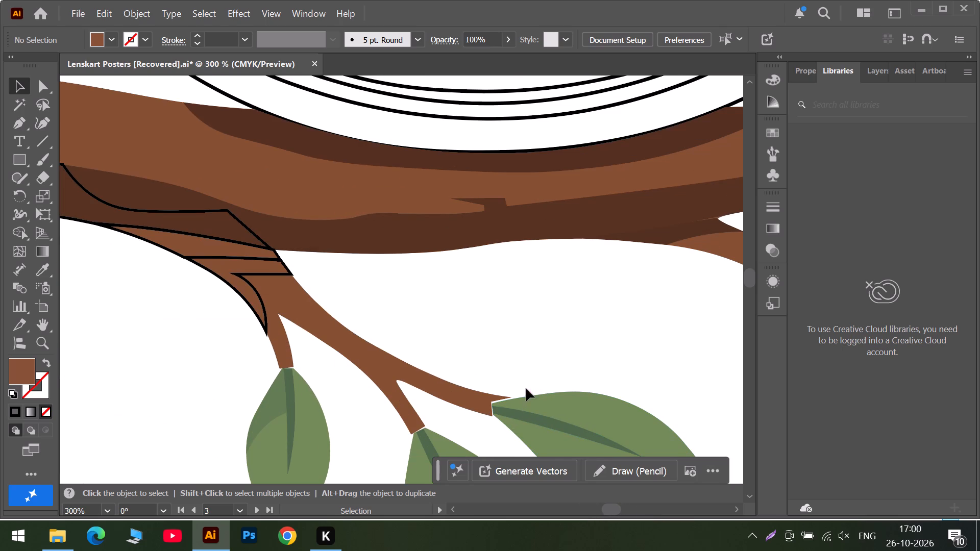
left_click_drag(528, 388, 555, 446)
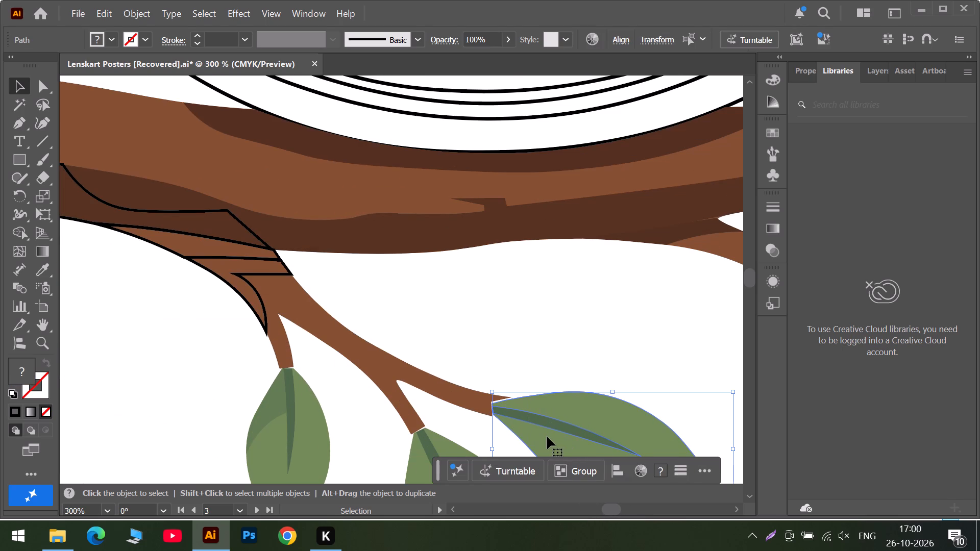
key("Left")
key("Up")
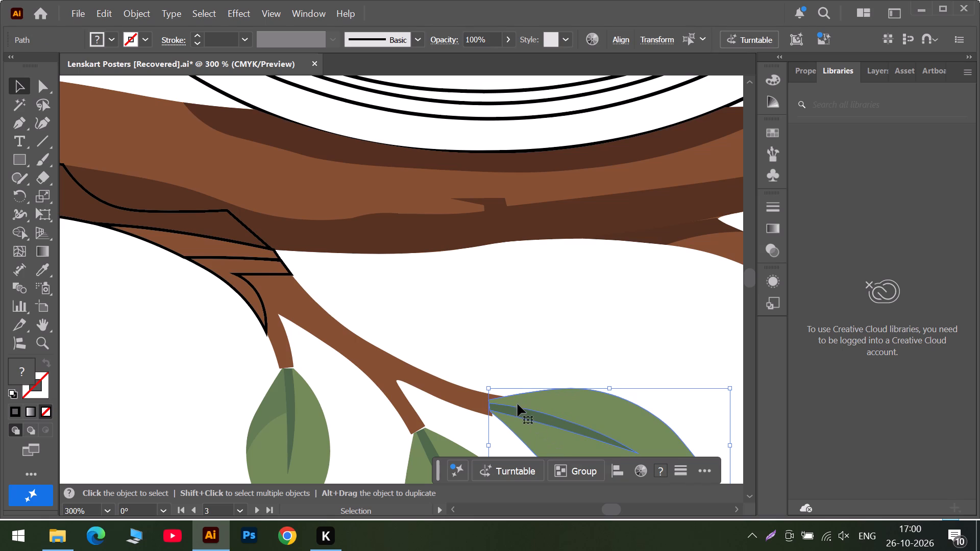
left_click_drag(518, 405, 510, 405)
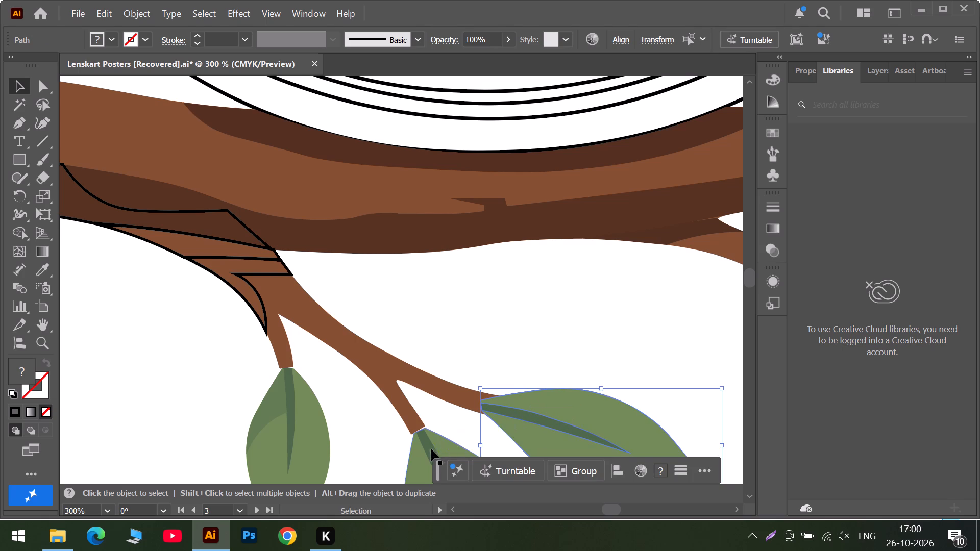
Move the large leaf on the same twig's middle fork, with its vein, about 0.01 in left and 0.03 in up onto its stem.
scroll(406, 454, "down", 6)
left_click_drag(402, 389, 466, 403)
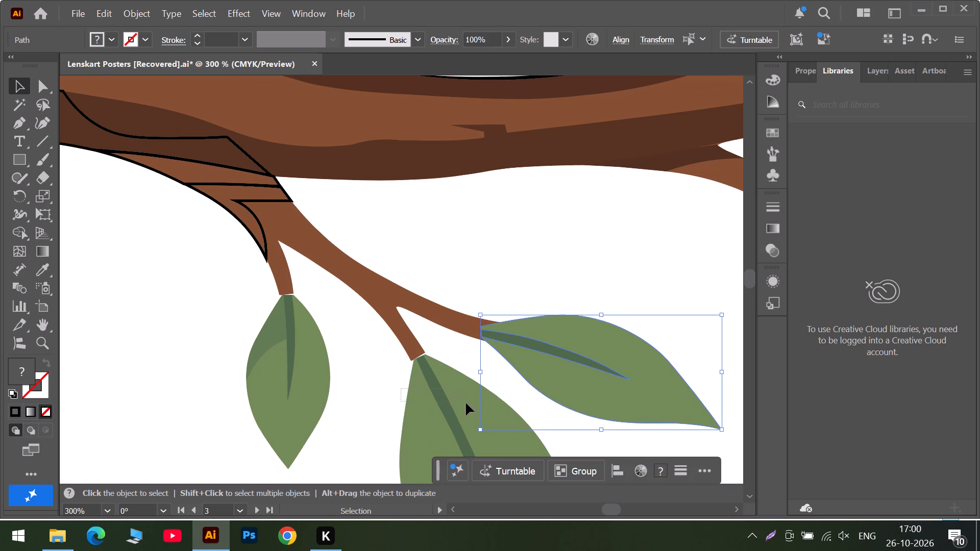
left_click_drag(466, 403, 468, 412)
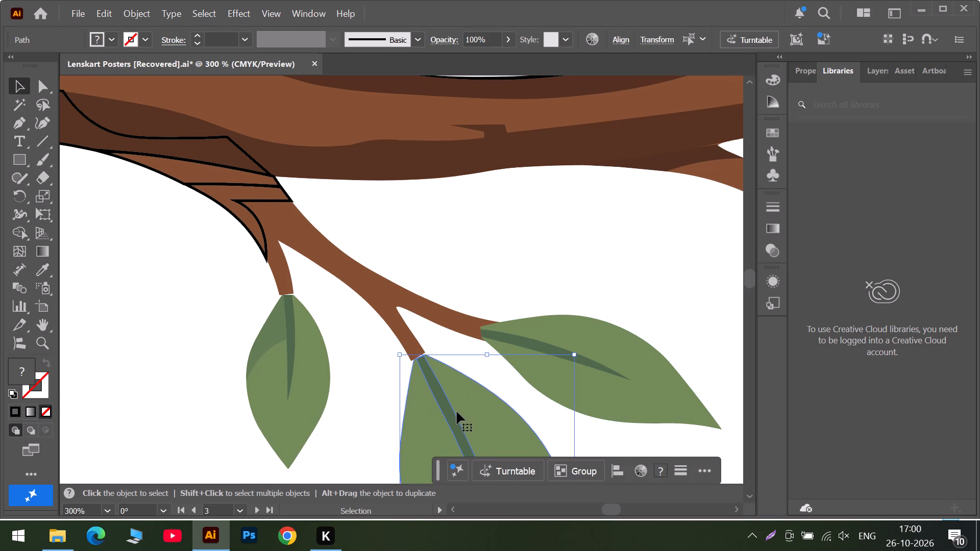
left_click_drag(457, 412, 454, 406)
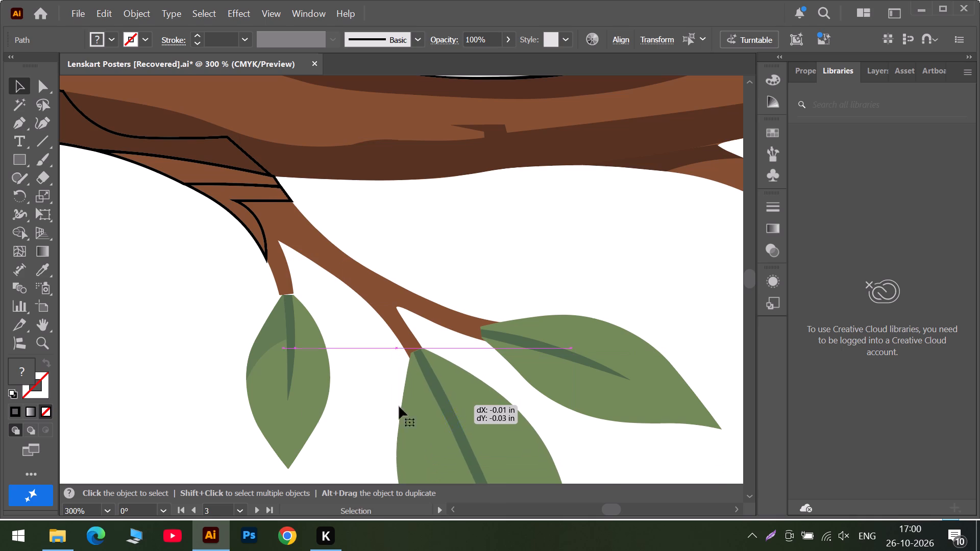
Move the small hanging leaf on the same twig, with its vein and shading, slightly up to close the gap to its stem.
left_click_drag(217, 333, 275, 359)
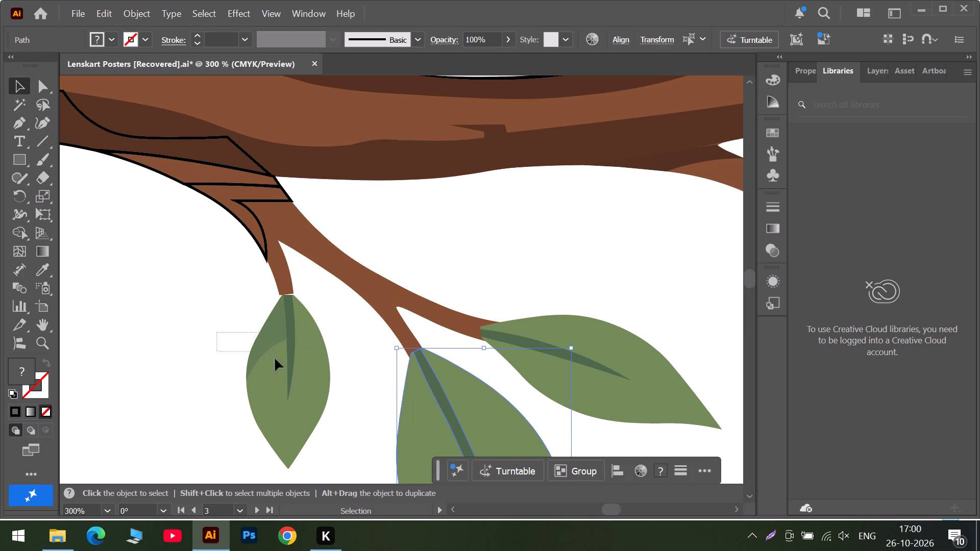
left_click_drag(275, 359, 345, 422)
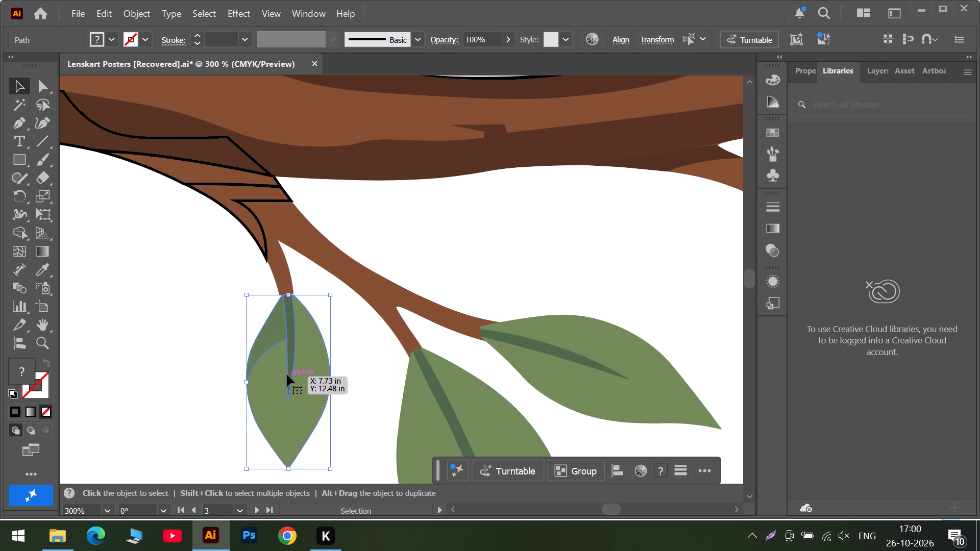
left_click_drag(287, 374, 286, 363)
left_click(165, 343)
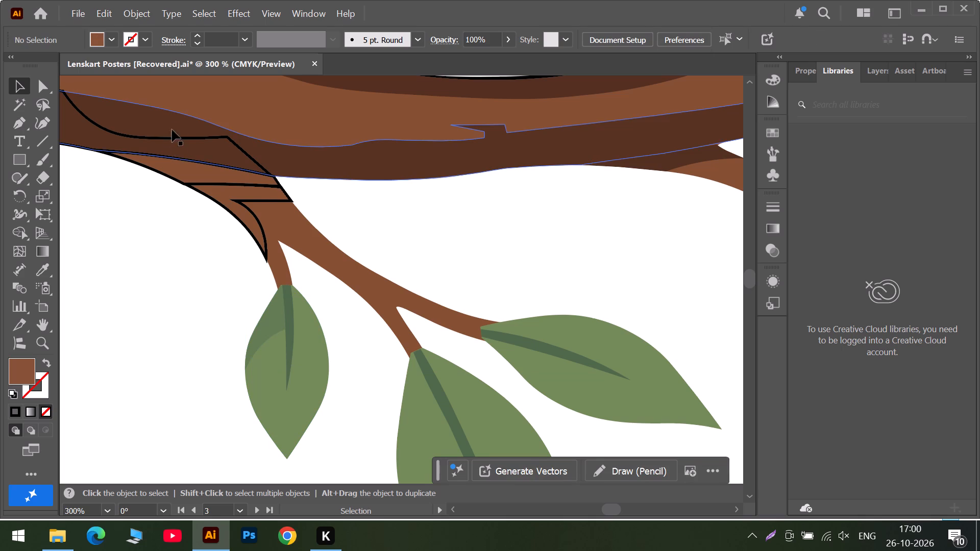
Fill the outlined shading shape on the branch's underside above this twig with the reddish mid-brown sampled from the reference branch's lower shading.
left_click(130, 137)
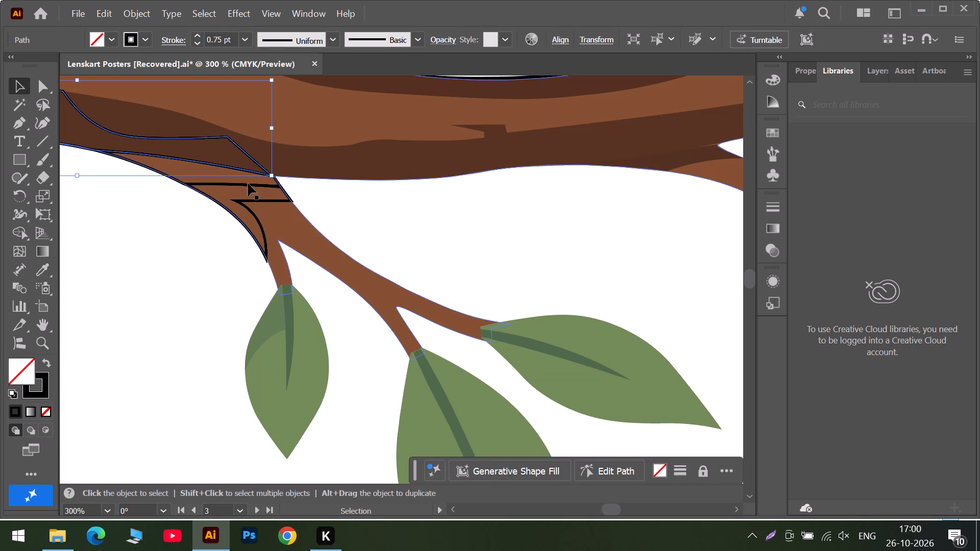
scroll(322, 219, "down", 3, "alt")
scroll(492, 266, "down", 2, "alt")
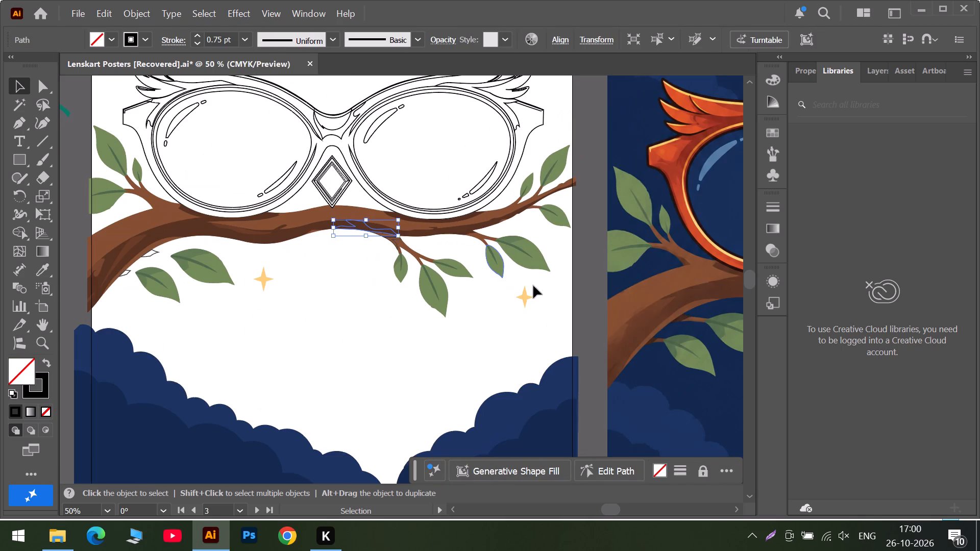
left_click(646, 513)
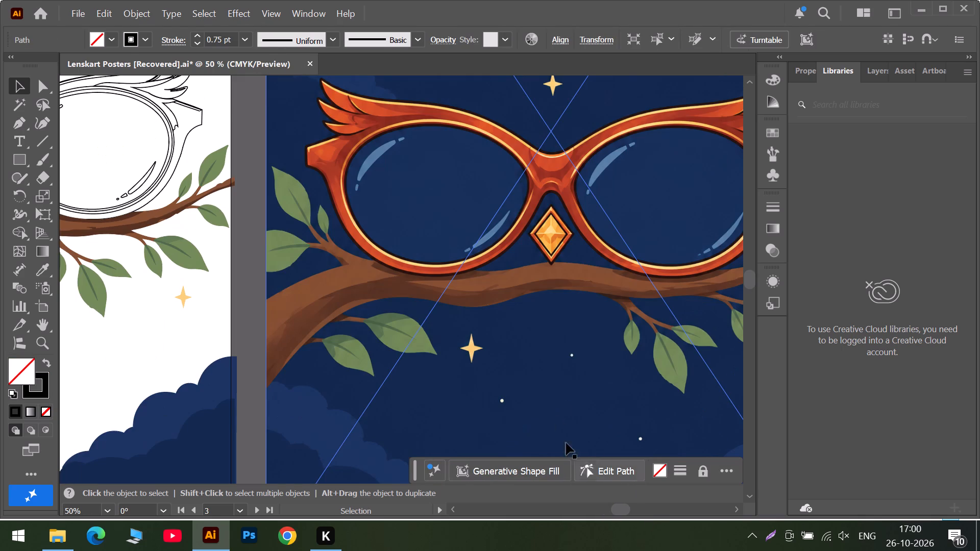
left_click(599, 508)
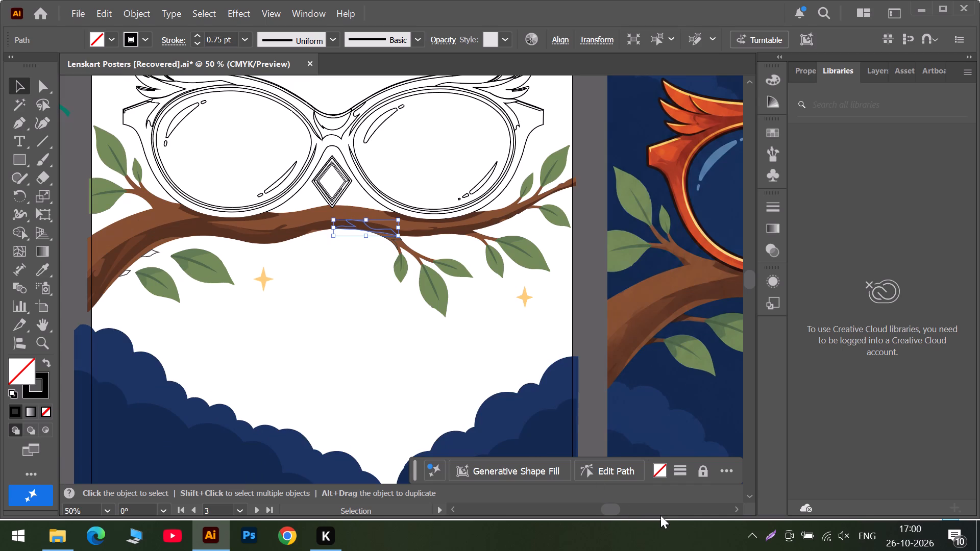
left_click(661, 512)
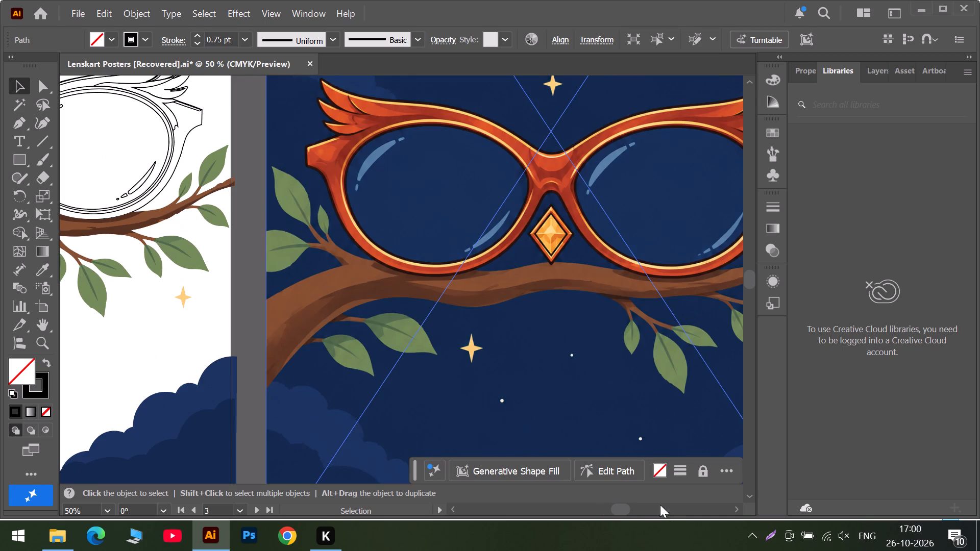
scroll(599, 275, "up", 5, "alt")
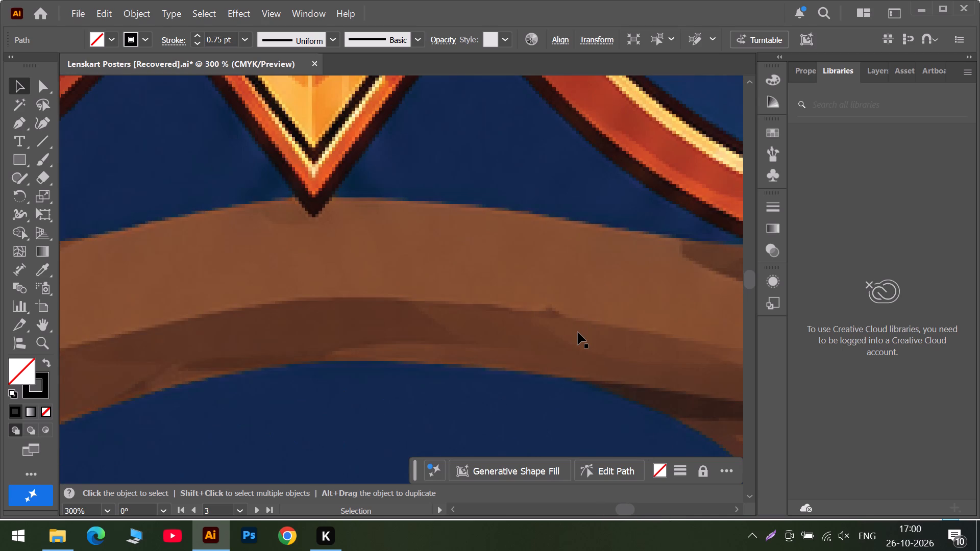
scroll(578, 332, "down", 1, "alt")
left_click(41, 273)
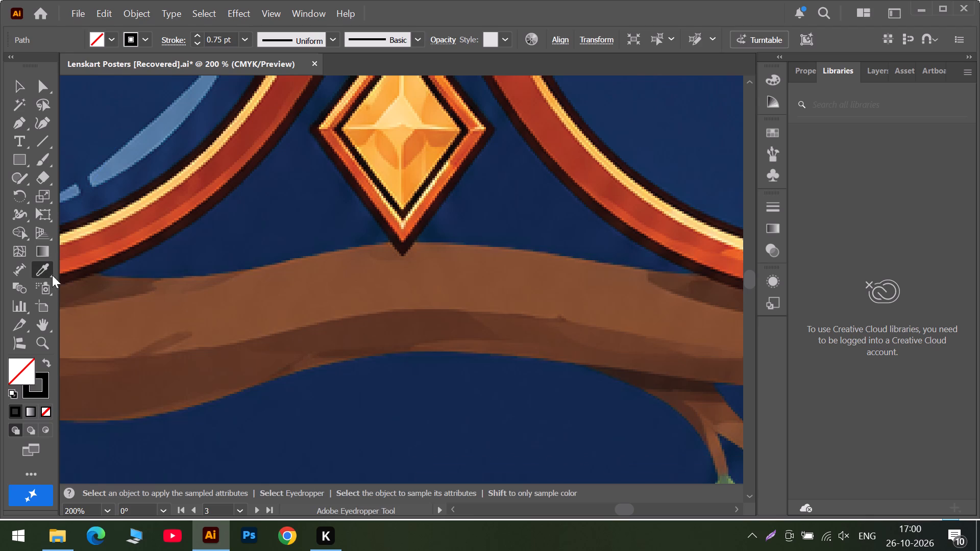
left_click(536, 336)
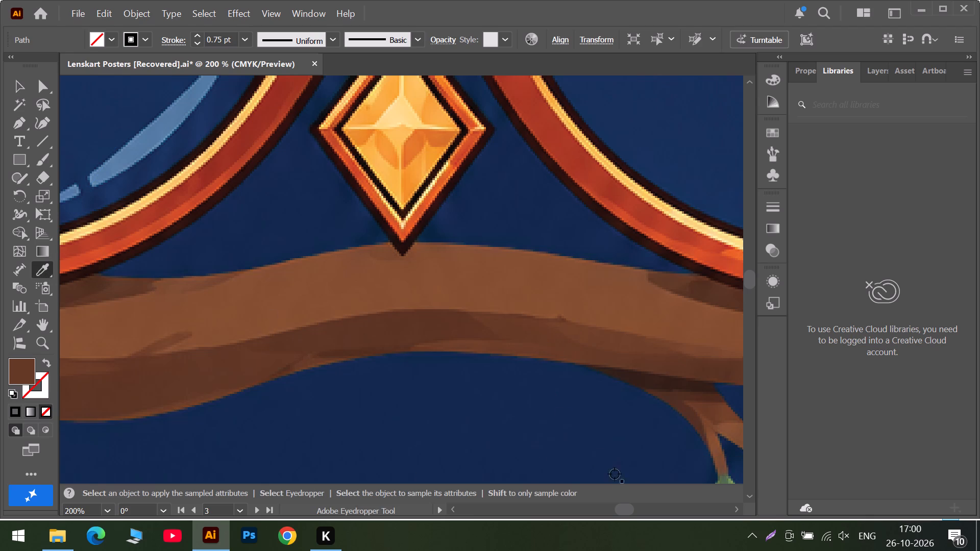
left_click(603, 508)
triple_click(603, 508)
double_click(603, 508)
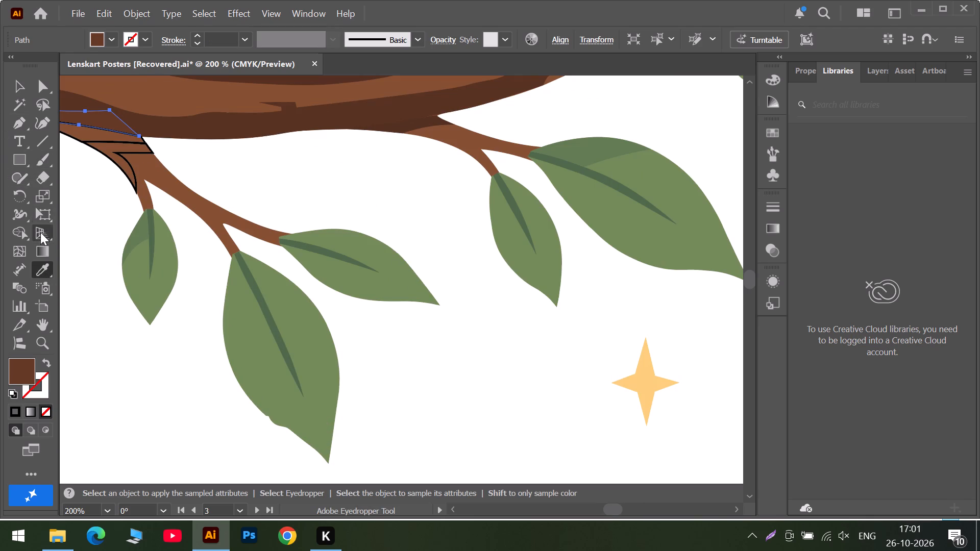
left_click(16, 81)
left_click(346, 159)
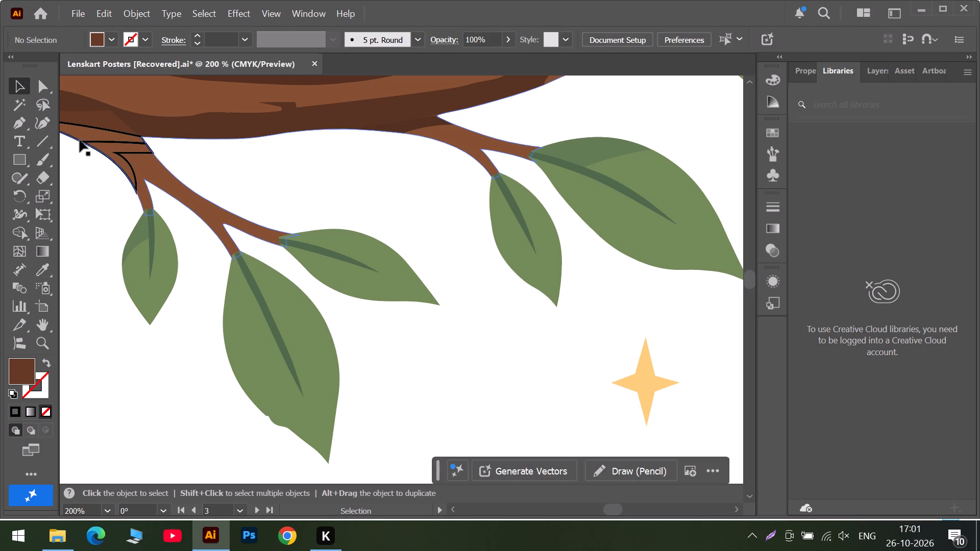
Fill the outlined wedge where this twig meets the branch's underside with the very dark brown sampled from the same shadow in the reference.
left_click(88, 128)
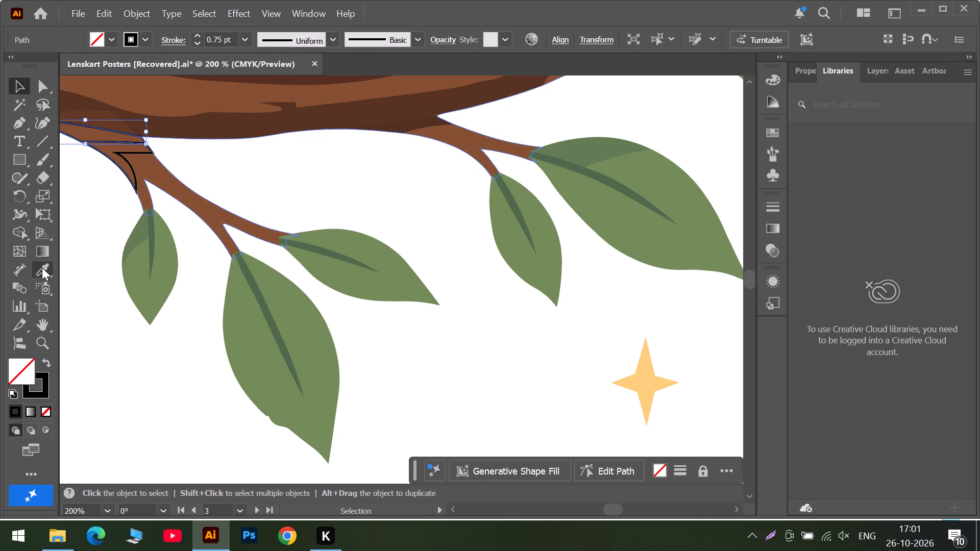
left_click(41, 268)
triple_click(663, 510)
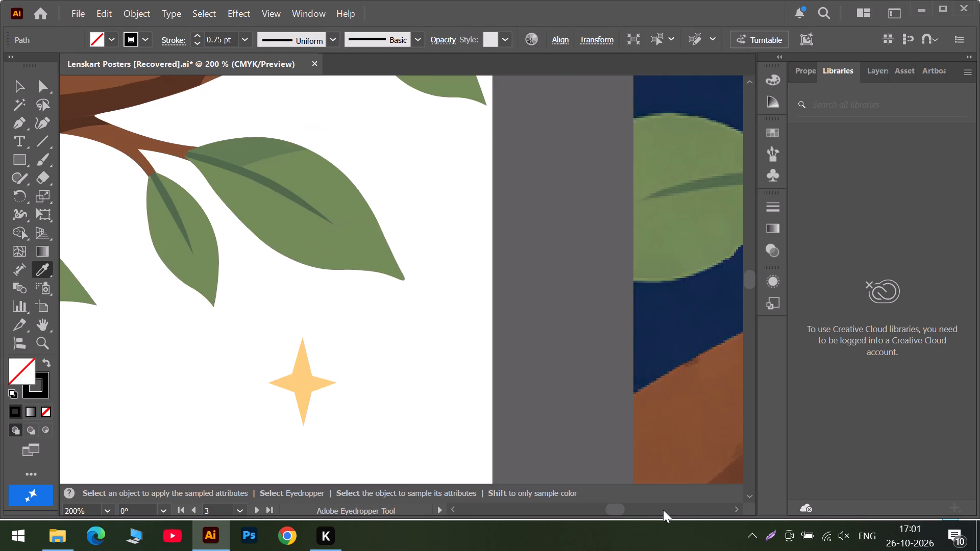
left_click(663, 510)
scroll(657, 503, "down", 4, "alt")
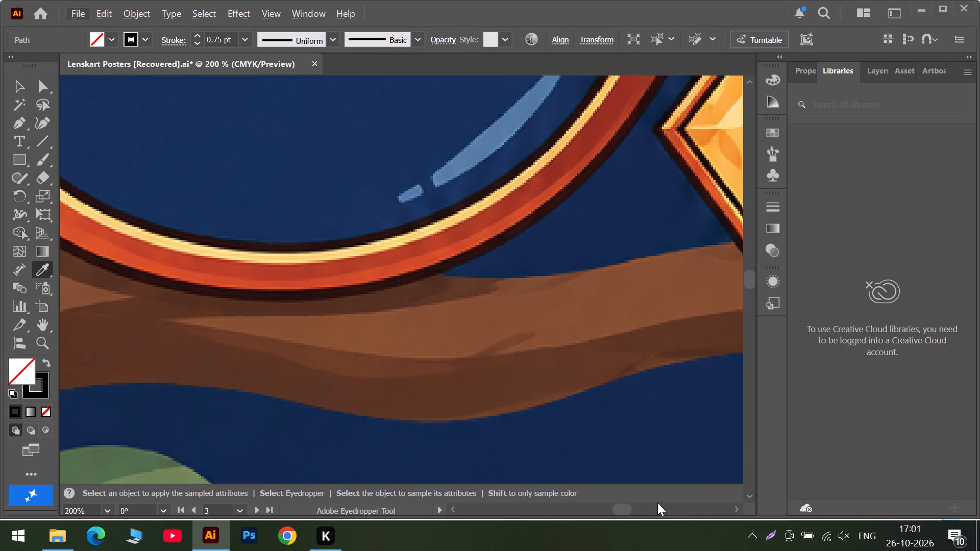
scroll(657, 503, "down", 3, "alt")
left_click(653, 512)
scroll(652, 498, "down", 3, "alt")
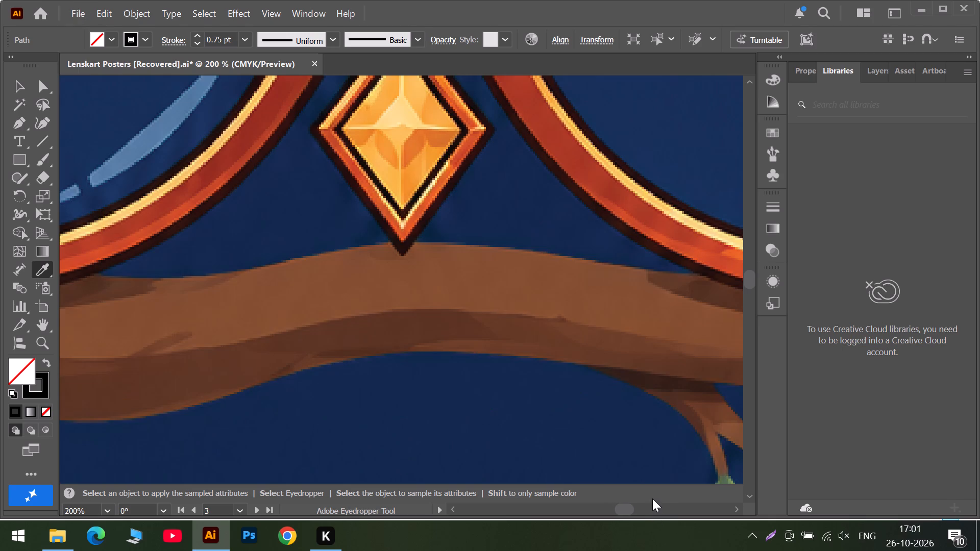
scroll(652, 498, "down", 5, "alt")
scroll(639, 506, "down", 6)
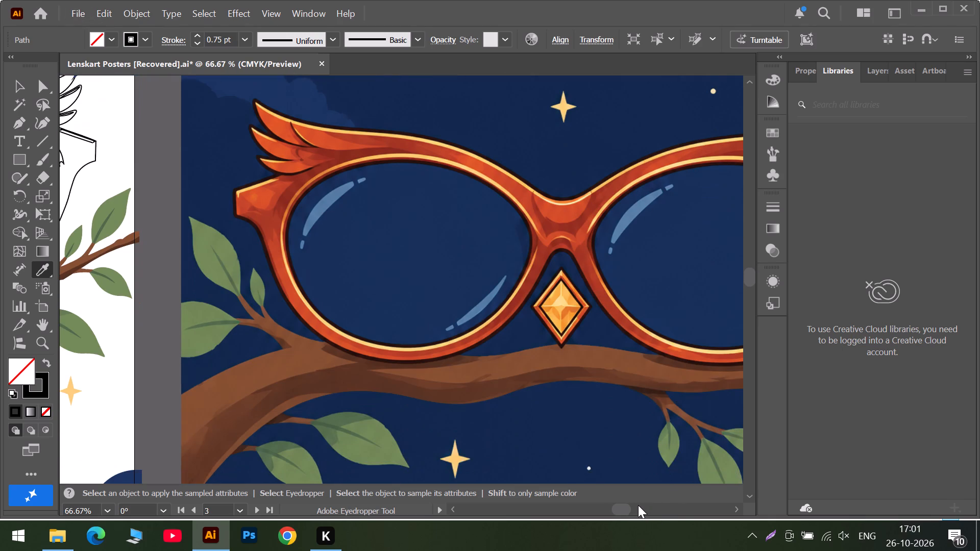
scroll(638, 505, "down", 4)
left_click(605, 509)
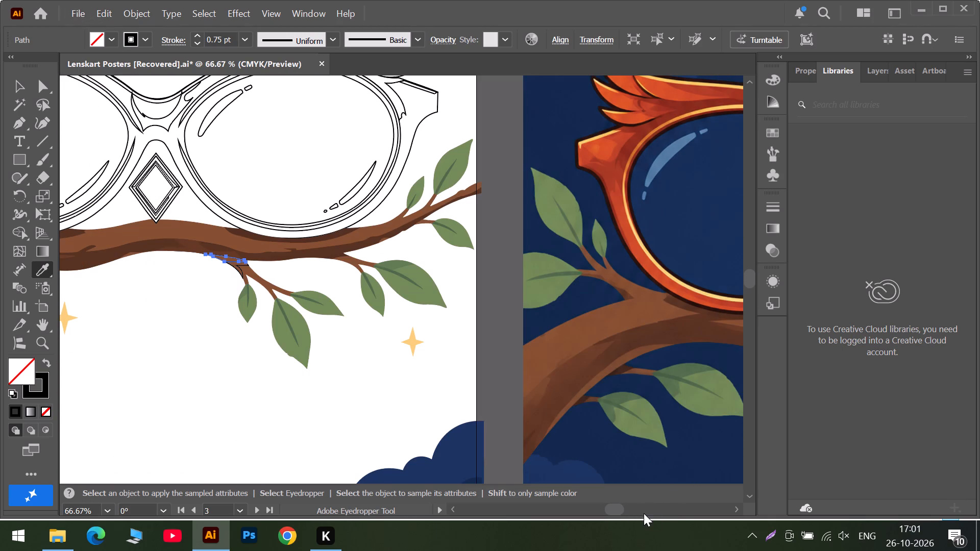
left_click(658, 511)
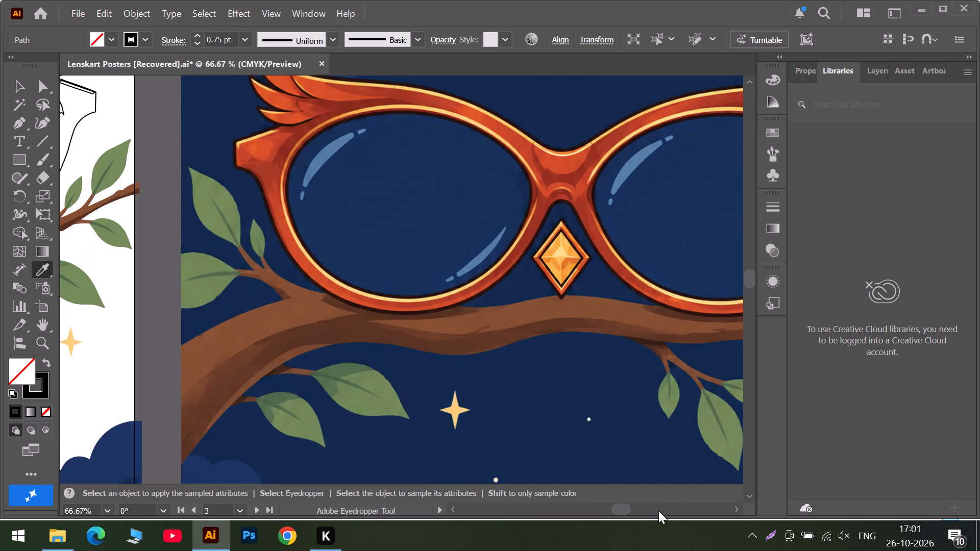
left_click(658, 511)
scroll(292, 347, "up", 4, "alt")
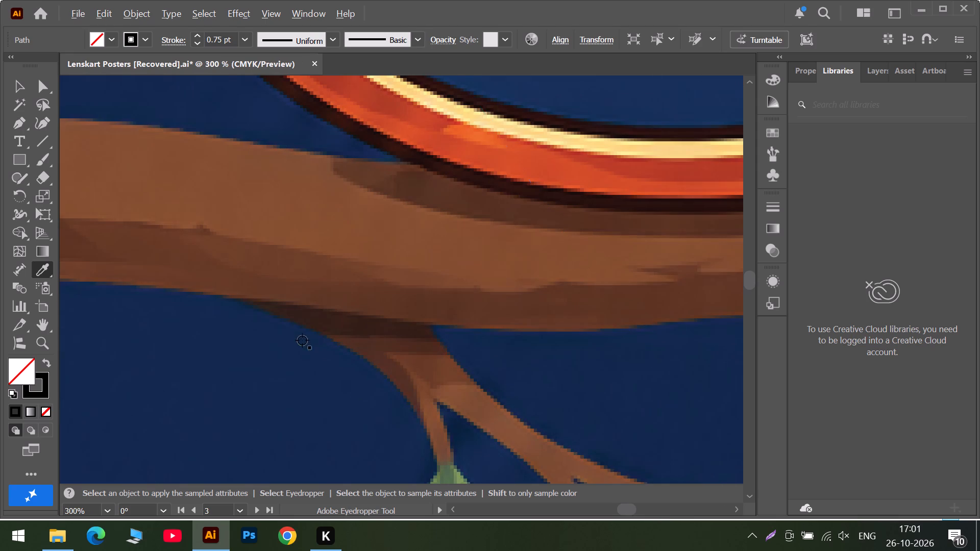
left_click(316, 321)
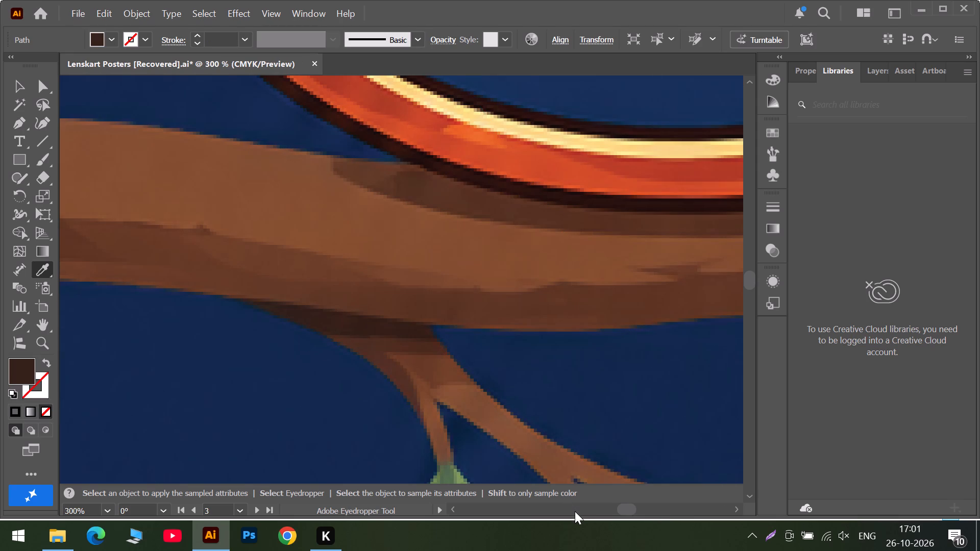
triple_click(575, 511)
left_click(575, 511)
scroll(575, 509, "down", 5, "alt")
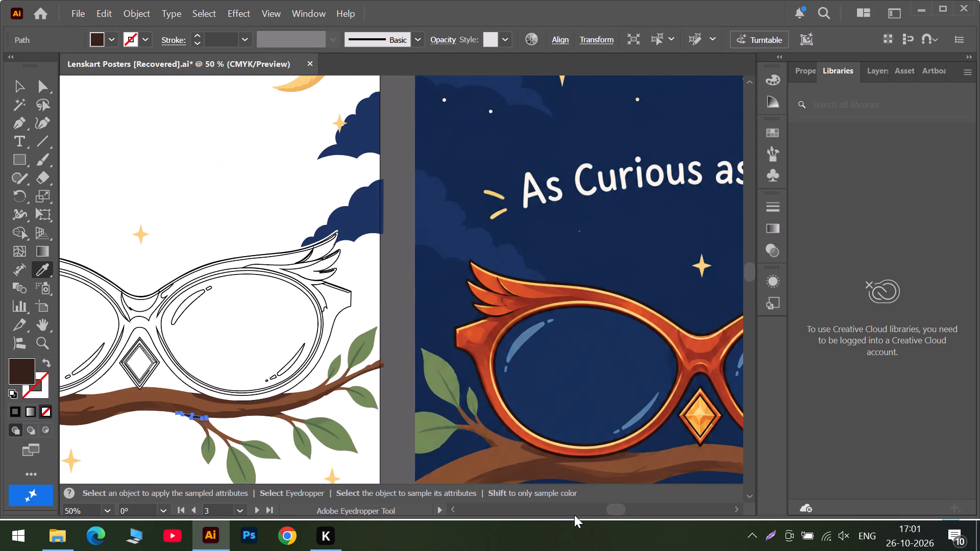
left_click(574, 515)
scroll(544, 430, "up", 5, "alt")
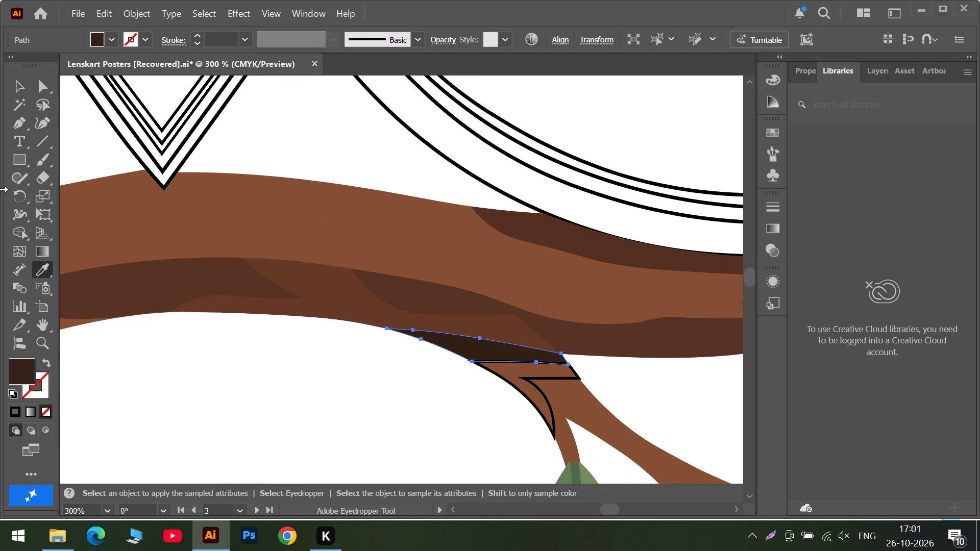
left_click(19, 86)
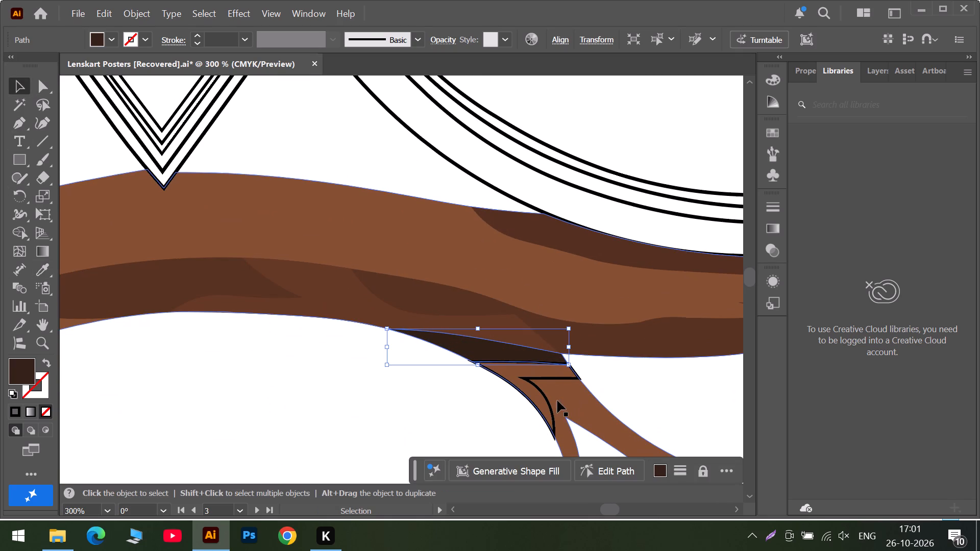
Nudge the very dark wedge's tapered tip outward along the branch's underside and its lower corner slightly inward along the twig's outer edge.
left_click(544, 395)
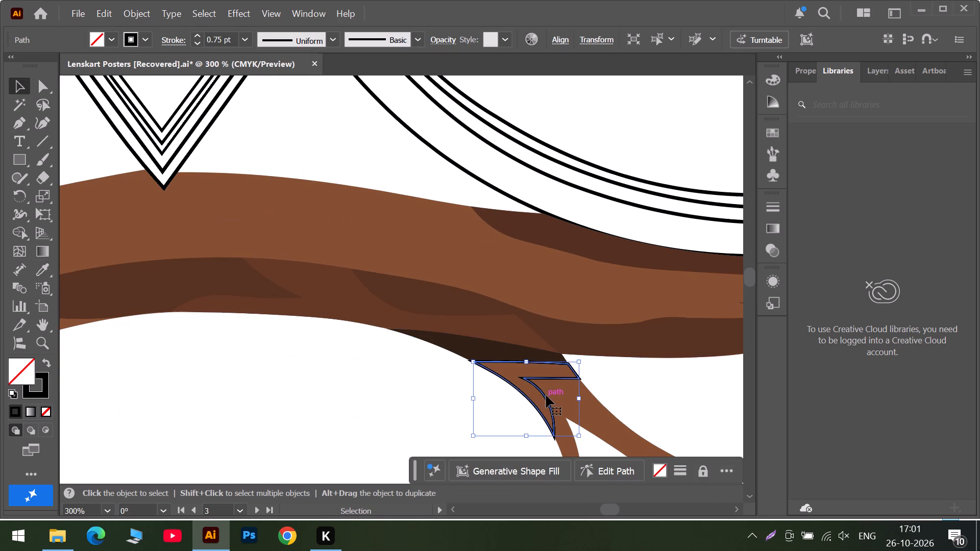
scroll(546, 395, "up", 3, "alt")
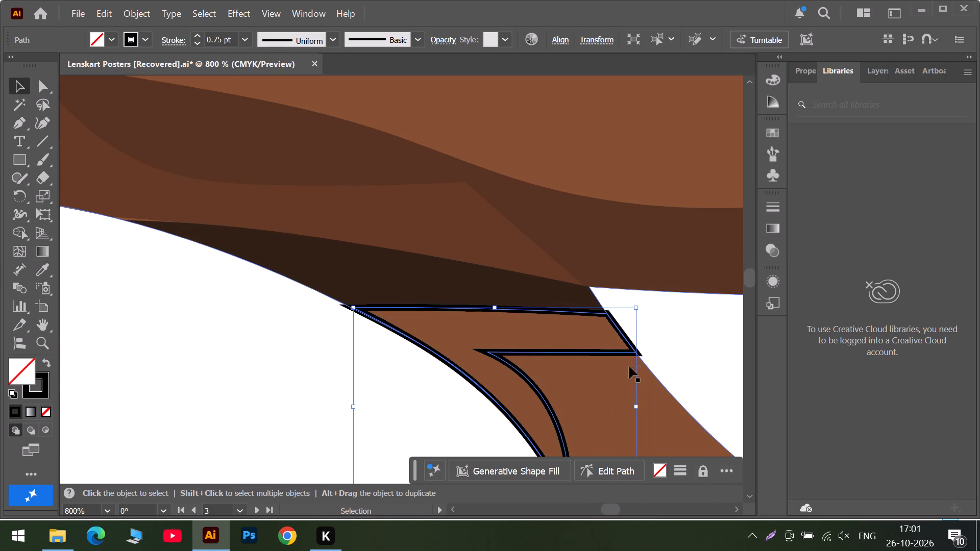
left_click(234, 254)
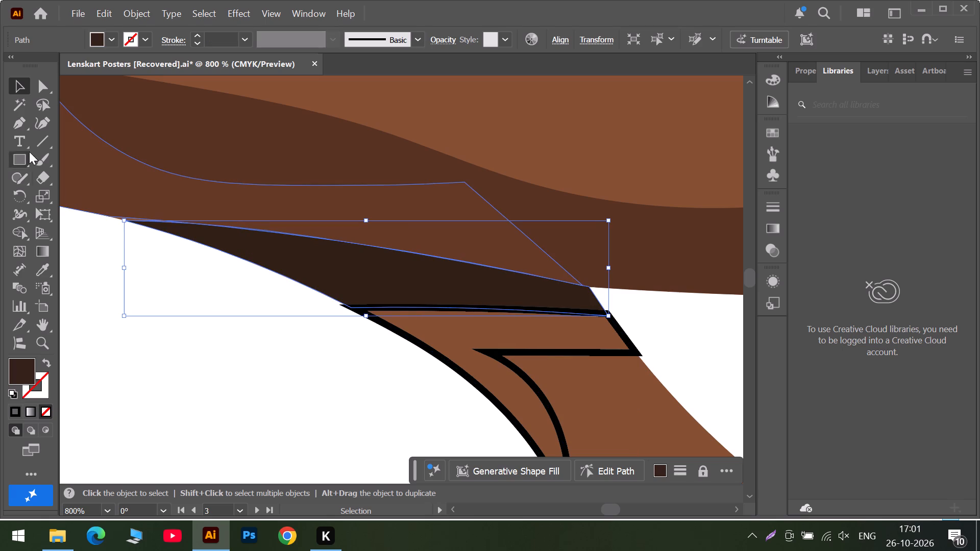
left_click(36, 123)
scroll(110, 228, "up", 2)
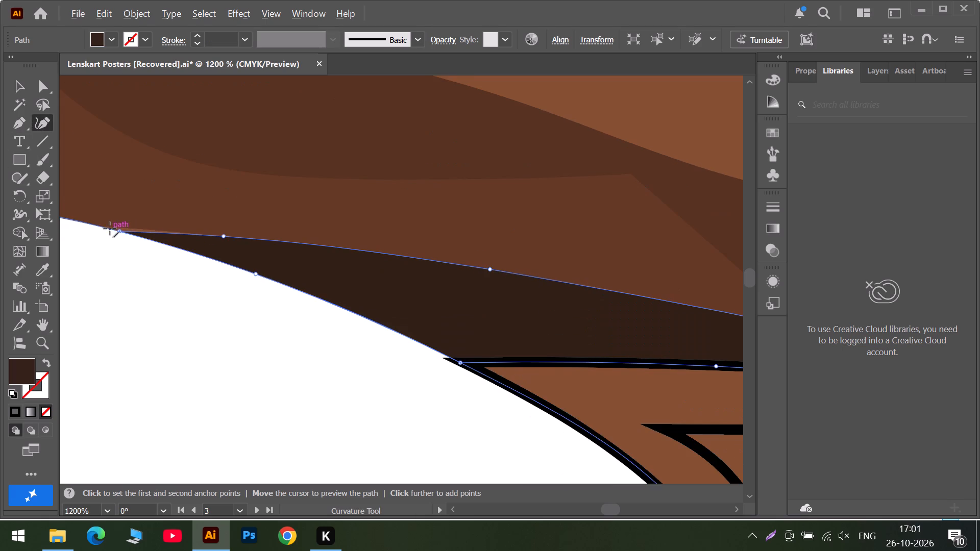
left_click_drag(120, 233, 116, 230)
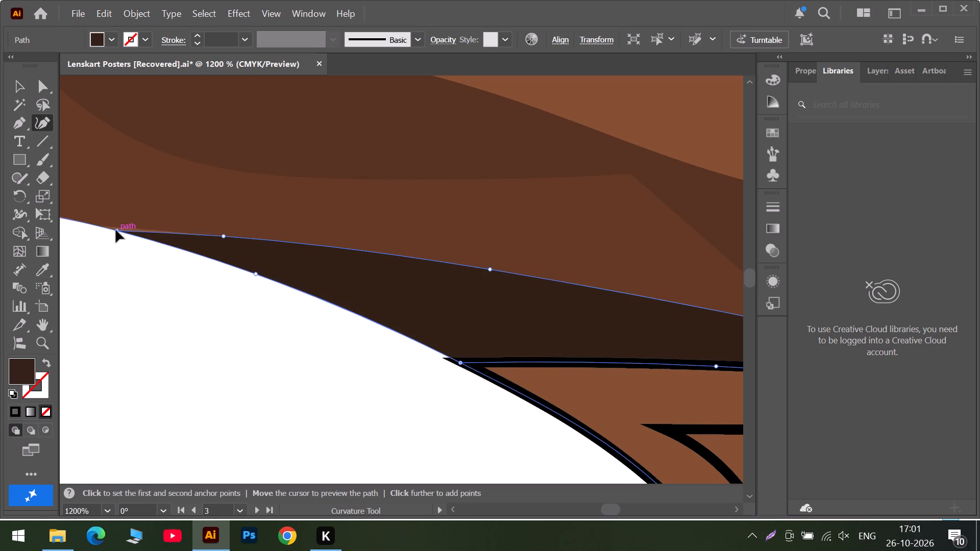
left_click_drag(116, 230, 112, 229)
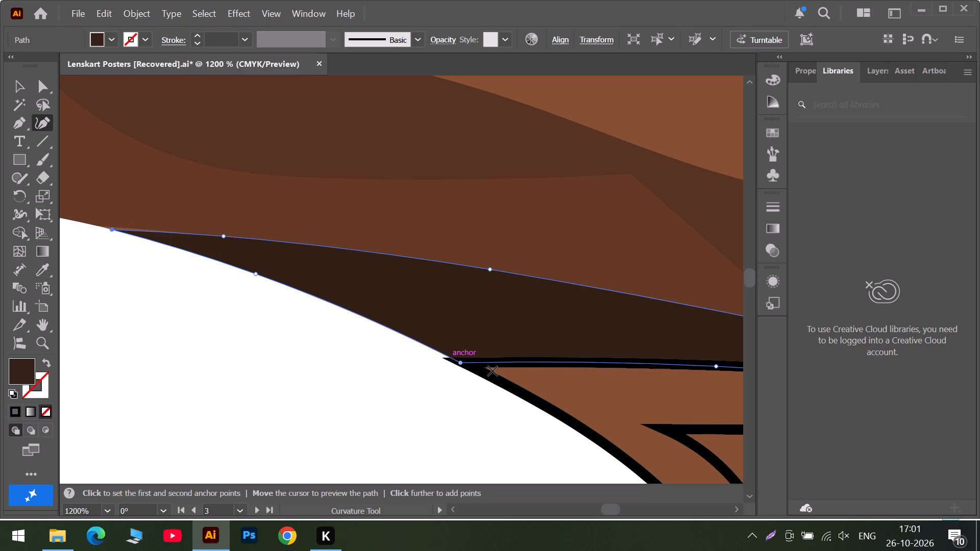
left_click_drag(460, 364, 466, 364)
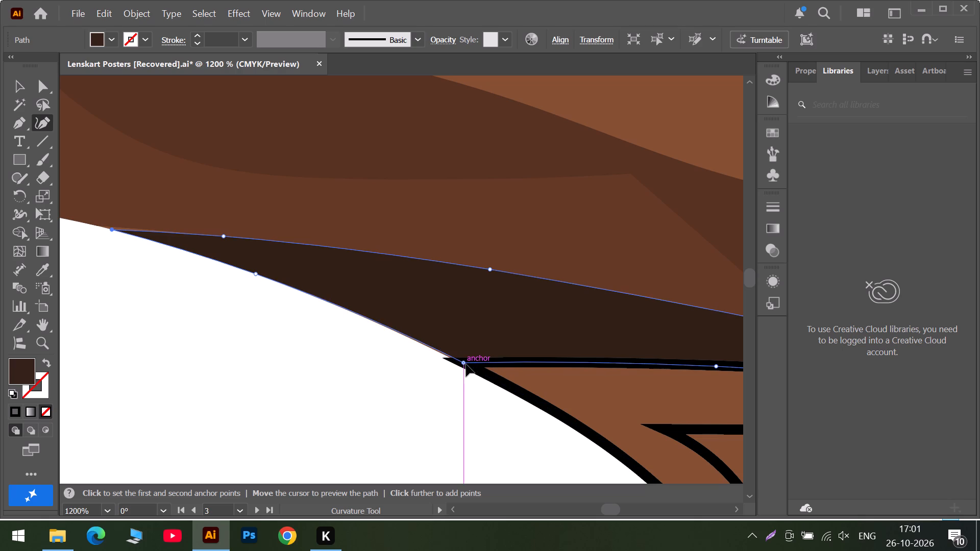
left_click_drag(466, 364, 468, 364)
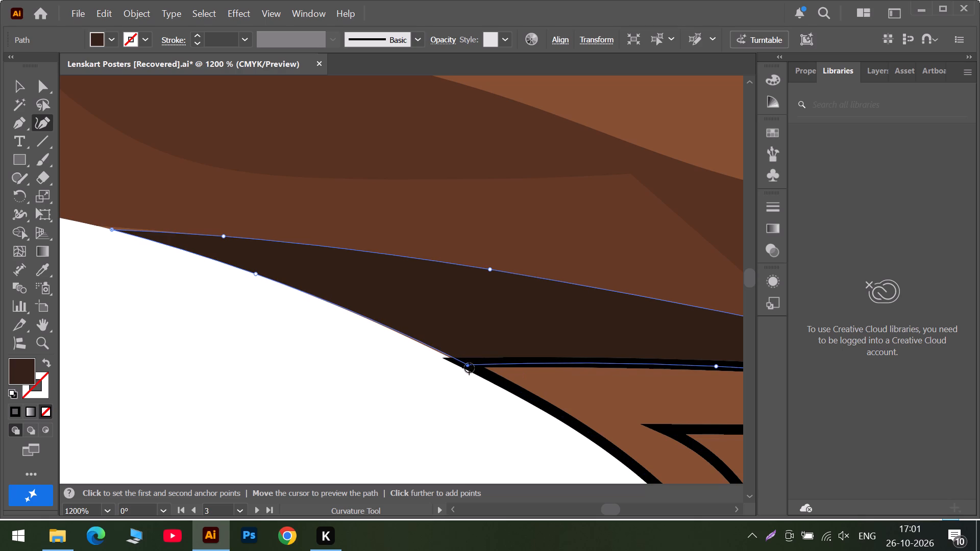
Move the sharp upper corner of the unfilled twig-shading outline slightly inward beneath the dark wedge and delete the anchor point beside it.
left_click(17, 87)
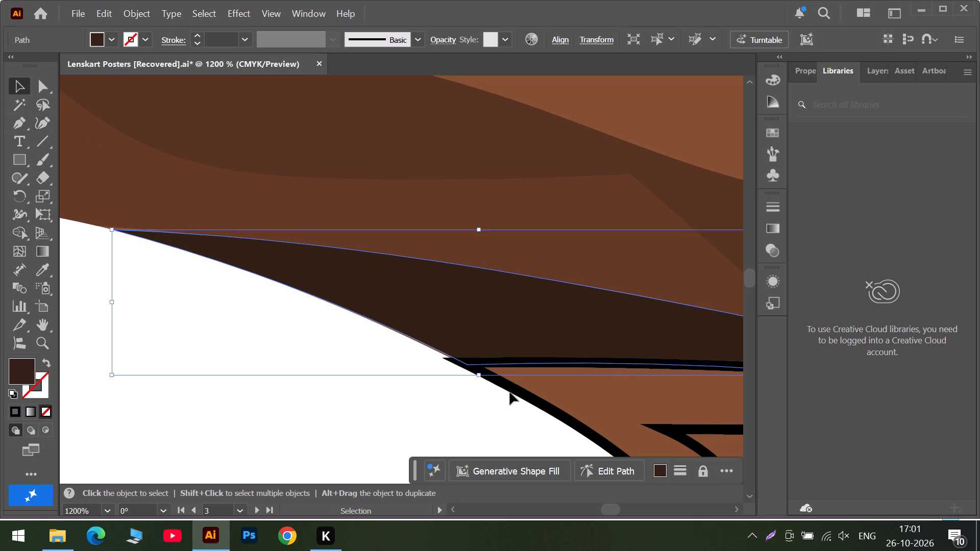
left_click(531, 397)
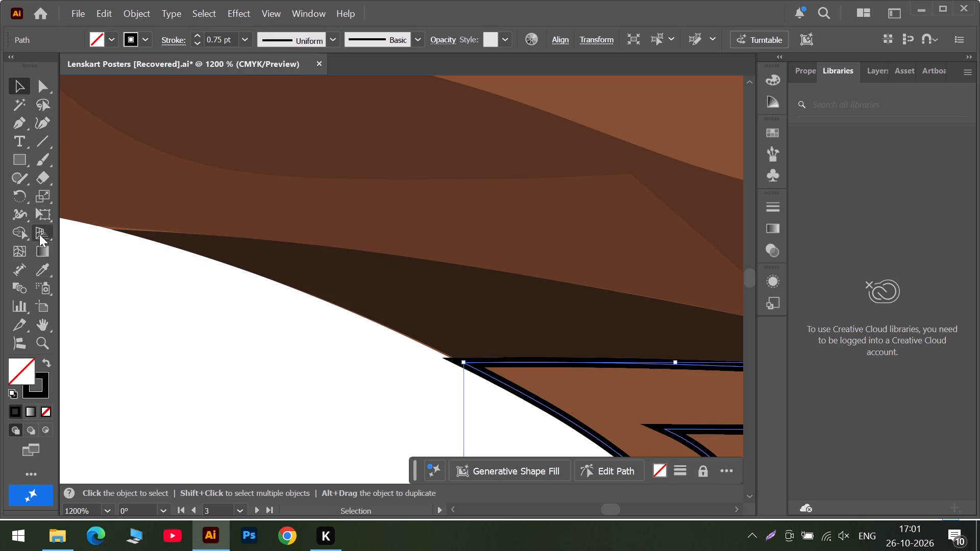
left_click(43, 120)
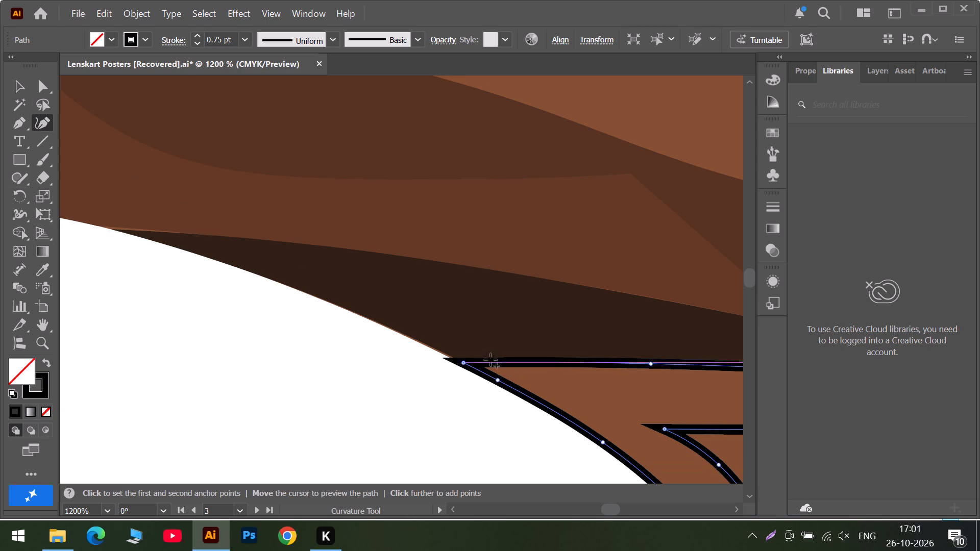
left_click_drag(465, 362, 470, 365)
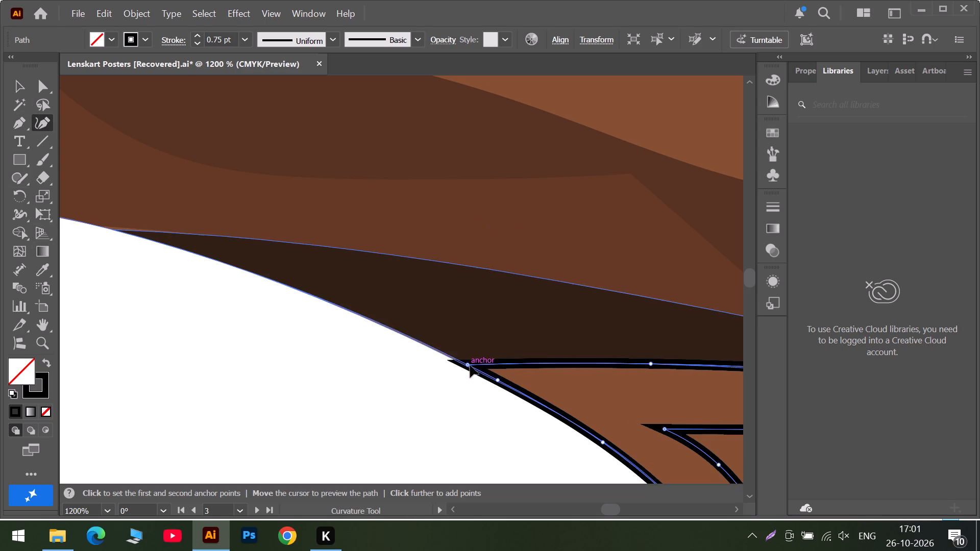
left_click_drag(470, 365, 474, 364)
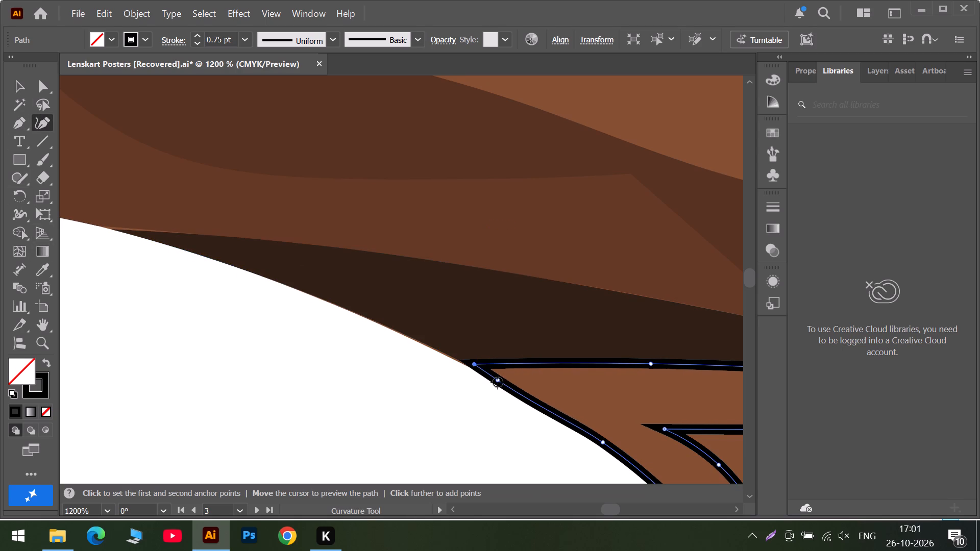
left_click(498, 382)
key("Delete")
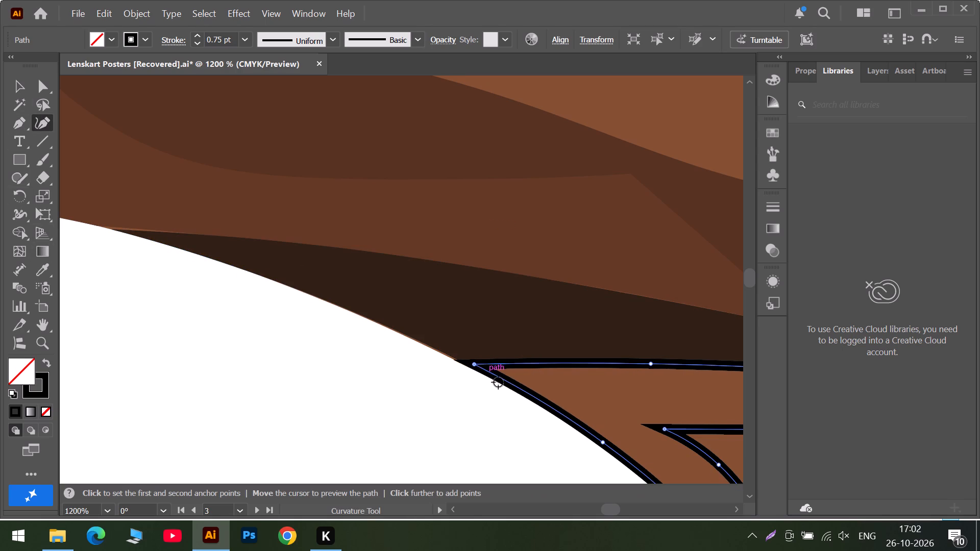
Fit the shading outline to the twig by nudging its two inner-side corners inward and its lower tip slightly towards the stem.
left_click(656, 511)
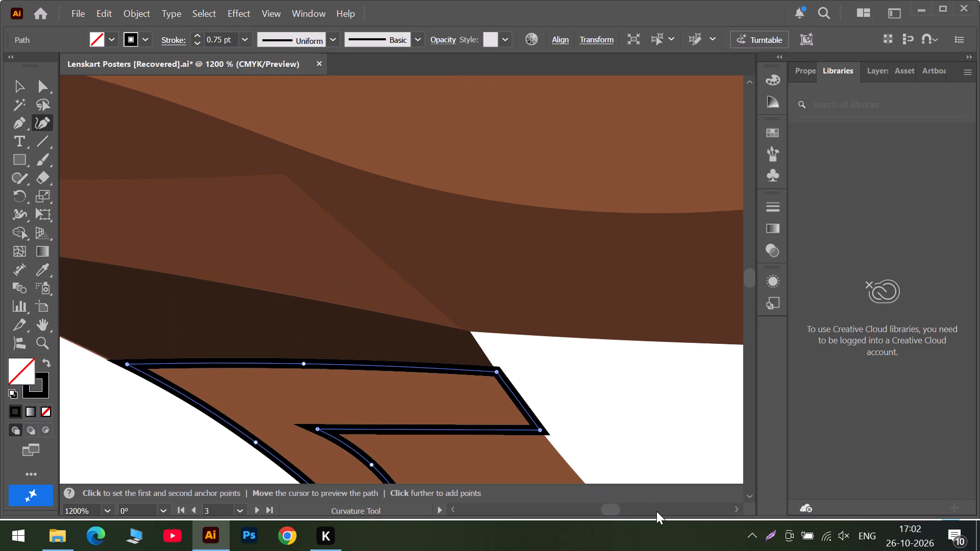
left_click_drag(541, 428, 538, 428)
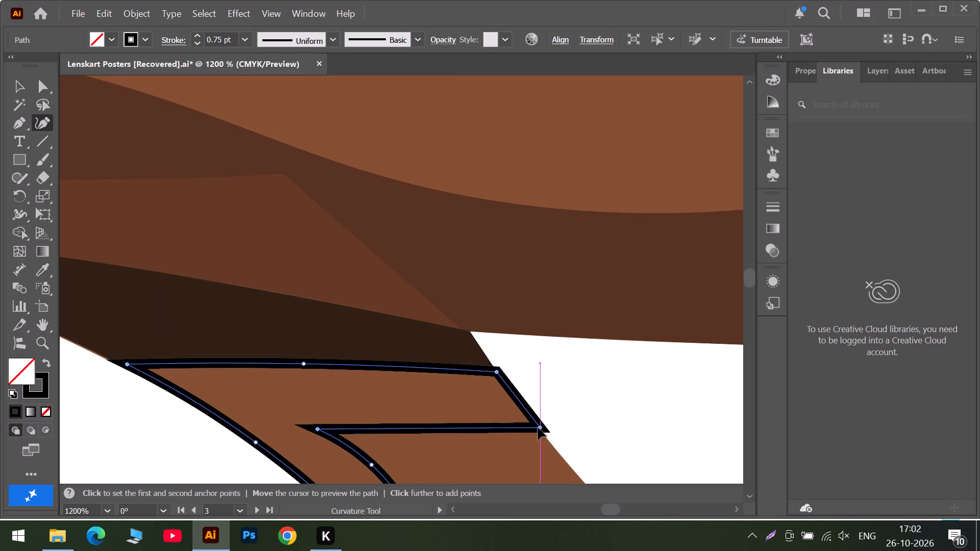
left_click_drag(538, 428, 533, 427)
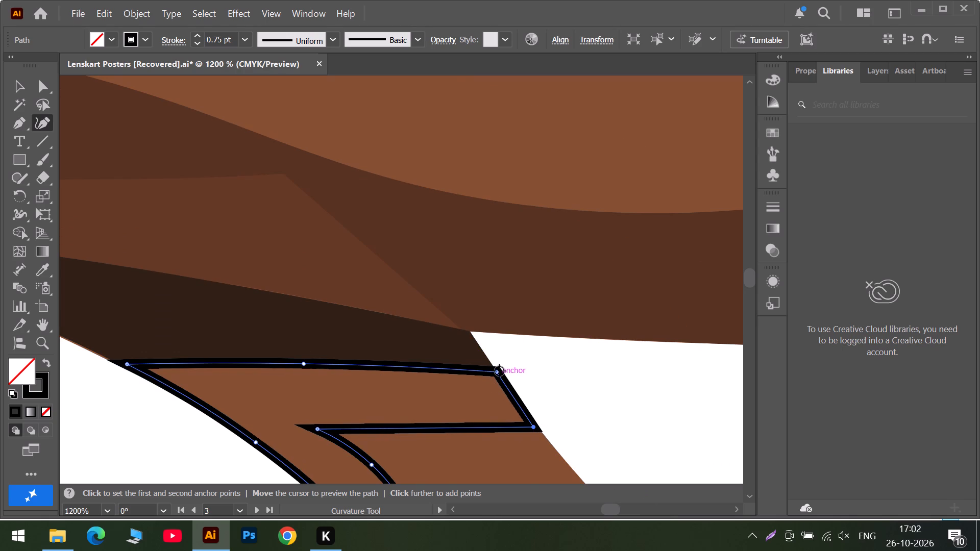
left_click_drag(499, 371, 491, 370)
left_click(532, 429)
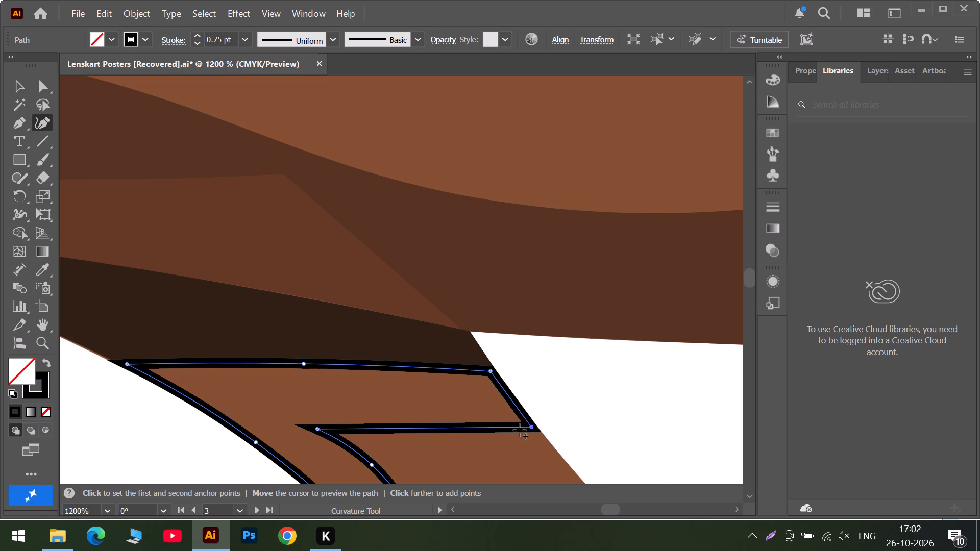
scroll(517, 430, "down", 20)
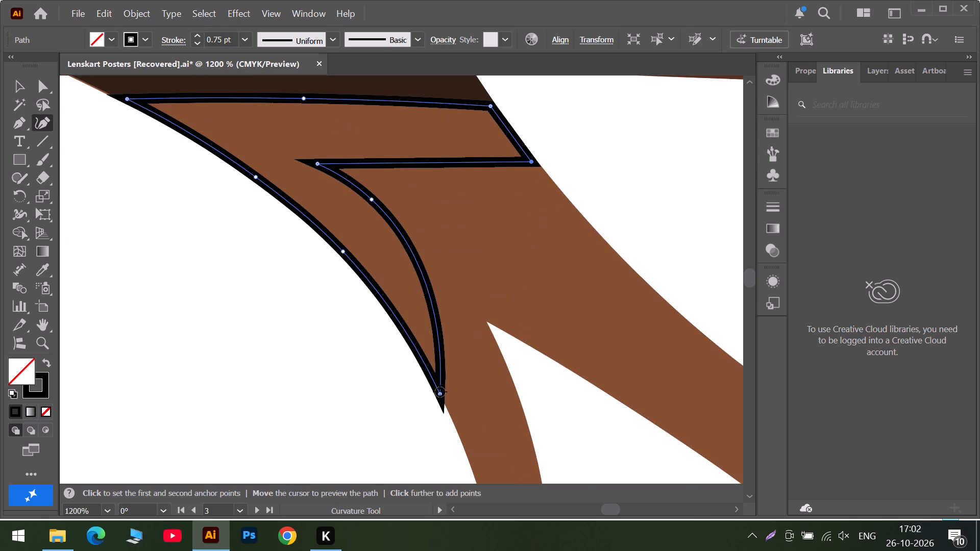
left_click(440, 392)
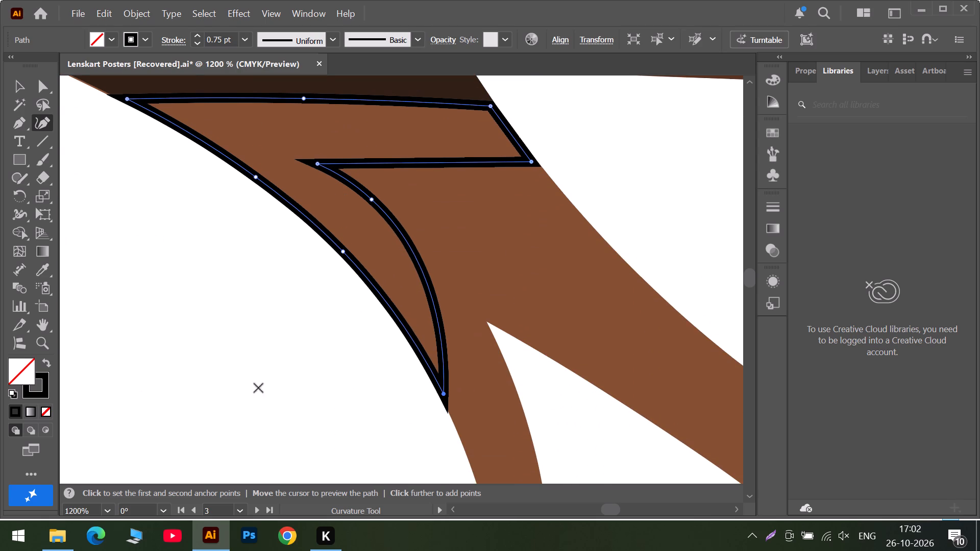
Fill the outlined shading at the top of this twig with the dark reddish-brown sampled from the same spot on the reference twig.
left_click(13, 83)
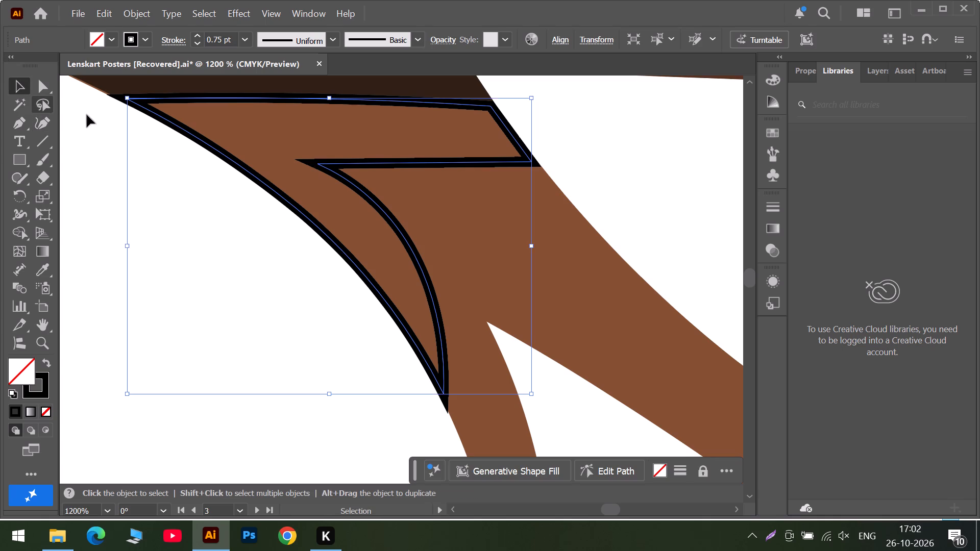
left_click(335, 171)
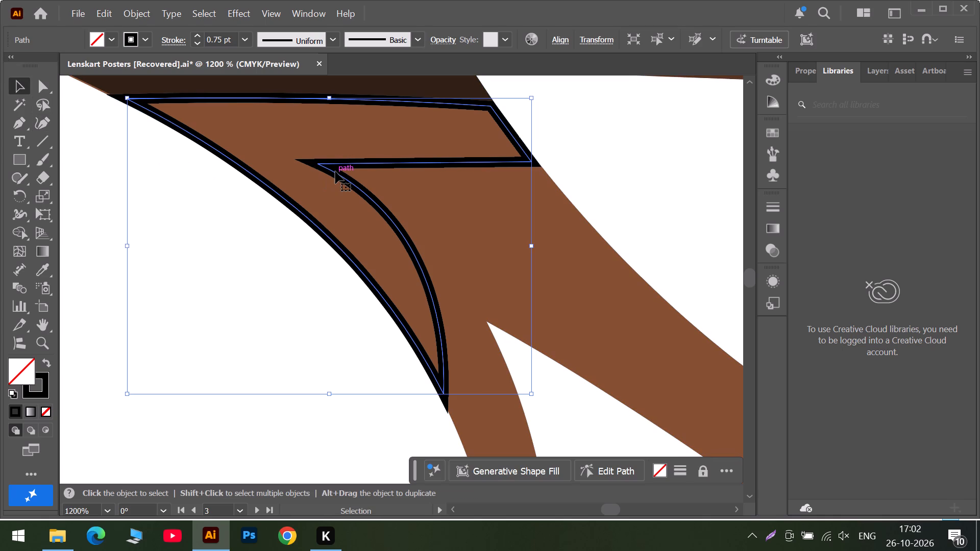
scroll(335, 171, "down", 4, "alt")
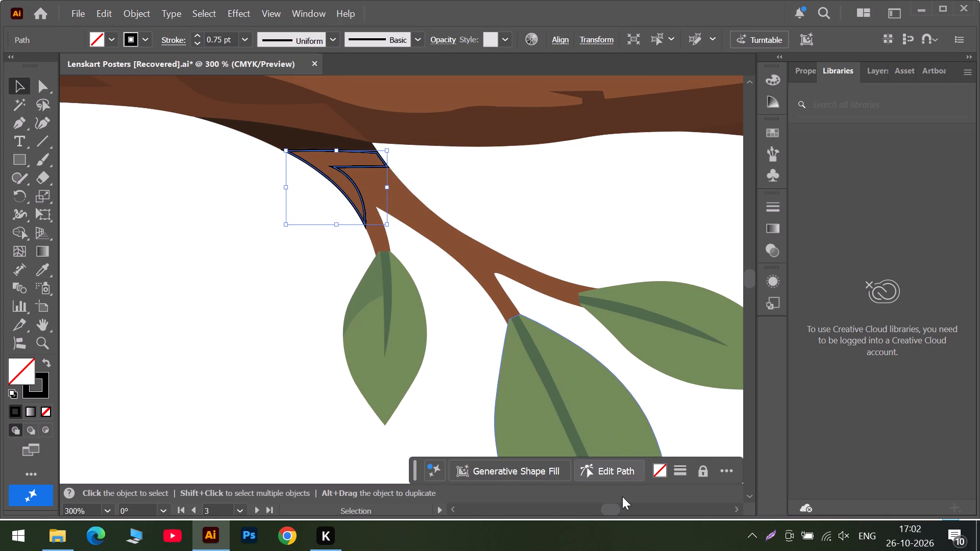
double_click(698, 509)
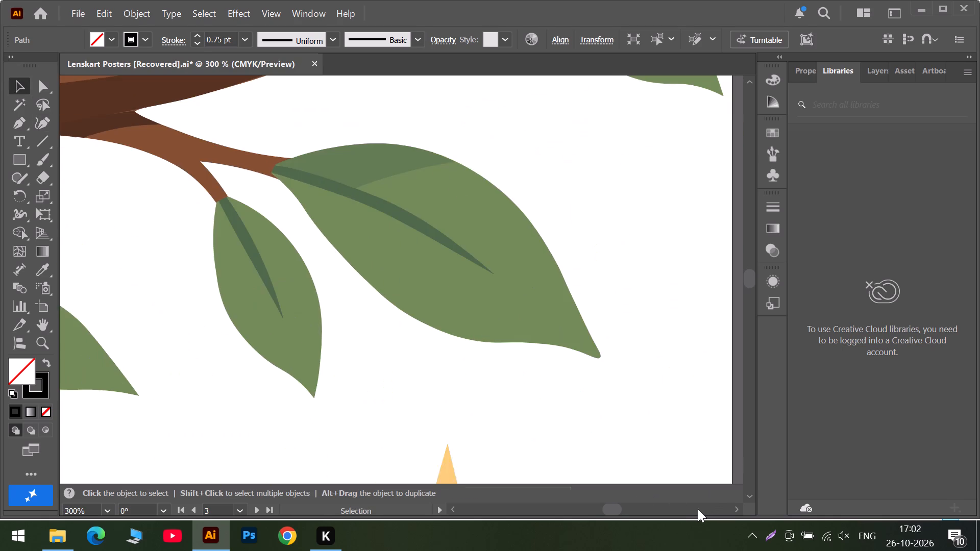
scroll(624, 362, "down", 4, "alt")
left_click(690, 517)
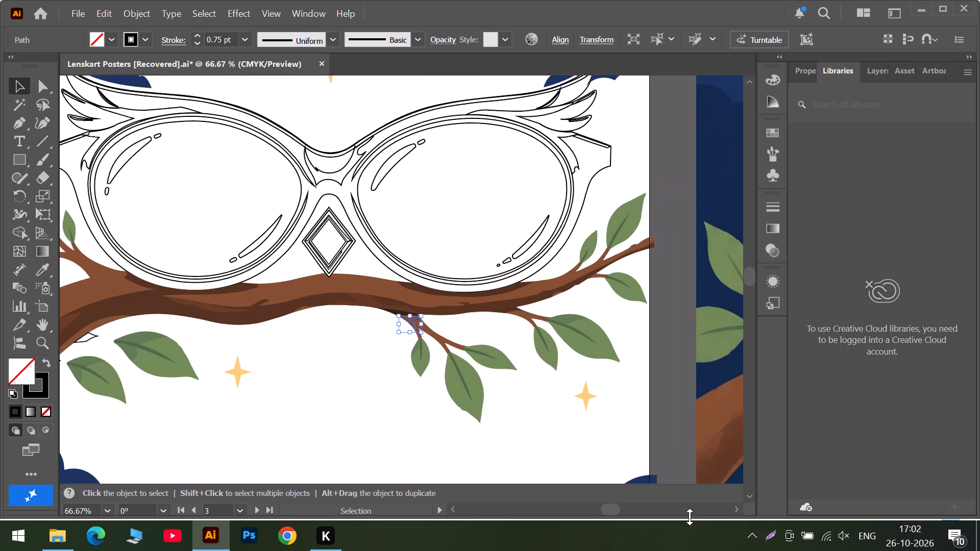
left_click(680, 503)
left_click(680, 506)
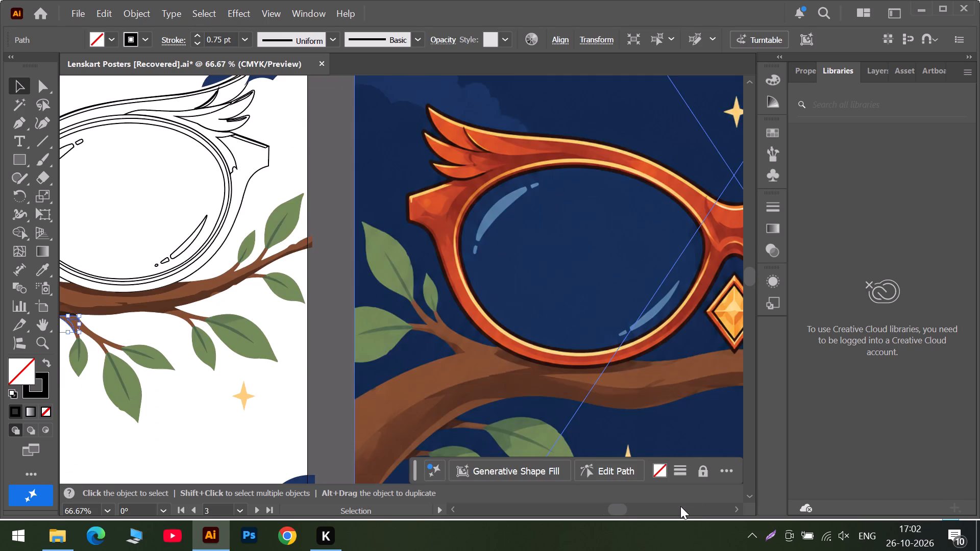
left_click(680, 506)
scroll(490, 410, "up", 2, "alt")
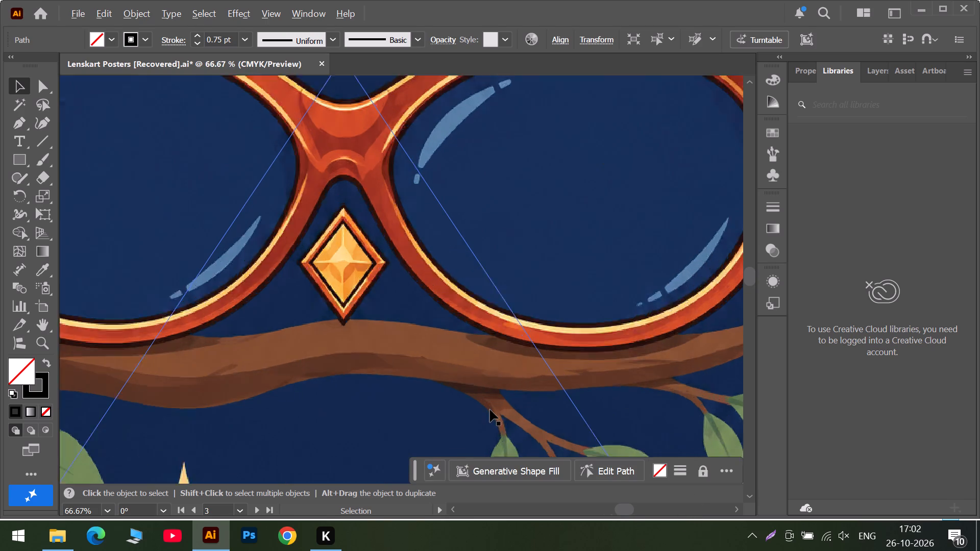
scroll(490, 410, "up", 3, "alt")
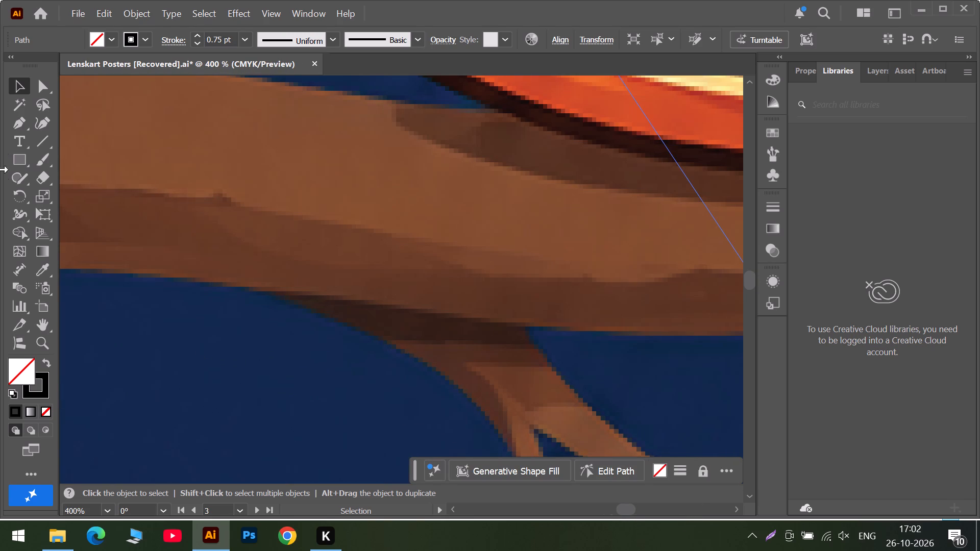
left_click(42, 275)
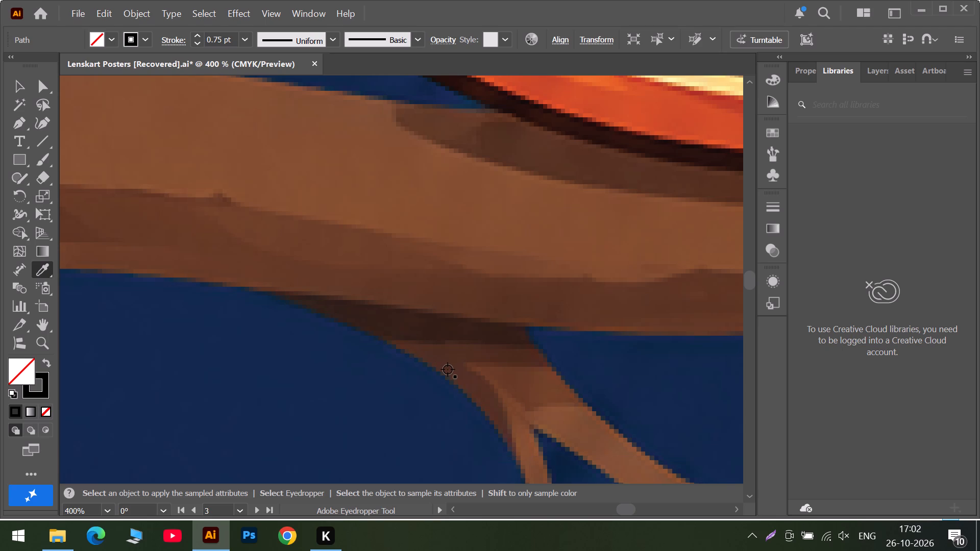
left_click(449, 365)
left_click(21, 85)
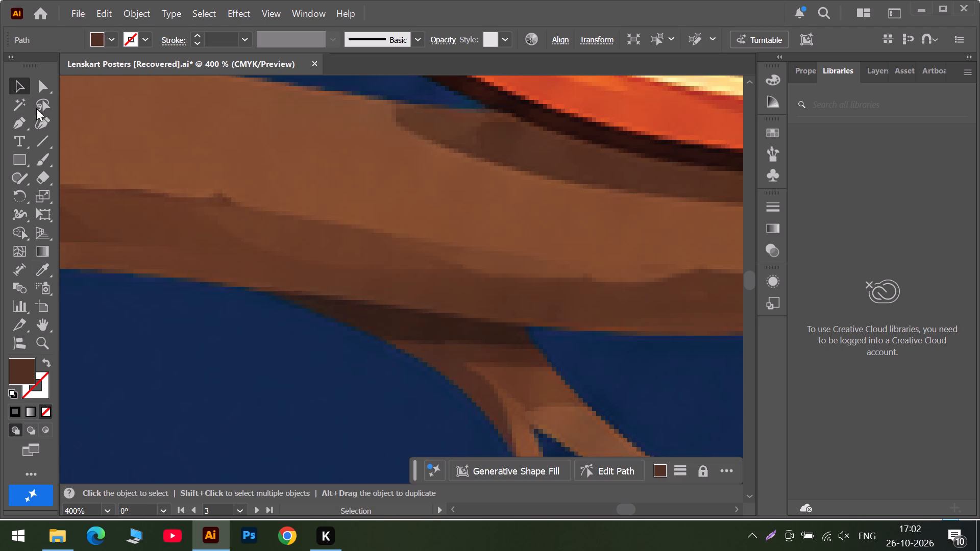
scroll(181, 315, "down", 6)
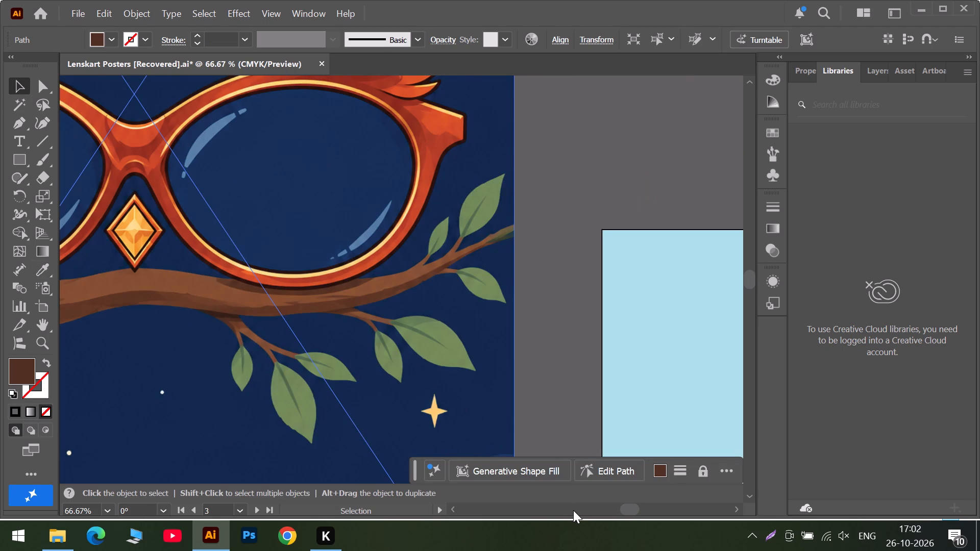
triple_click(573, 510)
scroll(459, 337, "up", 3)
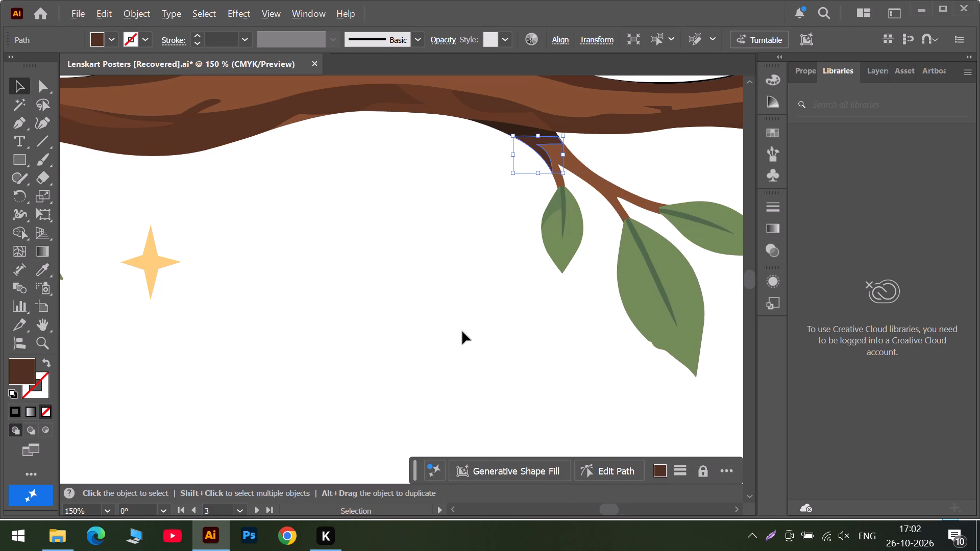
left_click(477, 257)
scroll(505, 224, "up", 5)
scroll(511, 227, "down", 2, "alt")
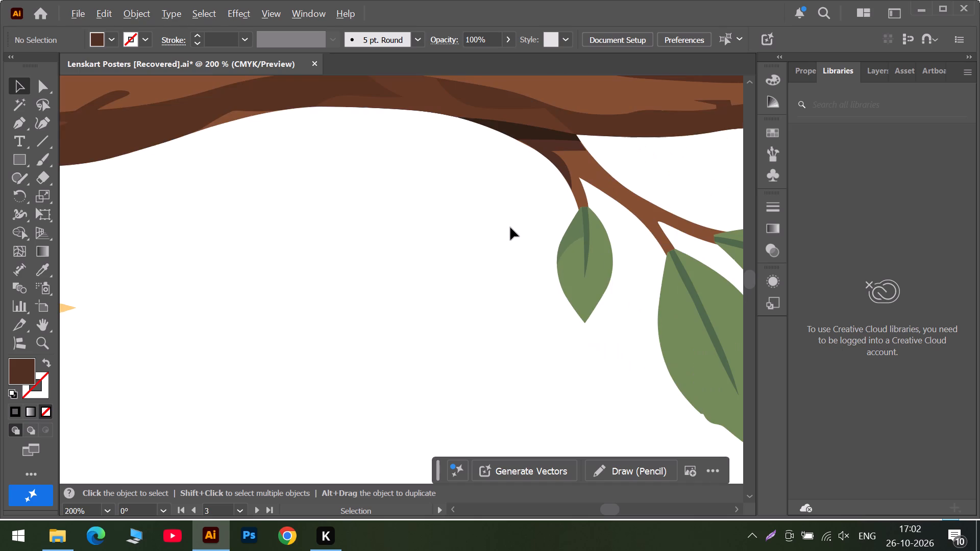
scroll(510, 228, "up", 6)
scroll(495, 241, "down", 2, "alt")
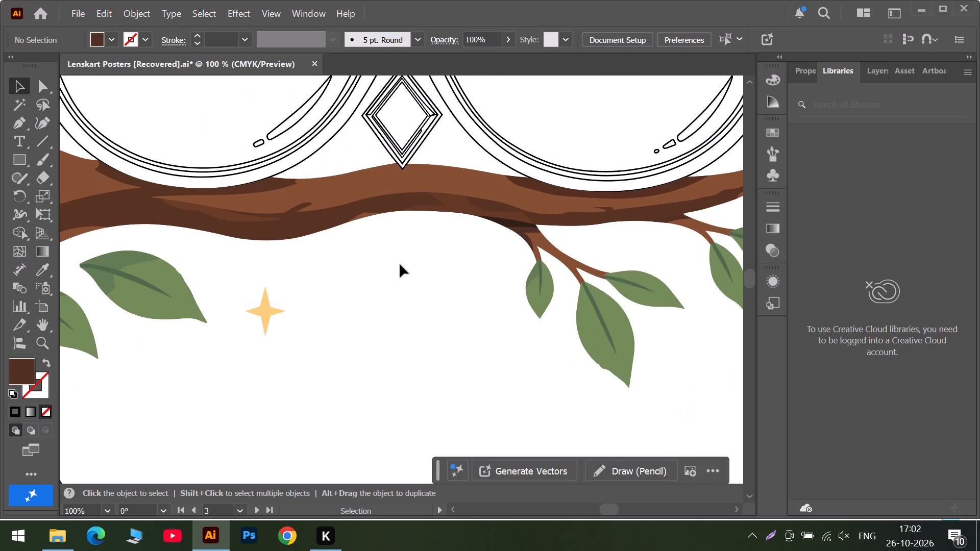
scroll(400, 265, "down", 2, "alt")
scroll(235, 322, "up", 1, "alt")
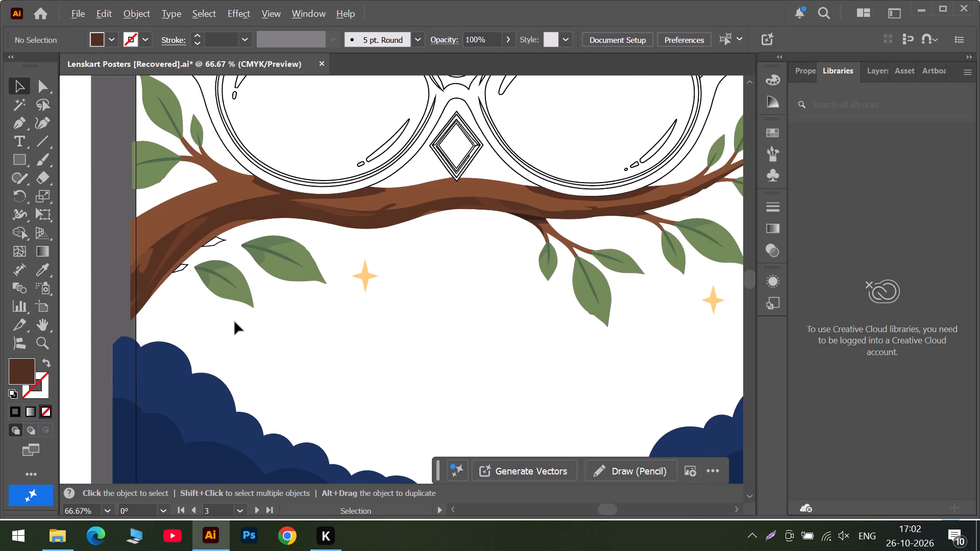
Trace the light-brown twig section beside the upper leaf under the reference's left branch bend as a closed shape with the Curvature tool.
scroll(238, 322, "up", 2, "alt")
scroll(238, 322, "down", 2, "alt")
double_click(661, 510)
scroll(261, 356, "up", 4, "alt")
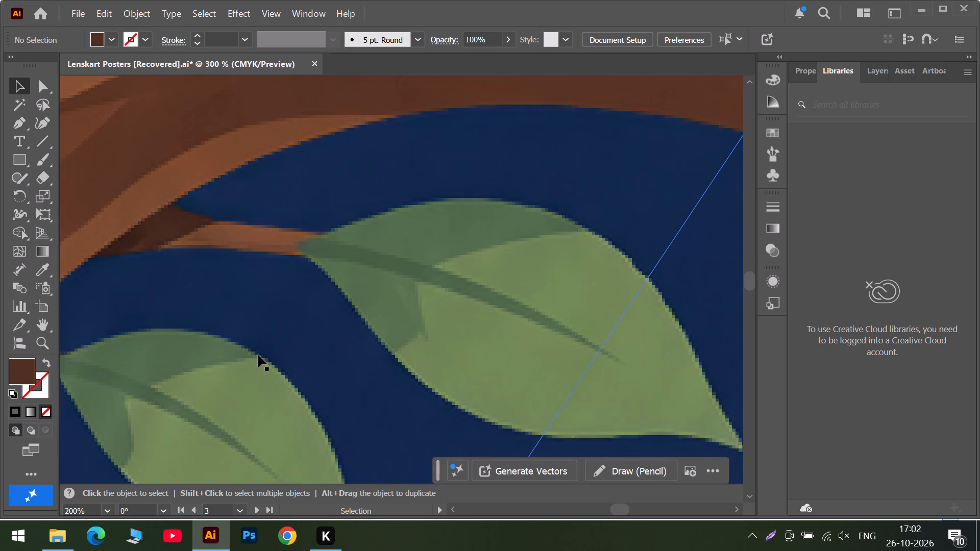
left_click(35, 121)
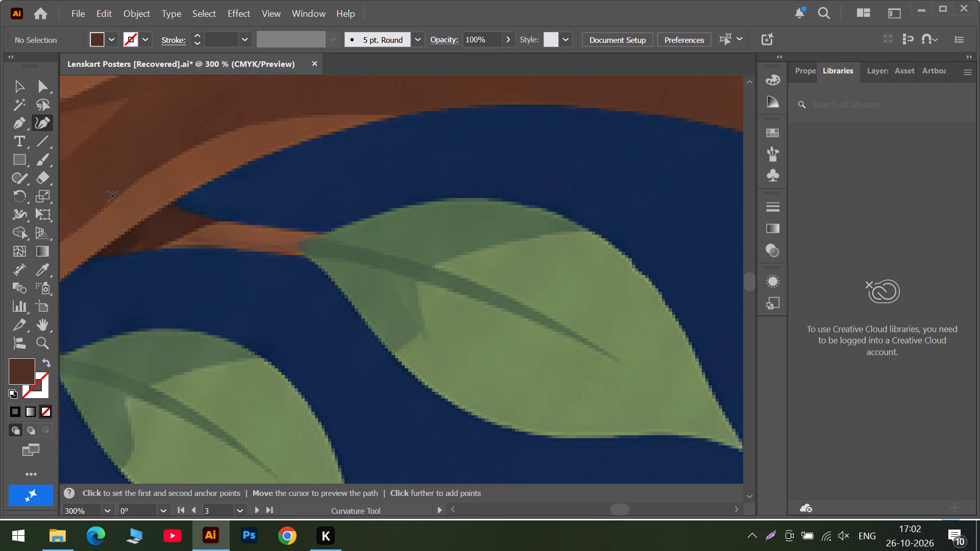
left_click(162, 247)
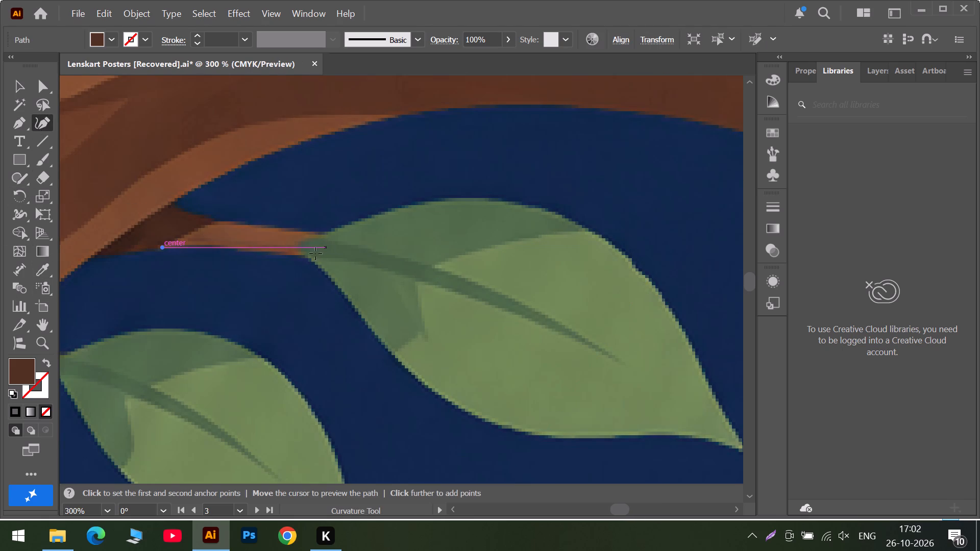
left_click(244, 252)
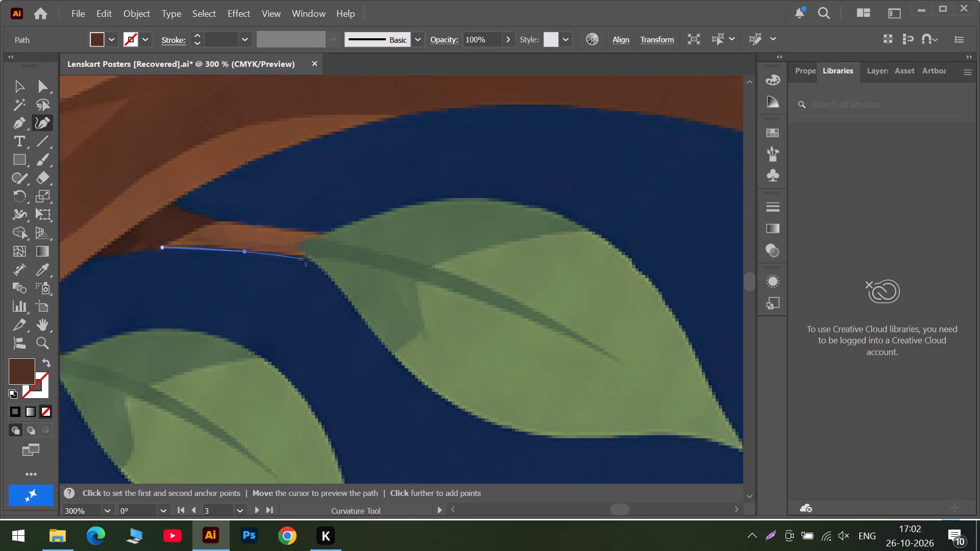
triple_click(307, 257)
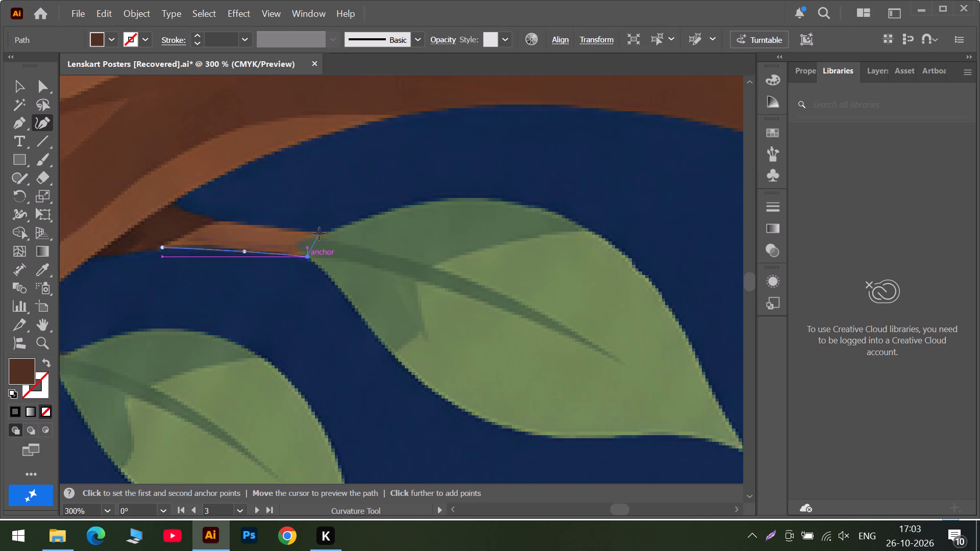
triple_click(298, 244)
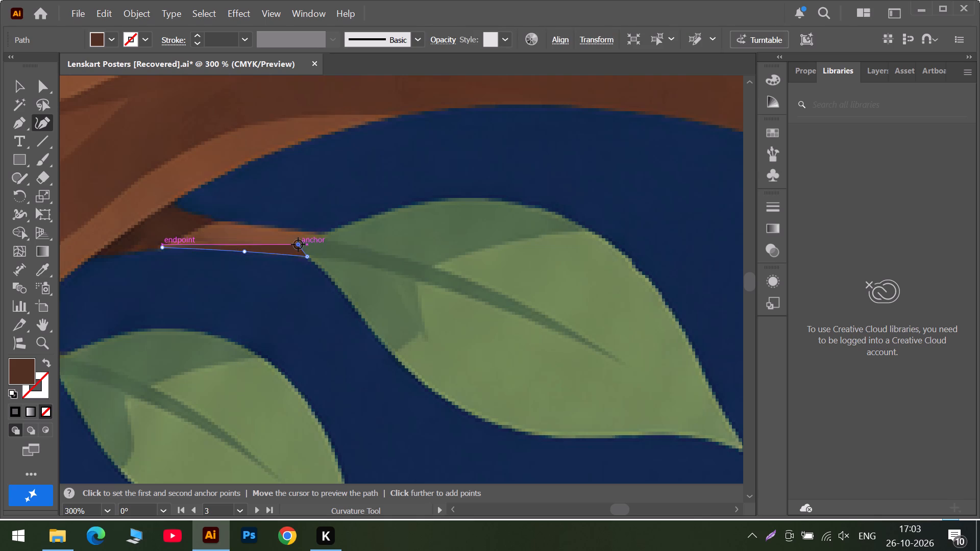
triple_click(325, 236)
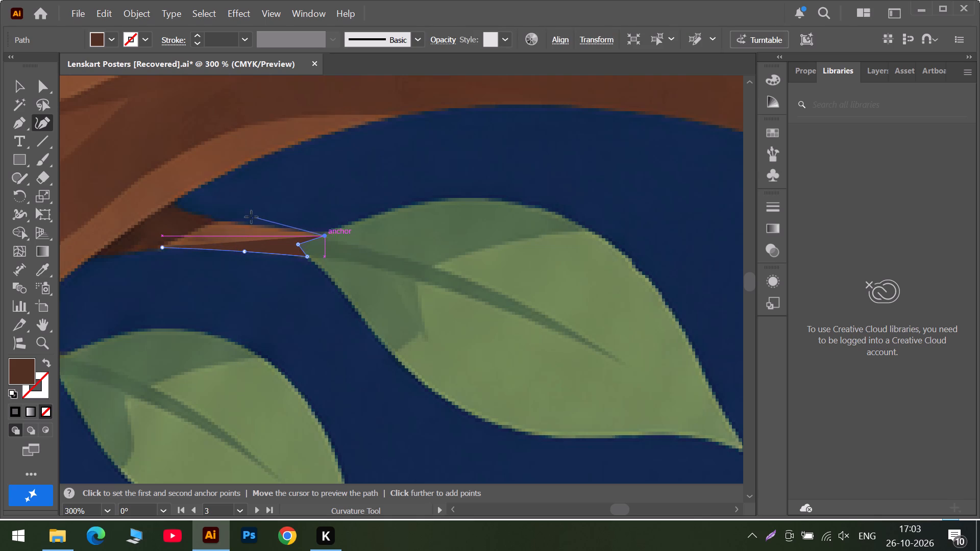
left_click(249, 223)
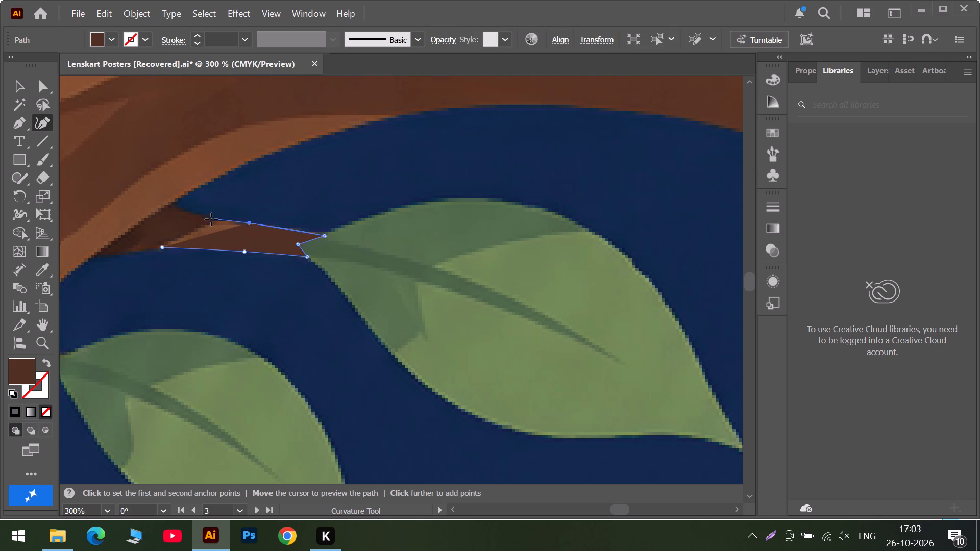
triple_click(211, 219)
triple_click(164, 246)
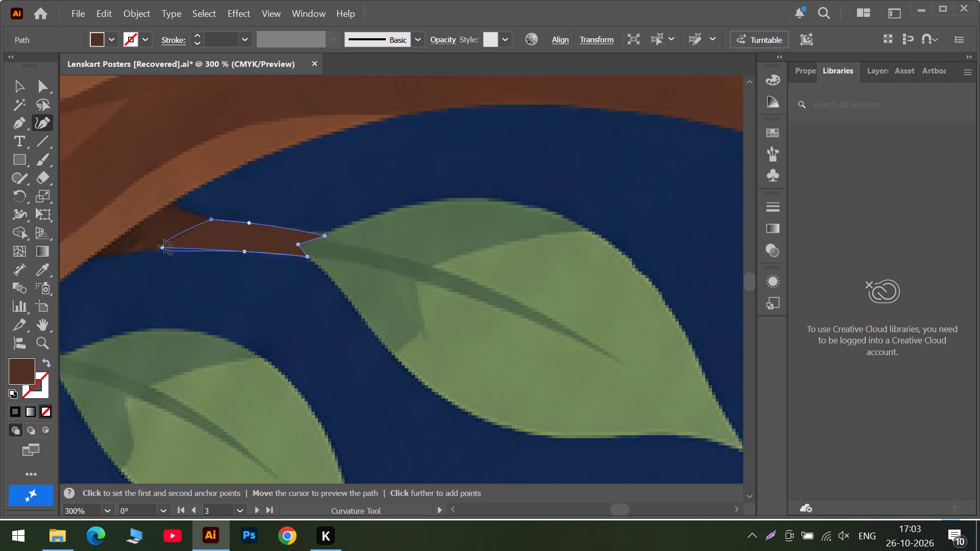
Remove the traced twig shape's fill and give it a black 1 pt stroke.
left_click(113, 35)
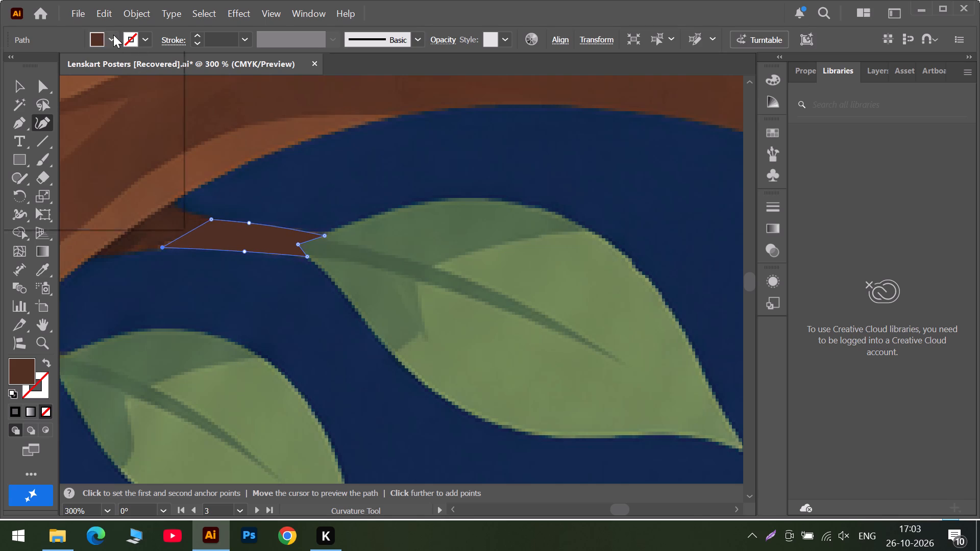
left_click(11, 151)
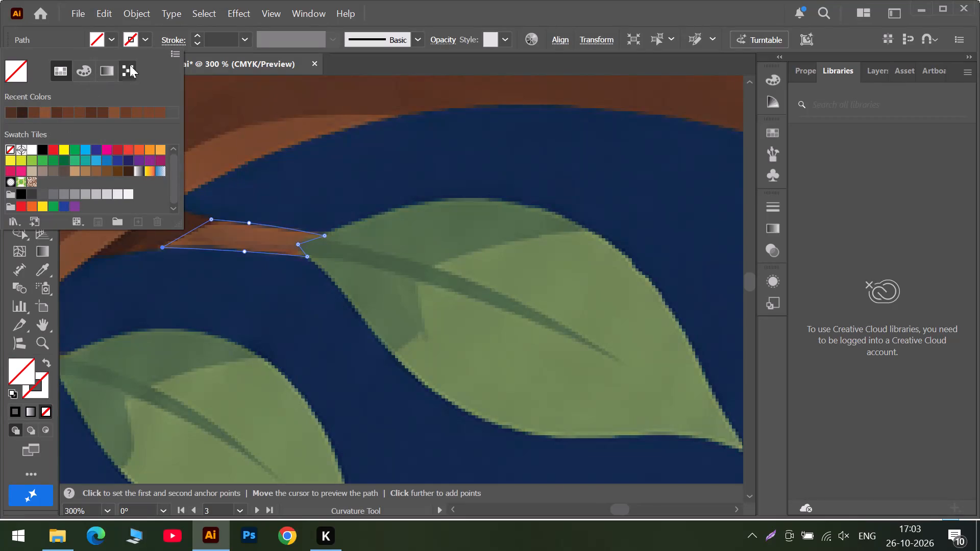
left_click(141, 35)
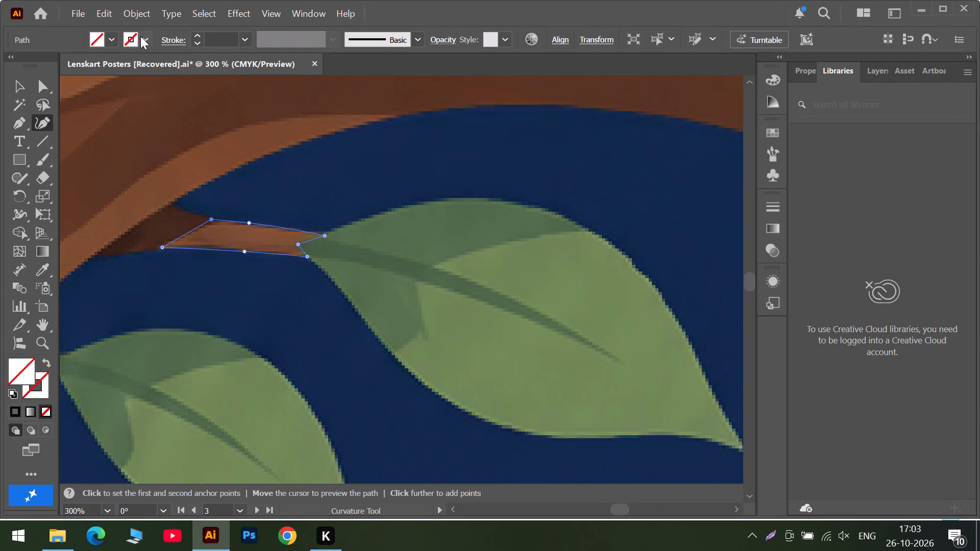
left_click(142, 37)
left_click(43, 149)
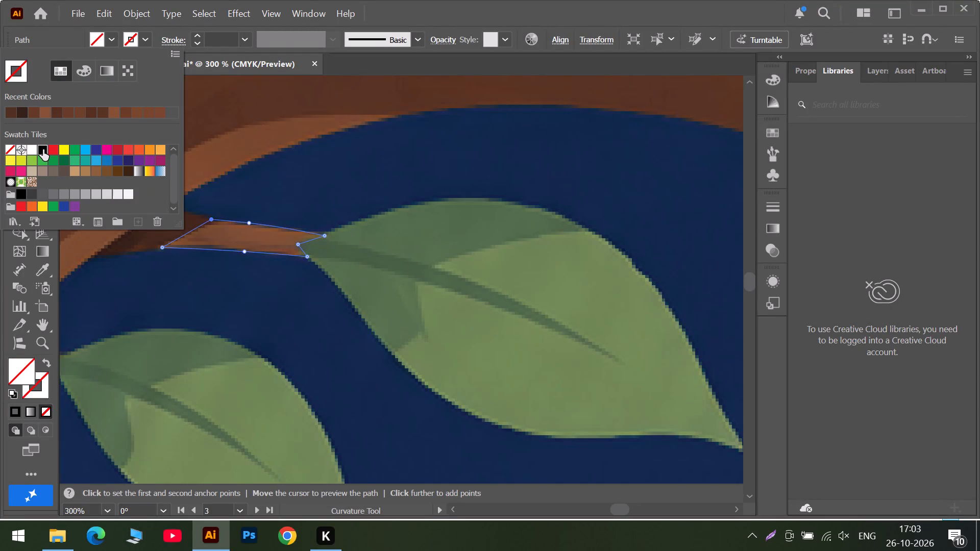
Move the twig outline off the reference image onto the line-art artboard, below the leaves near its far edge.
left_click(559, 512)
scroll(295, 288, "down", 2, "alt")
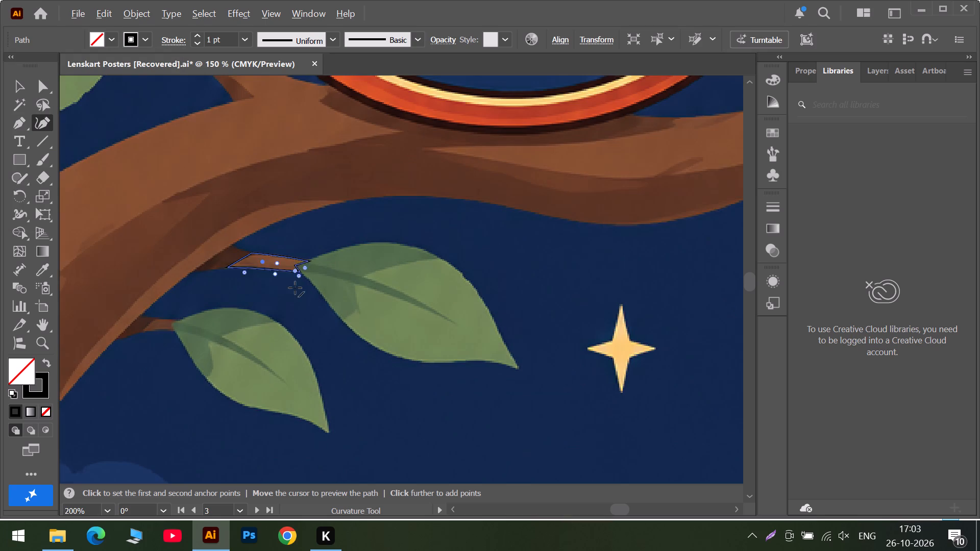
left_click(16, 93)
scroll(245, 226, "down", 3, "alt")
scroll(248, 239, "up", 2, "alt")
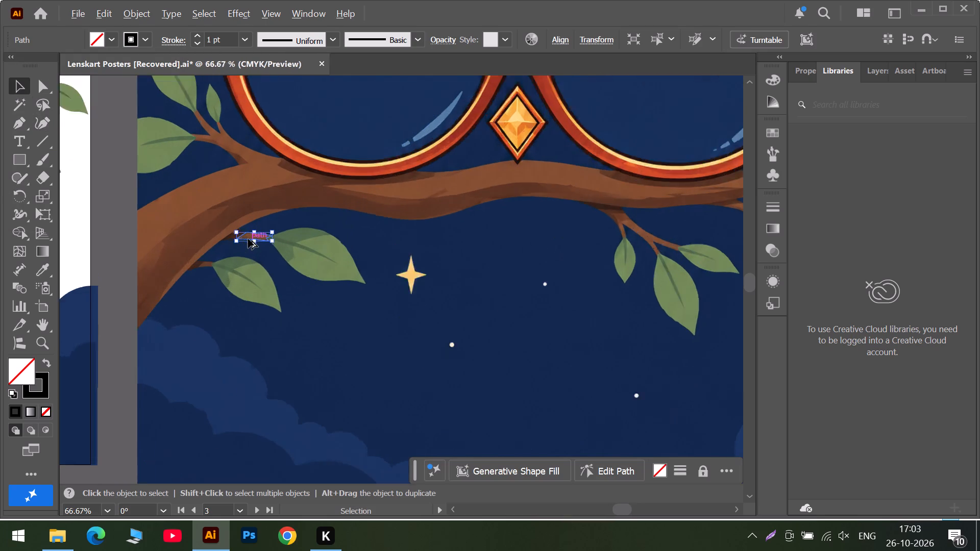
left_click_drag(247, 241, 84, 253)
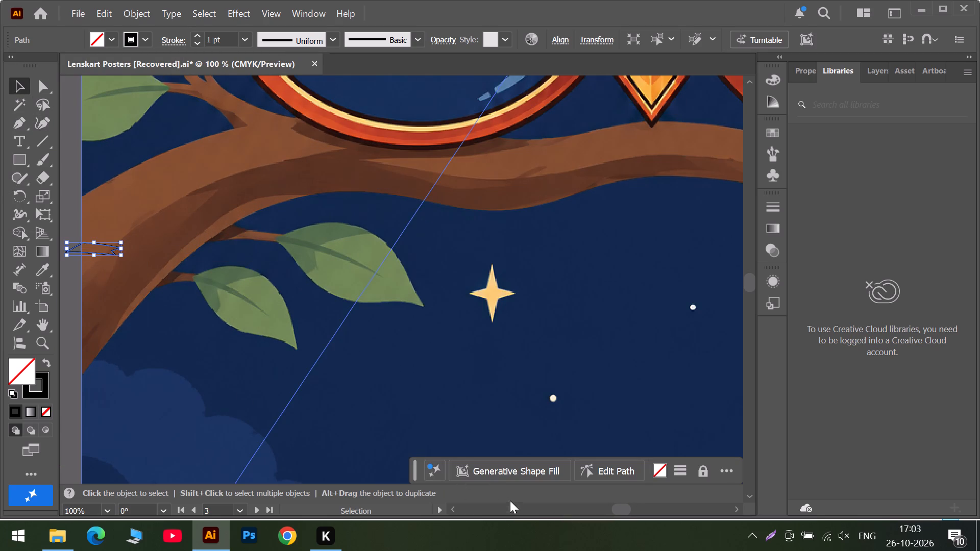
left_click(529, 512)
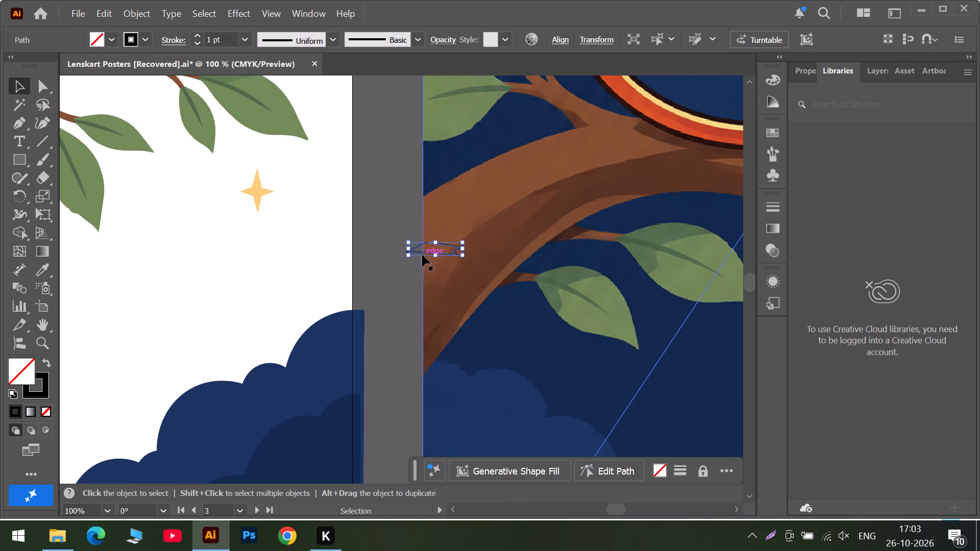
left_click_drag(422, 255, 189, 261)
key("ctrl+z")
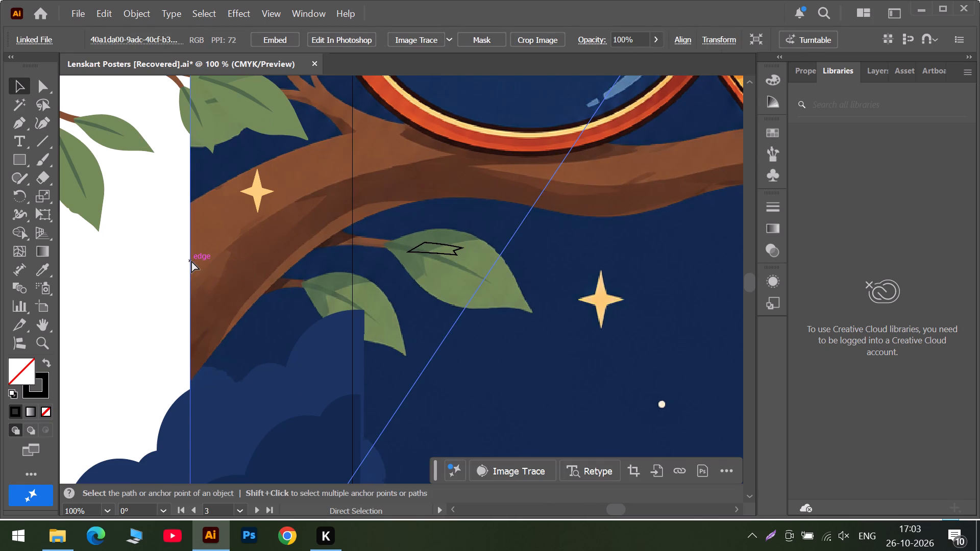
left_click_drag(414, 251, 239, 262)
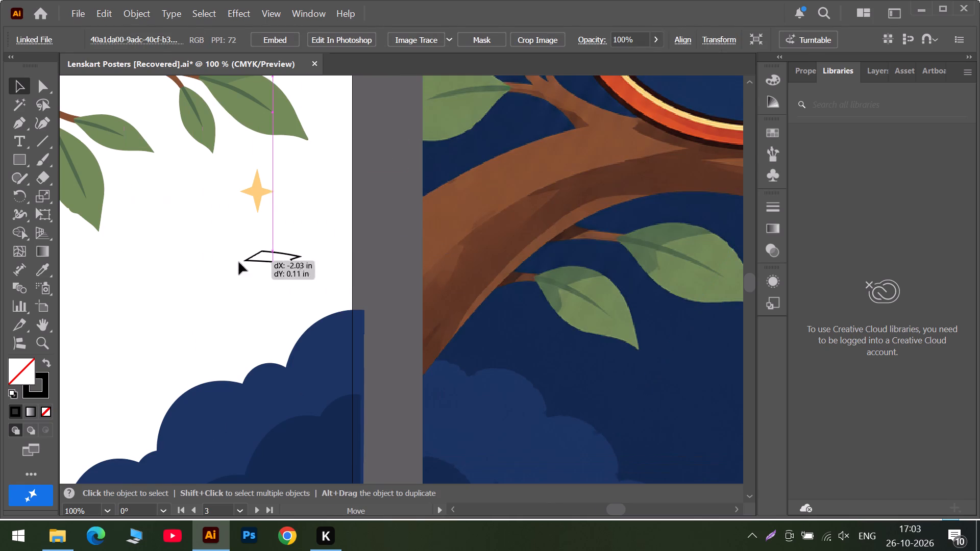
left_click_drag(239, 262, 185, 273)
Move the twig outline across the line art to the gap between the left branch bend and its upper leaf.
left_click(579, 503)
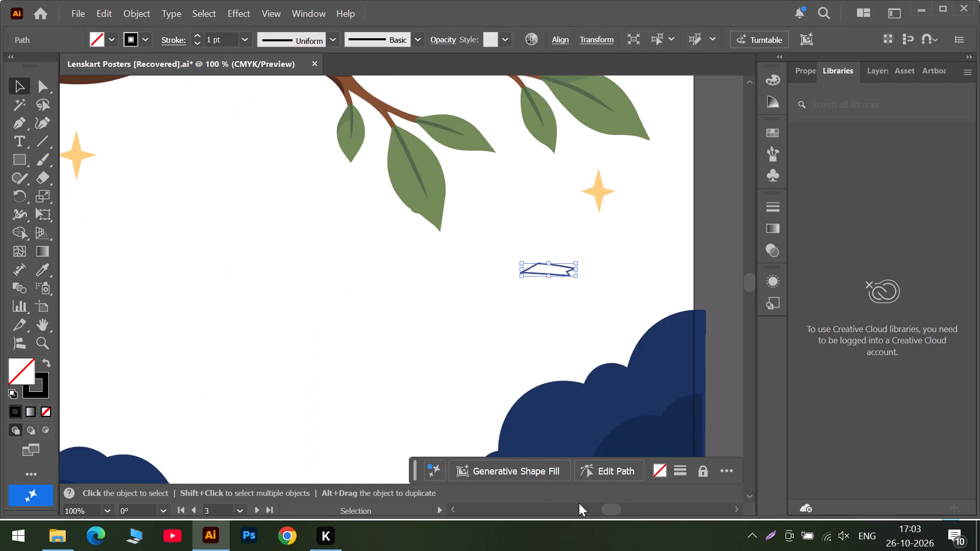
left_click(579, 503)
scroll(612, 383, "down", 2, "alt")
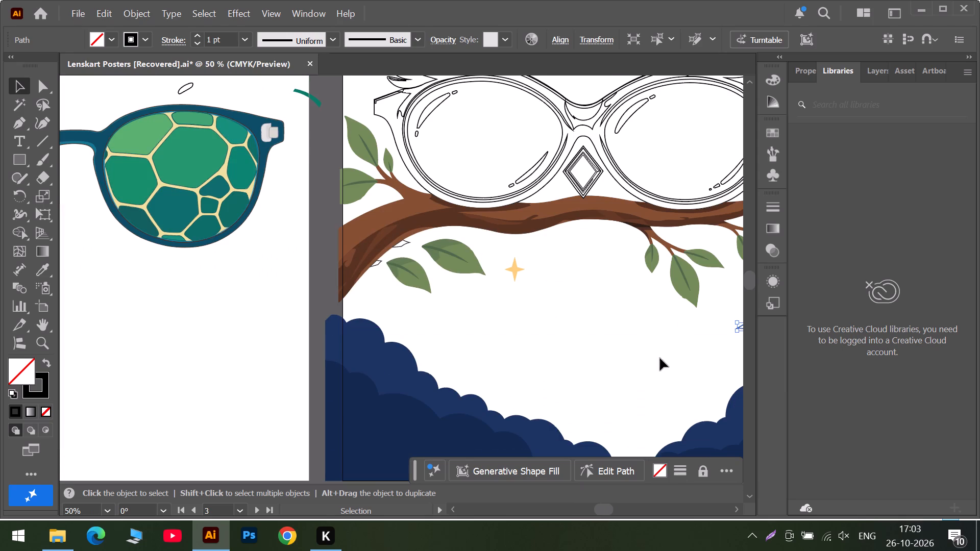
scroll(736, 329, "up", 1, "alt")
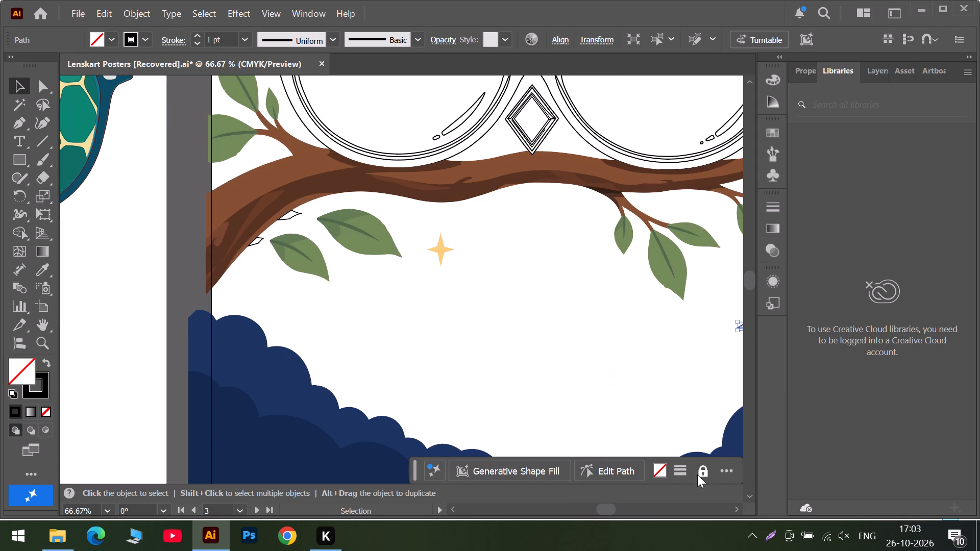
left_click(627, 514)
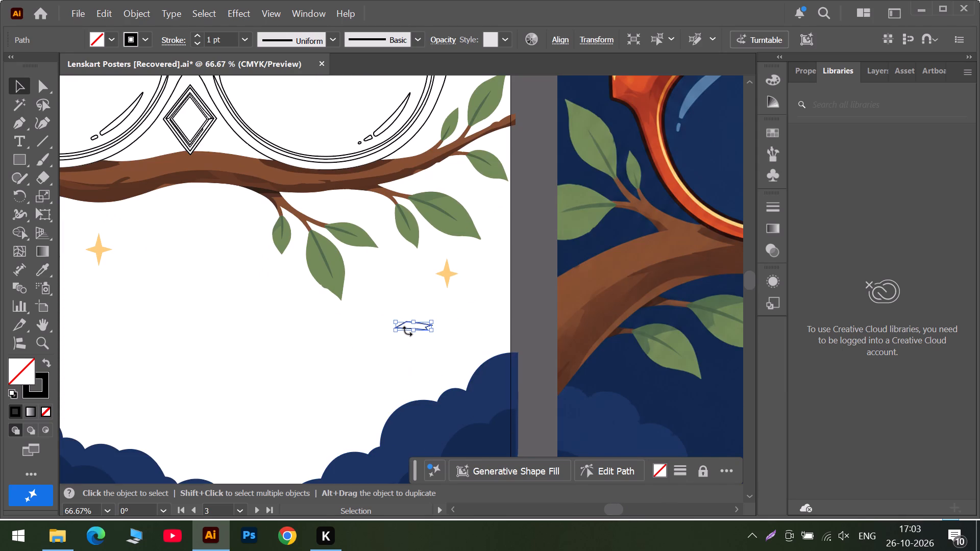
scroll(407, 331, "up", 3, "alt")
left_click_drag(403, 318, 40, 269)
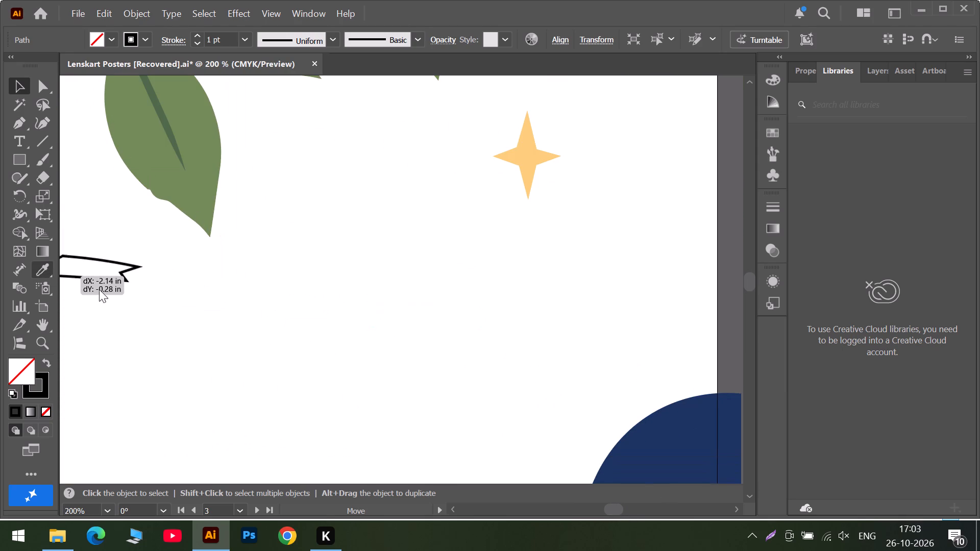
left_click_drag(403, 319, 224, 279)
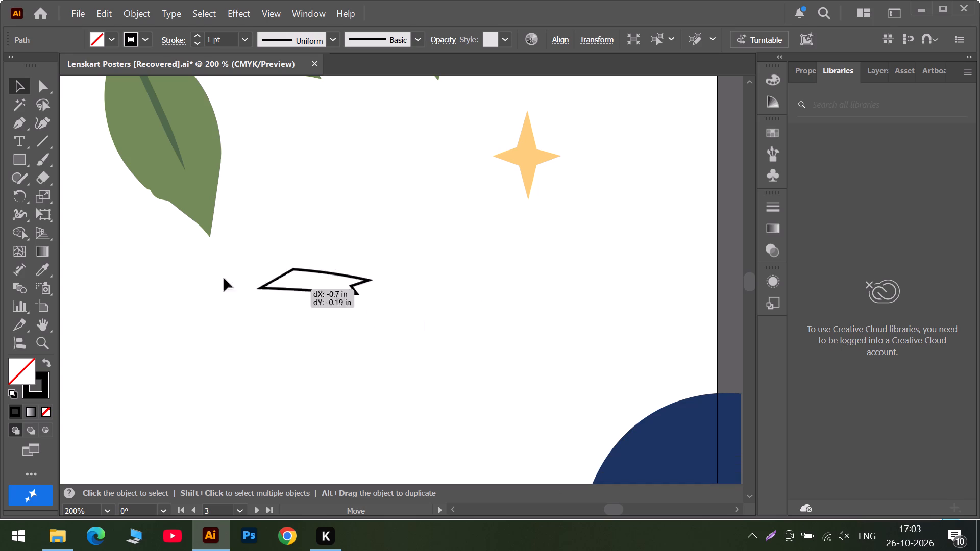
left_click_drag(224, 279, 97, 263)
left_click(578, 510)
left_click(578, 510)
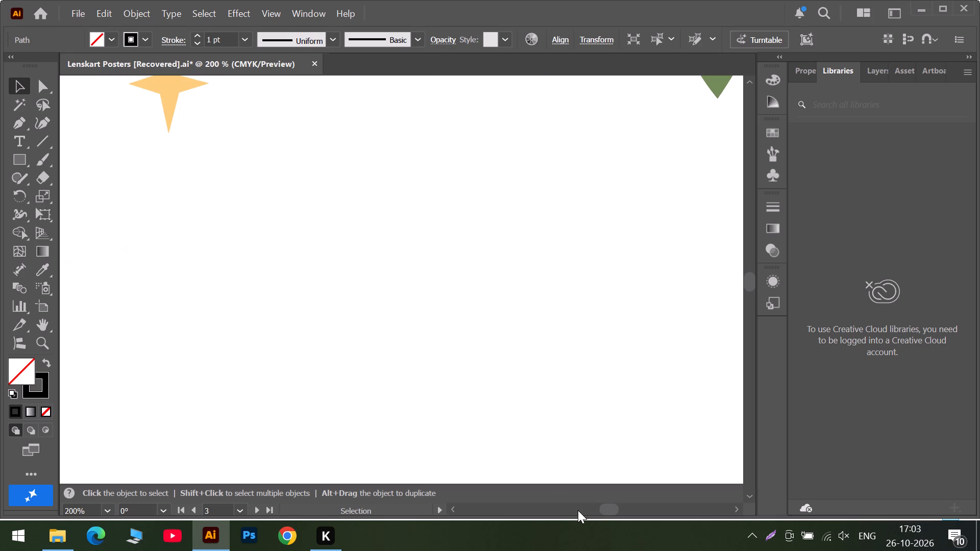
scroll(590, 362, "down", 2, "alt")
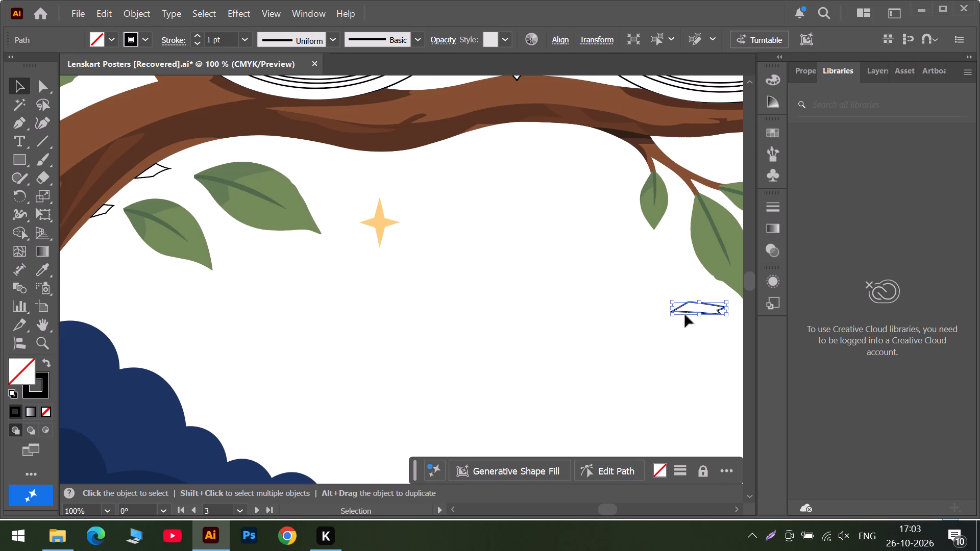
left_click_drag(685, 312, 165, 181)
Nudge the twig outline so it meets the existing branch-side shading outline and overlaps the base of the upper leaf.
scroll(166, 181, "up", 3, "alt")
left_click_drag(177, 157, 177, 155)
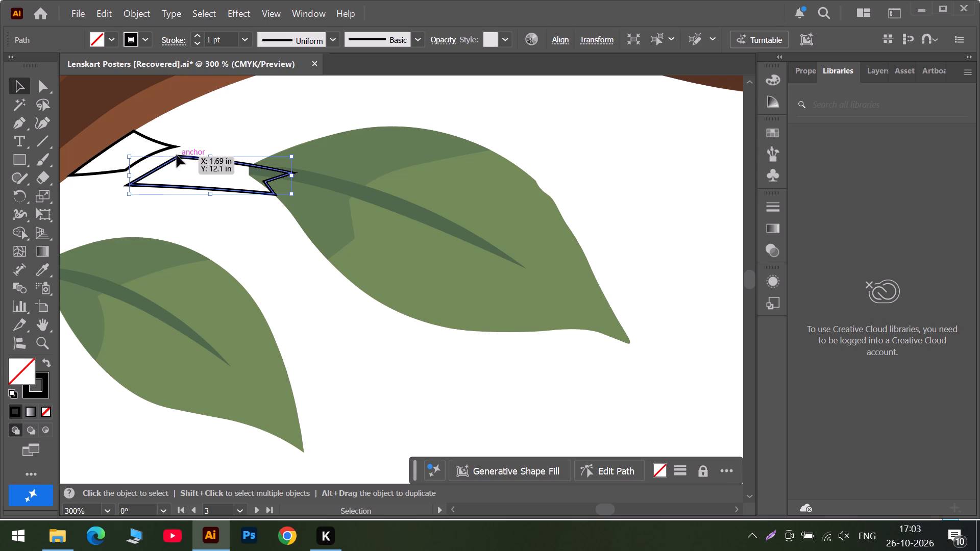
left_click_drag(177, 155, 171, 149)
scroll(176, 149, "up", 3, "alt")
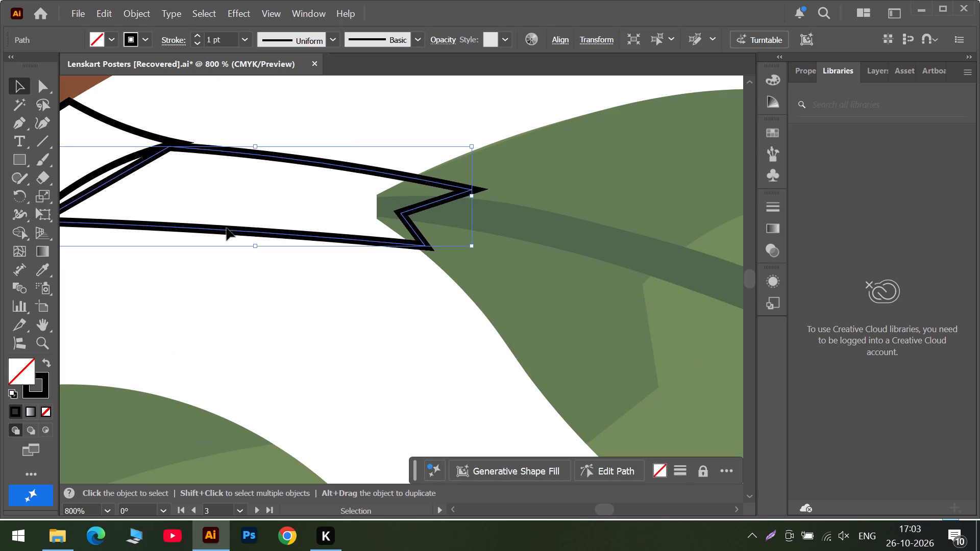
left_click(576, 514)
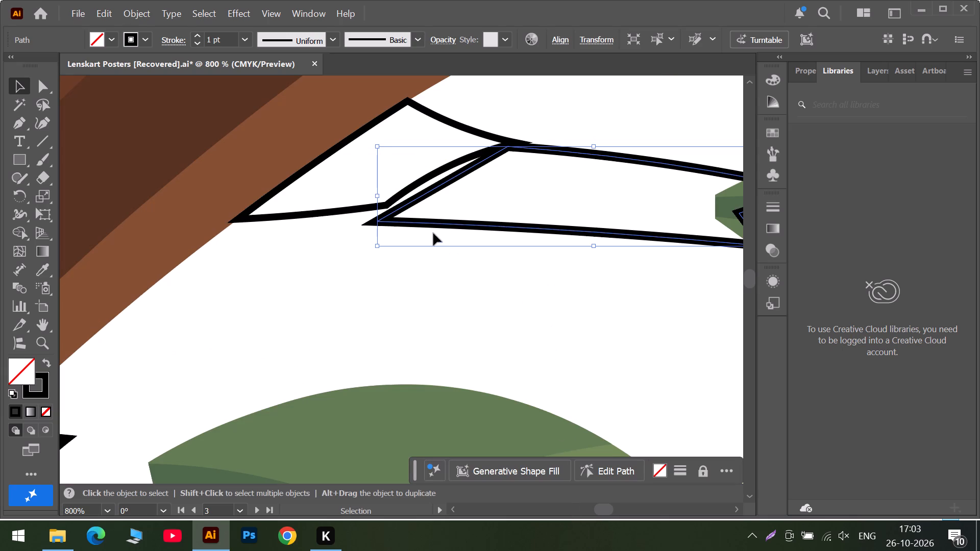
left_click_drag(428, 224, 435, 215)
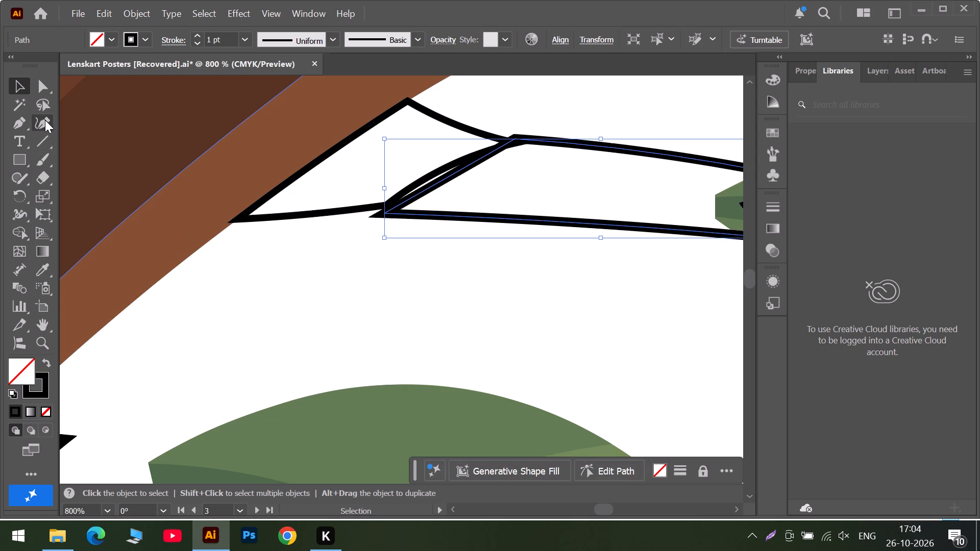
Move the twig outline's lower branch-side corner inward and bend its slanted end edge to follow the adjoining shading outline's curve.
left_click(45, 120)
left_click_drag(387, 215, 396, 208)
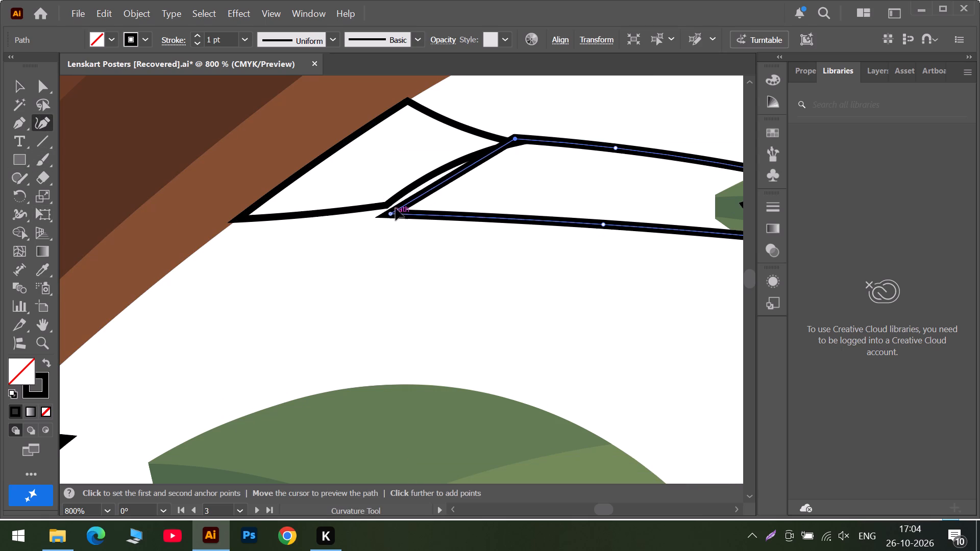
left_click_drag(396, 208, 396, 207)
left_click_drag(453, 173, 442, 174)
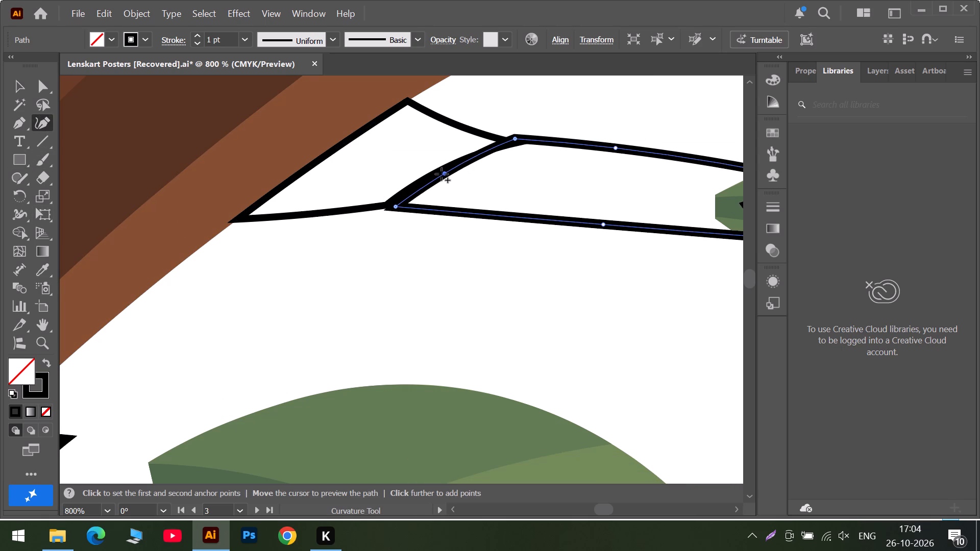
left_click_drag(442, 174, 424, 183)
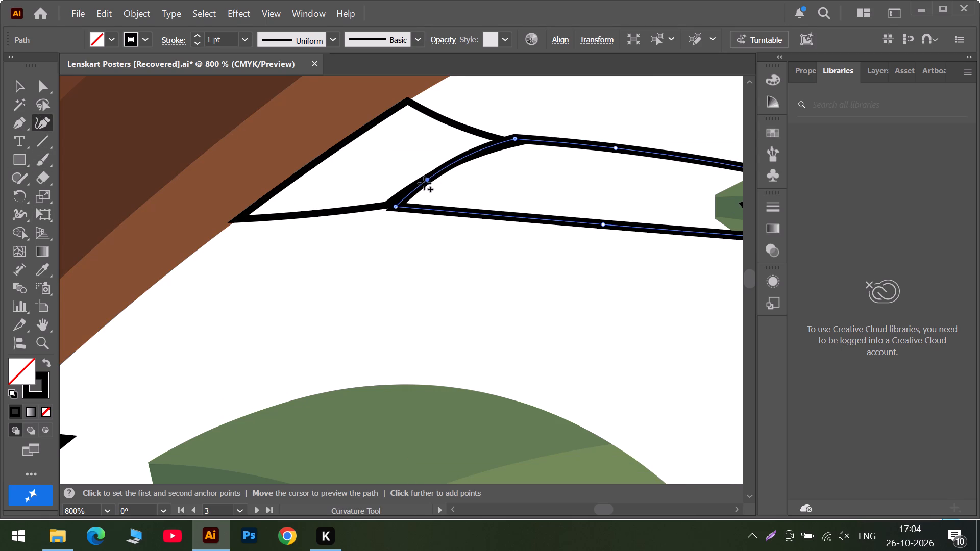
Recolour the twig outline's stroke with the recent branch brown and reduce its weight to 0.75 pt.
left_click_drag(424, 183, 423, 183)
left_click(148, 38)
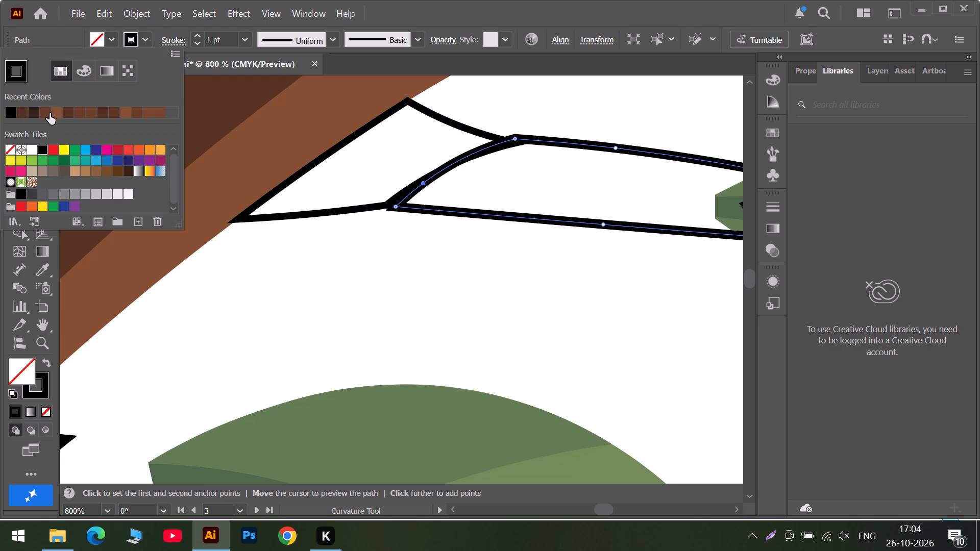
left_click(58, 115)
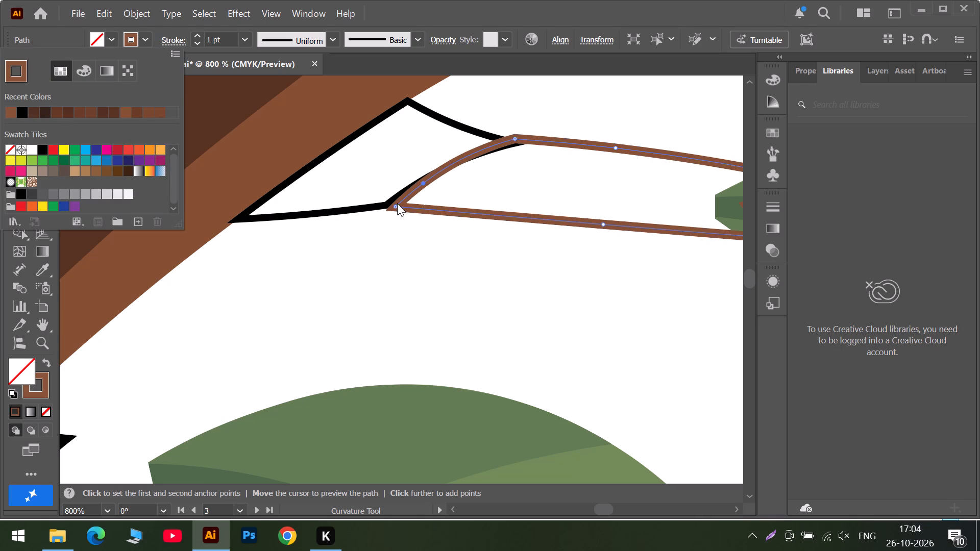
left_click(199, 36)
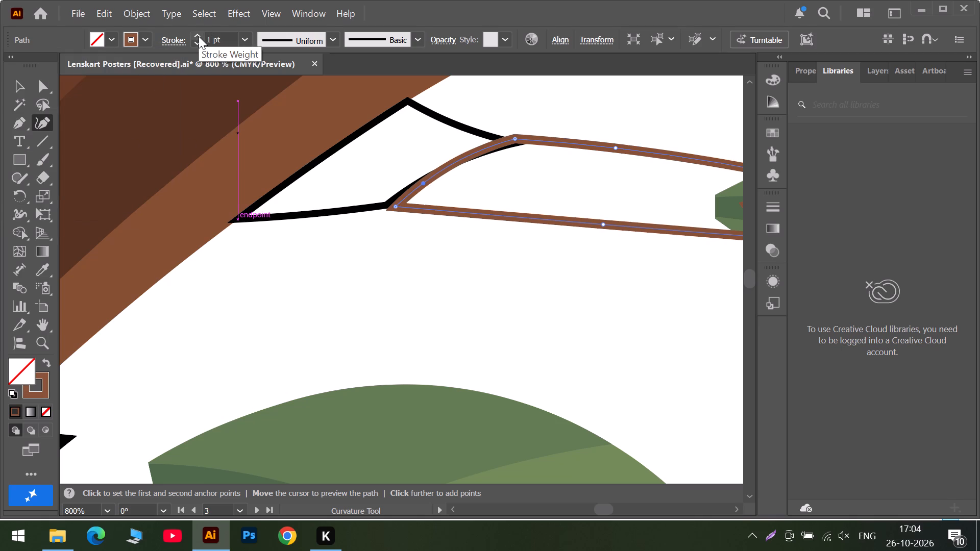
left_click(199, 36)
left_click(197, 42)
left_click(197, 42)
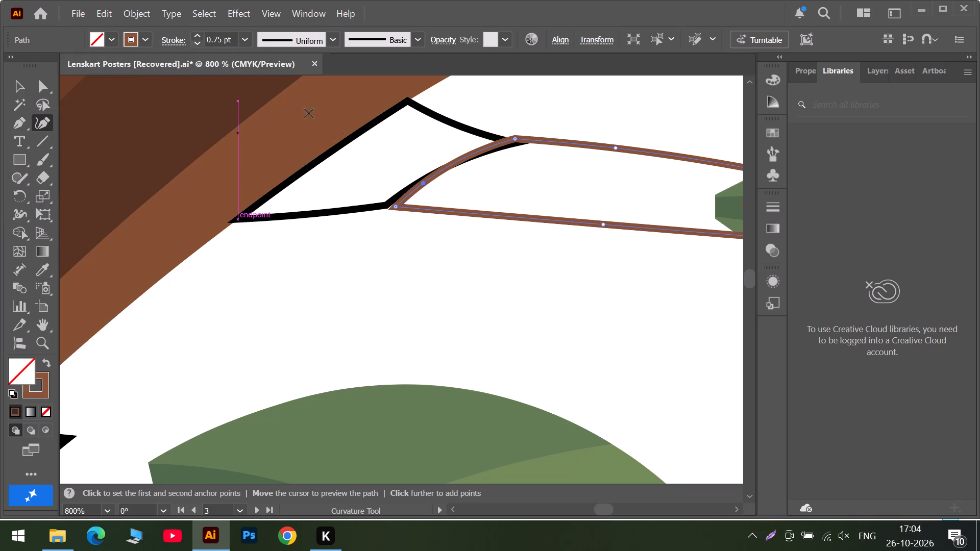
Fit the twig outline's two branch-side corners onto the adjoining shading outline and flatten the curve of its upper edge.
left_click_drag(396, 209, 389, 204)
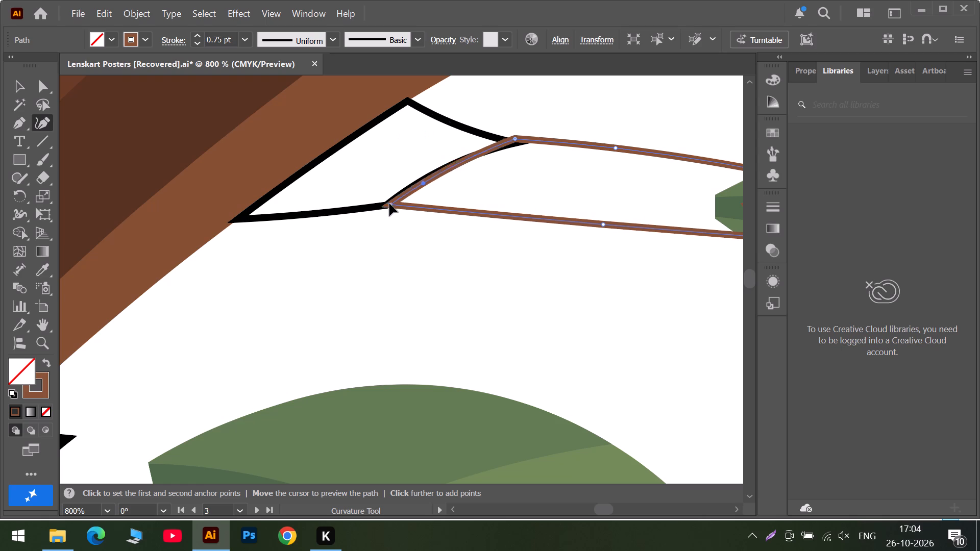
left_click_drag(389, 204, 388, 203)
left_click(424, 182)
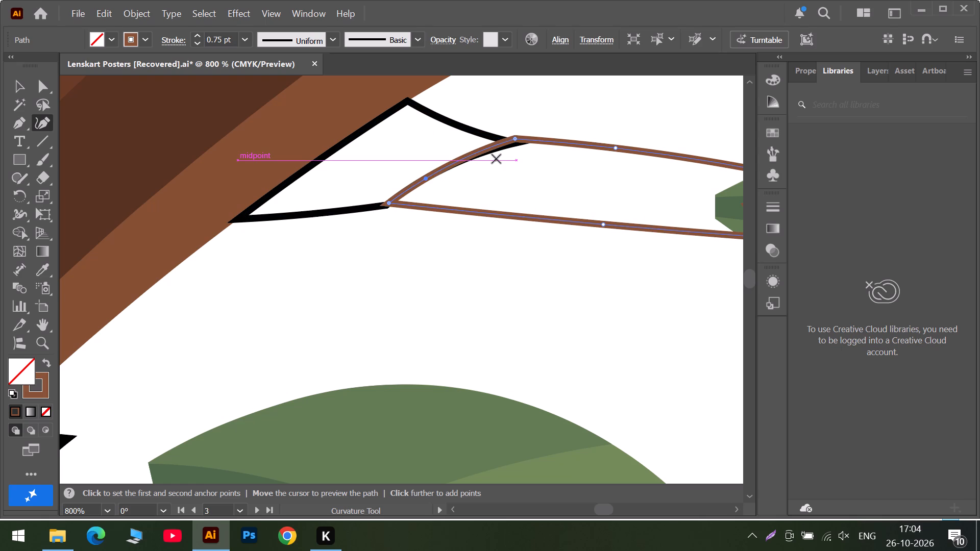
left_click_drag(517, 140, 513, 141)
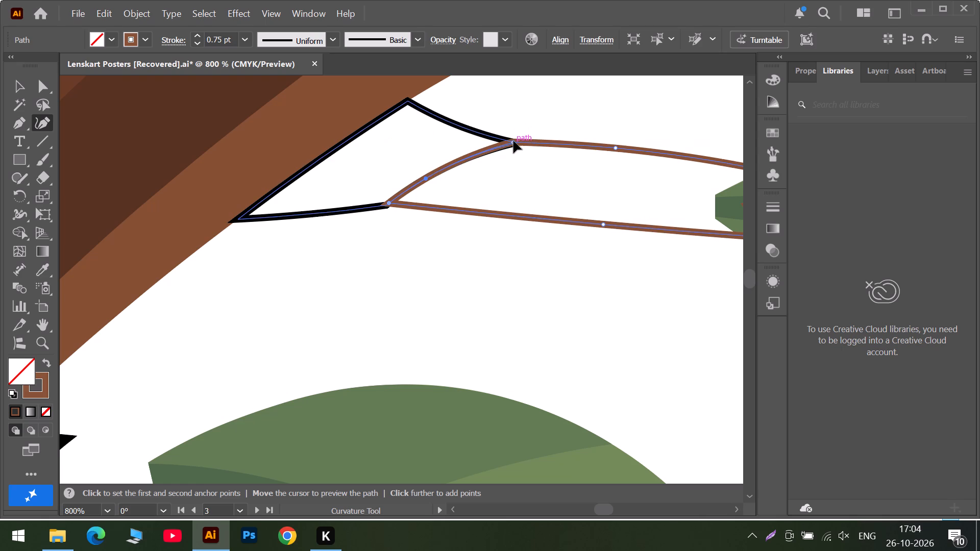
left_click_drag(513, 141, 512, 142)
left_click(650, 509)
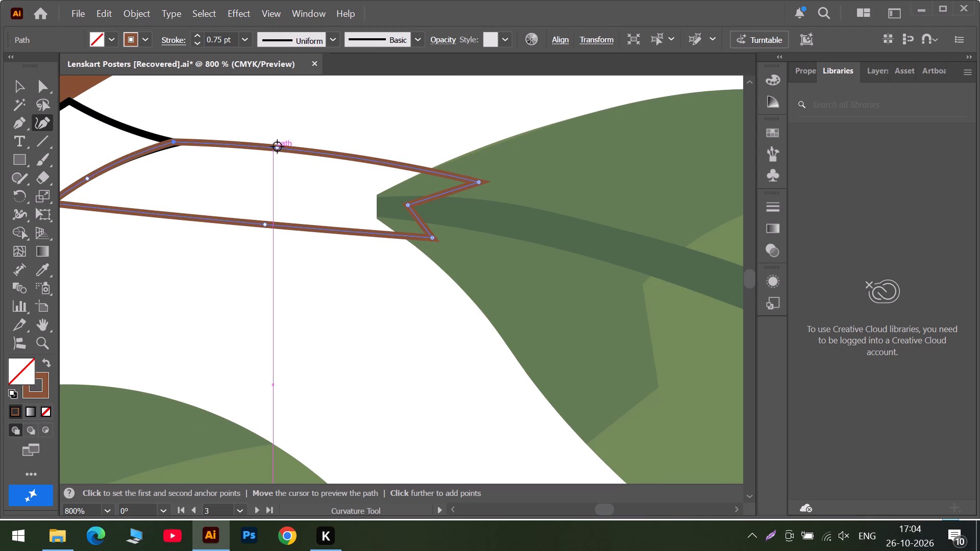
left_click_drag(277, 146, 272, 152)
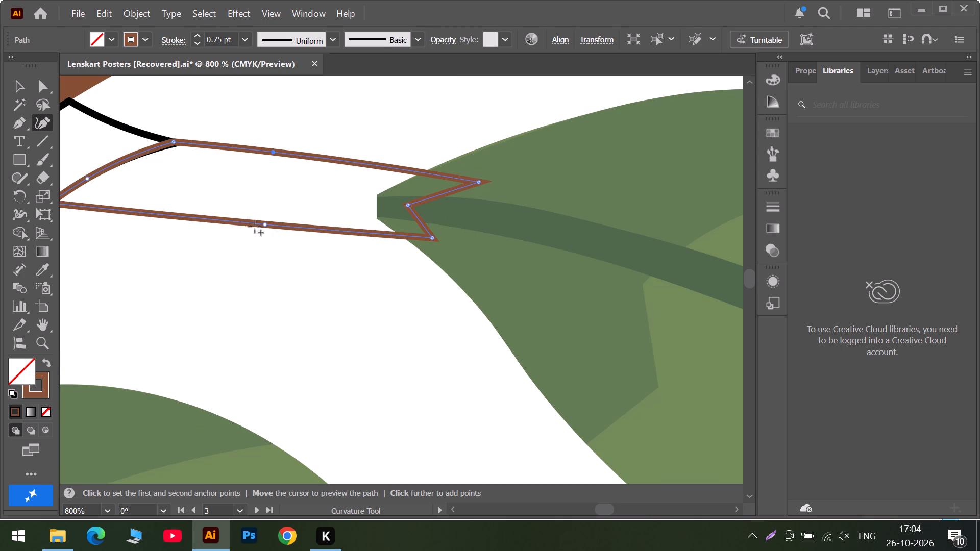
Bring all of the upper leaf's shapes to the front so they cover the twig's jagged end.
left_click(17, 89)
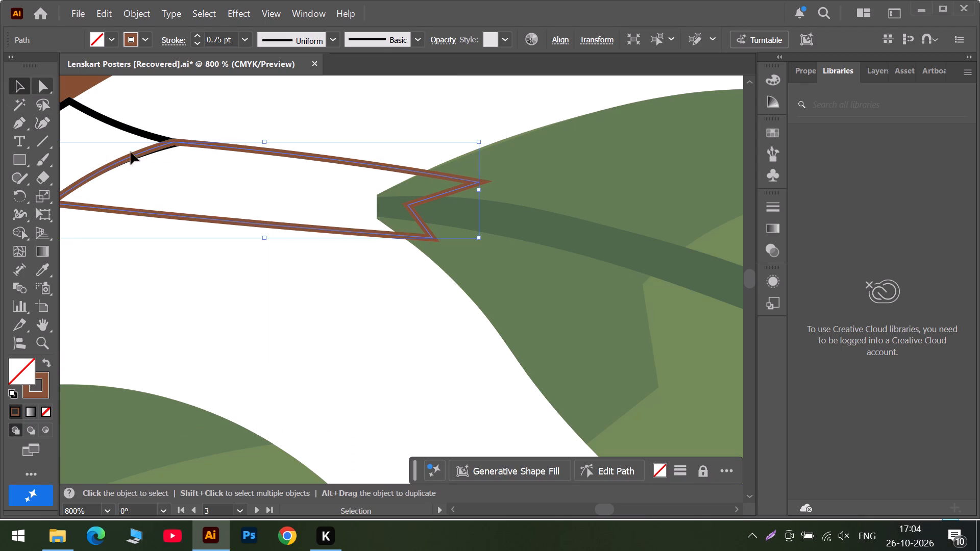
left_click_drag(515, 113, 579, 373)
right_click(548, 293)
left_click(603, 455)
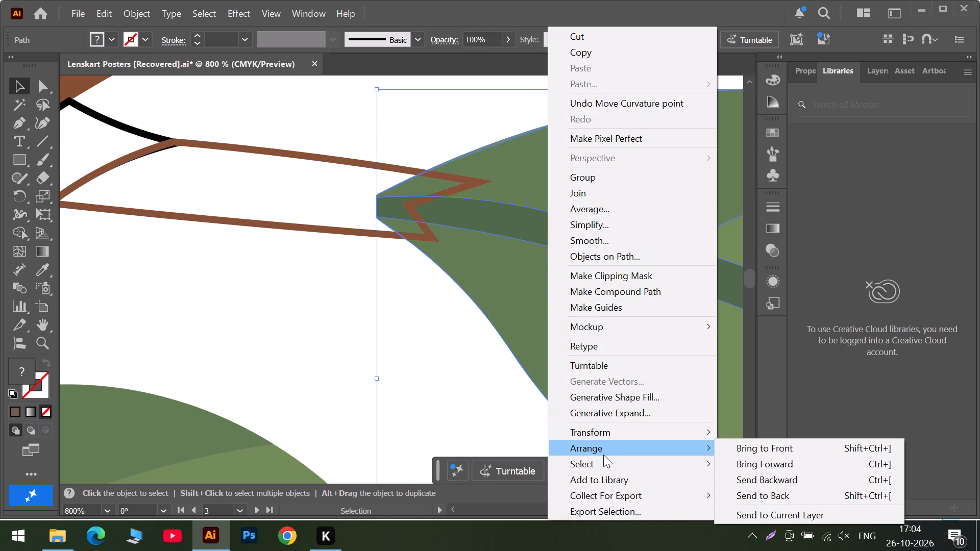
left_click(765, 450)
left_click(268, 353)
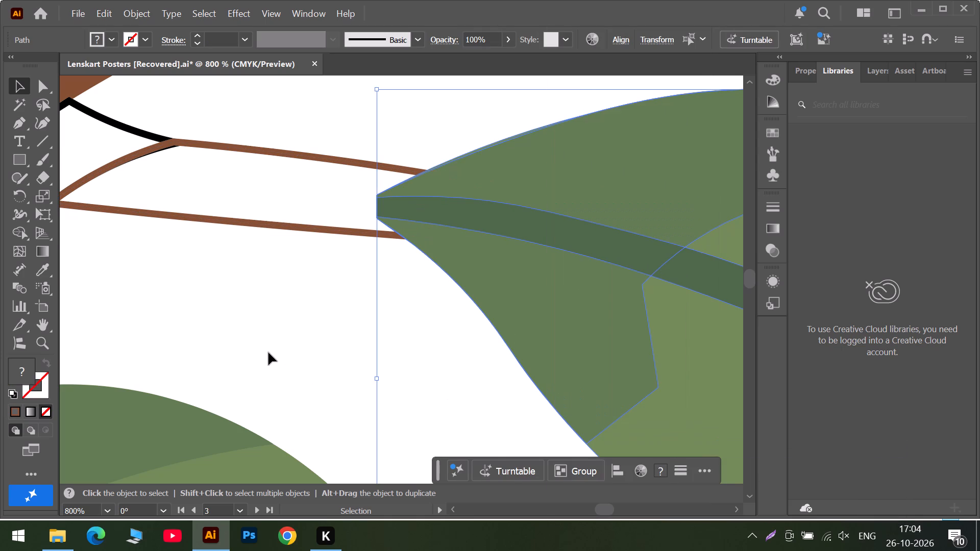
Fine-tune the twig outline's two branch-side corners so its slanted end edge covers the black shading outline.
scroll(241, 320, "down", 2, "alt")
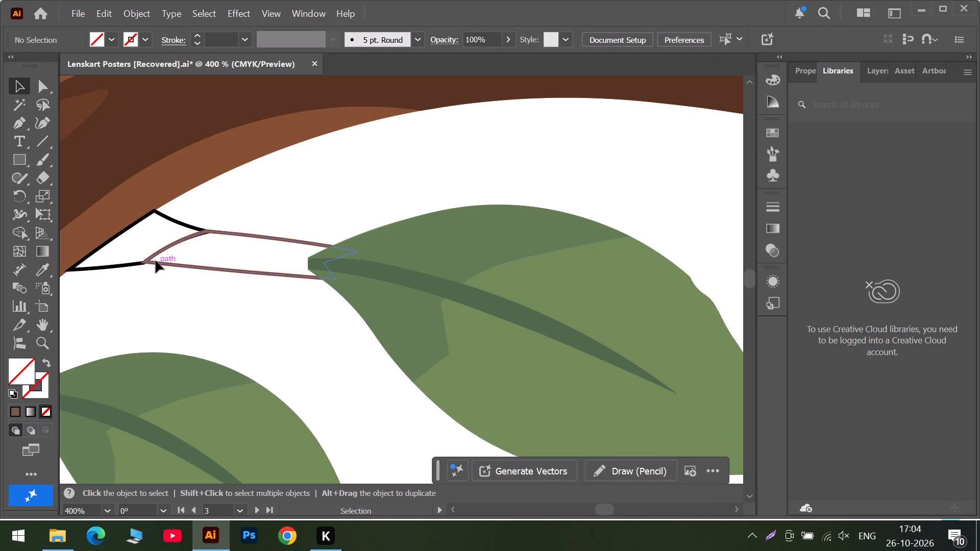
scroll(153, 261, "up", 3, "alt")
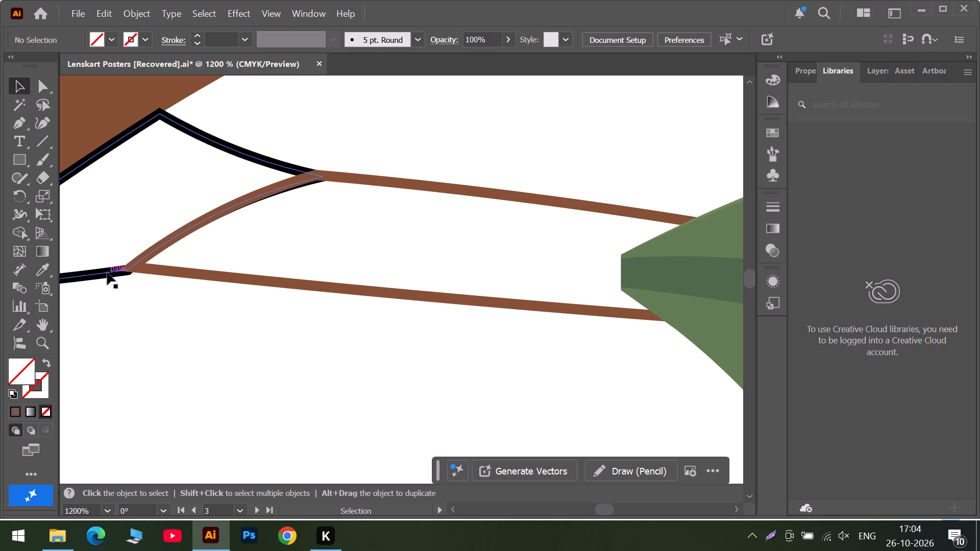
left_click(136, 270)
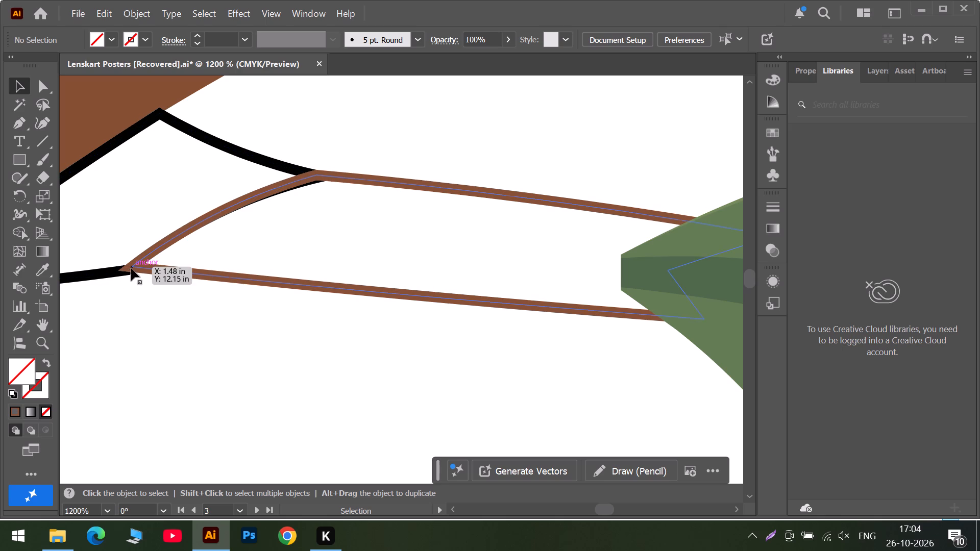
left_click(131, 268)
left_click(45, 125)
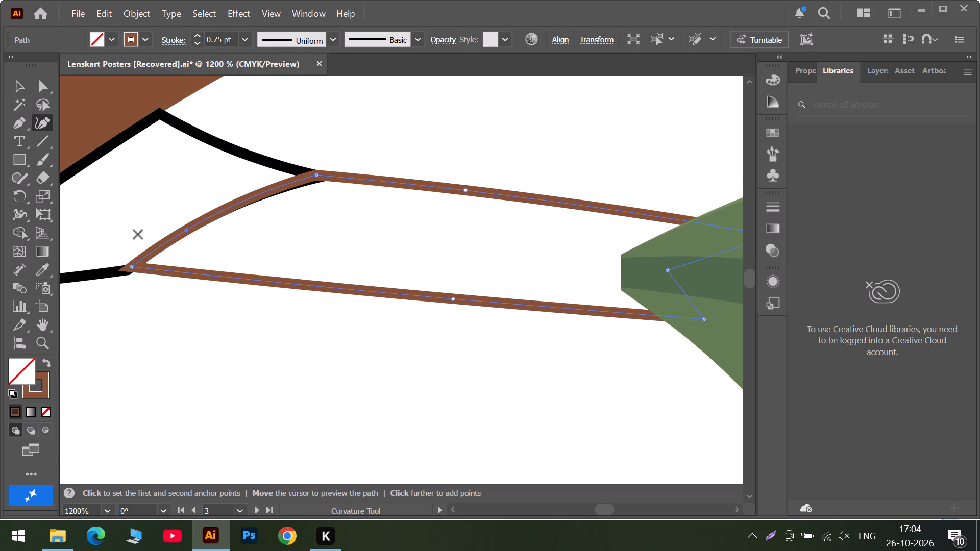
left_click(132, 270)
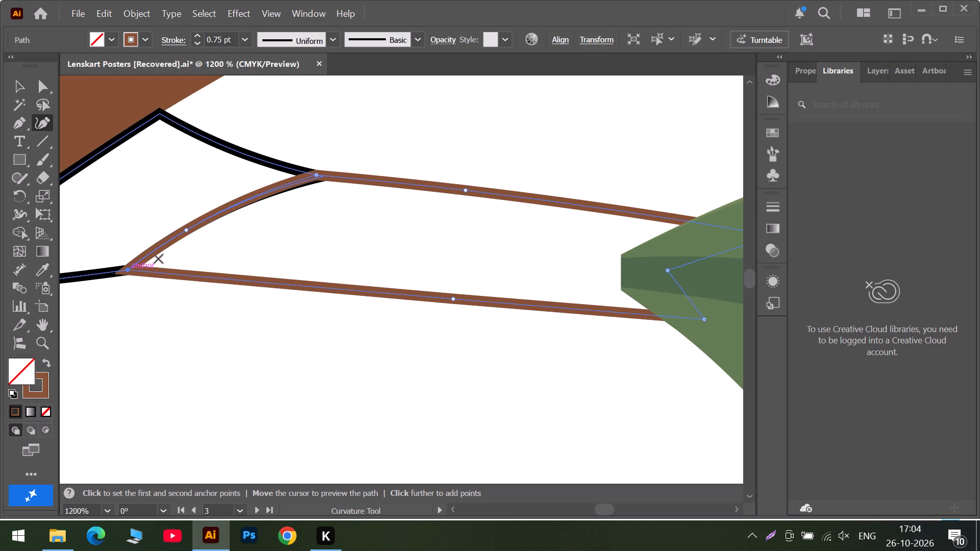
left_click(316, 177)
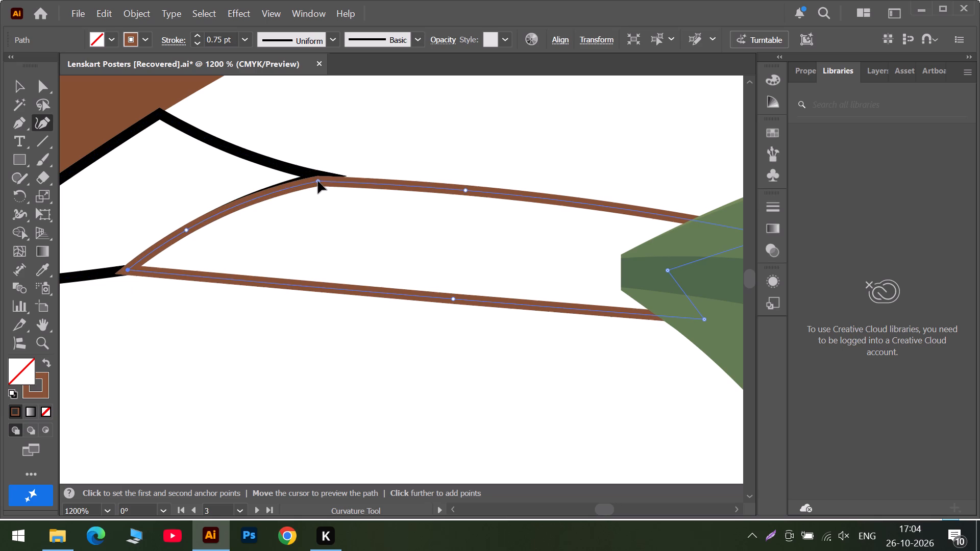
left_click(18, 80)
Fill the twig shape with the brown sampled from the matching twig in the reference poster.
scroll(288, 243, "down", 4, "alt")
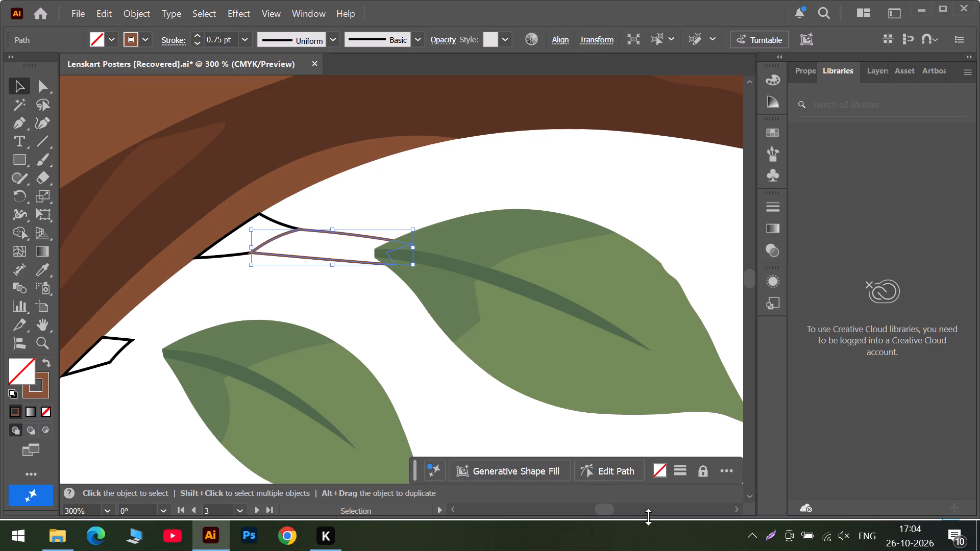
triple_click(656, 509)
scroll(586, 393, "down", 5, "alt")
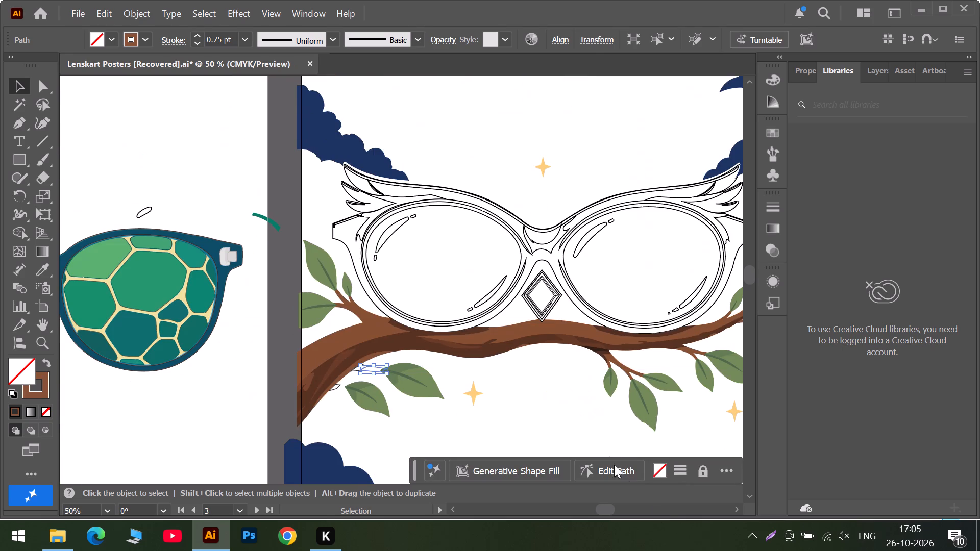
double_click(652, 509)
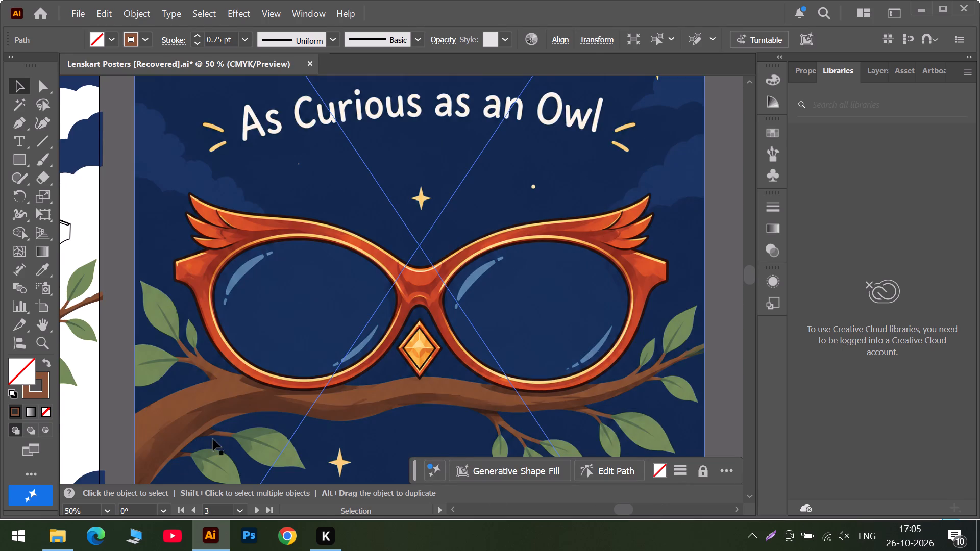
scroll(213, 439, "up", 3, "alt")
left_click(43, 269)
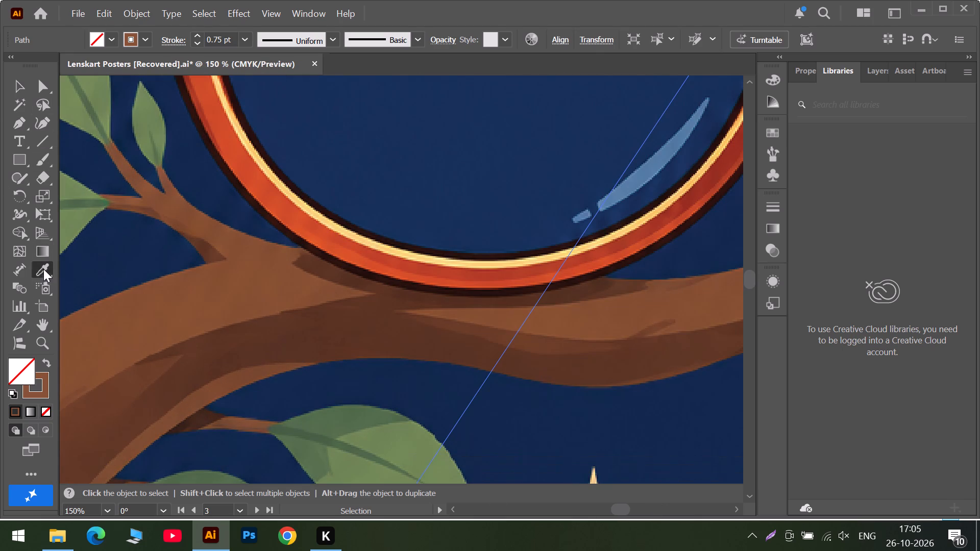
left_click(236, 425)
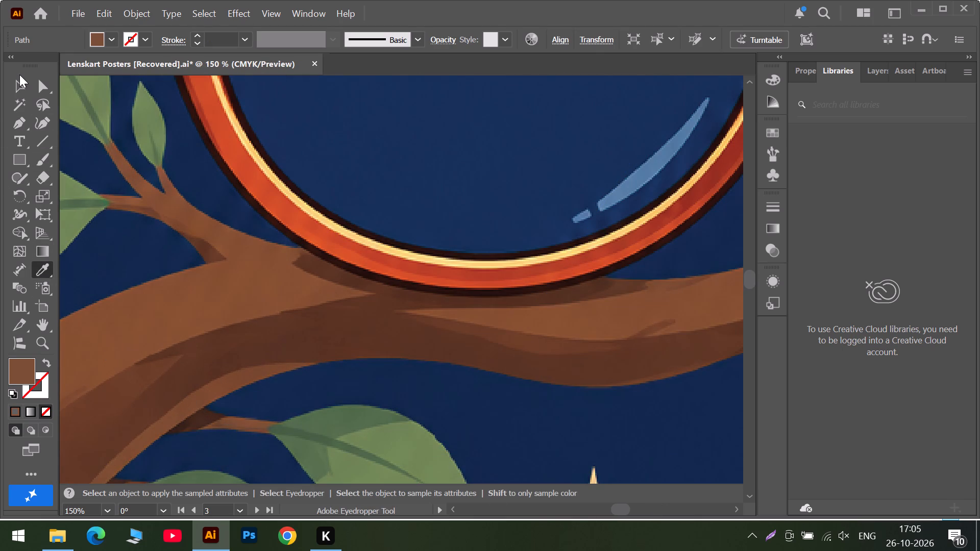
left_click(19, 74)
left_click(11, 84)
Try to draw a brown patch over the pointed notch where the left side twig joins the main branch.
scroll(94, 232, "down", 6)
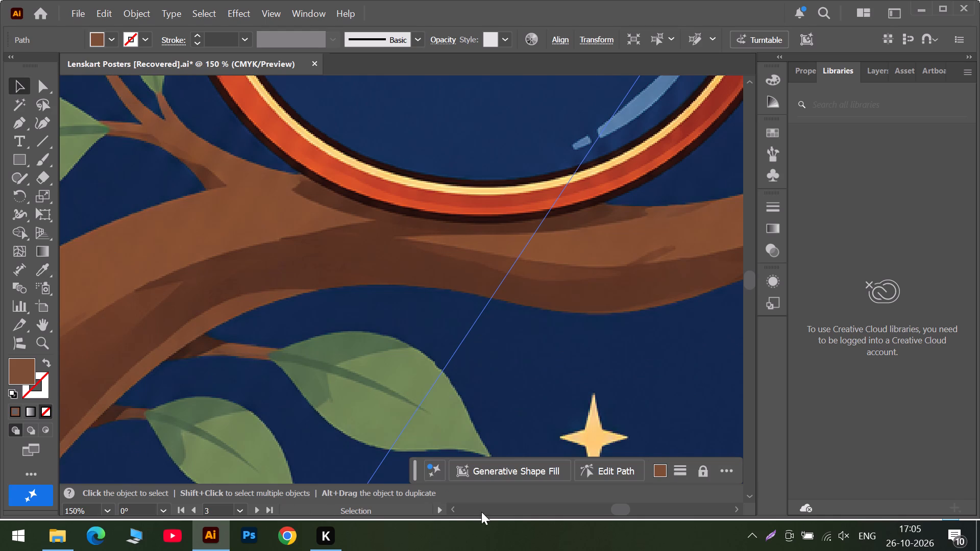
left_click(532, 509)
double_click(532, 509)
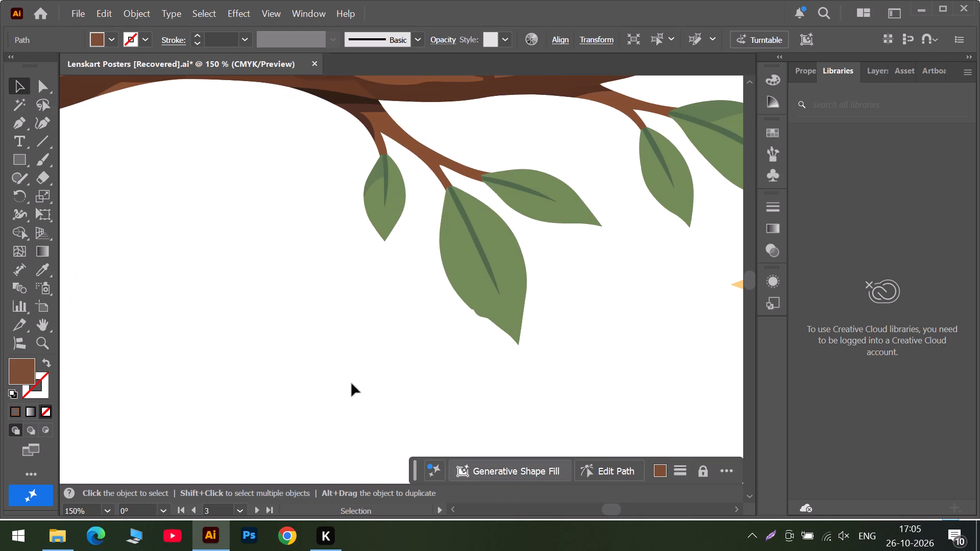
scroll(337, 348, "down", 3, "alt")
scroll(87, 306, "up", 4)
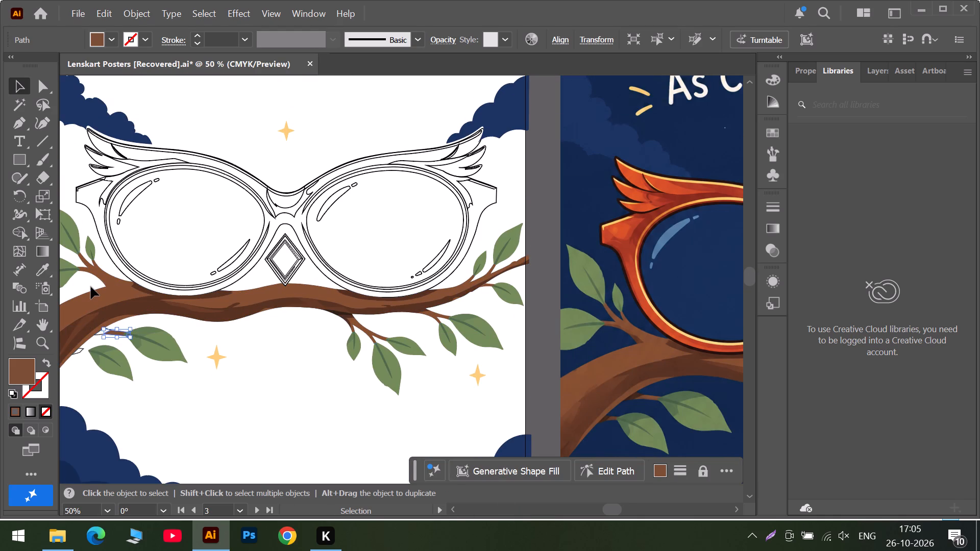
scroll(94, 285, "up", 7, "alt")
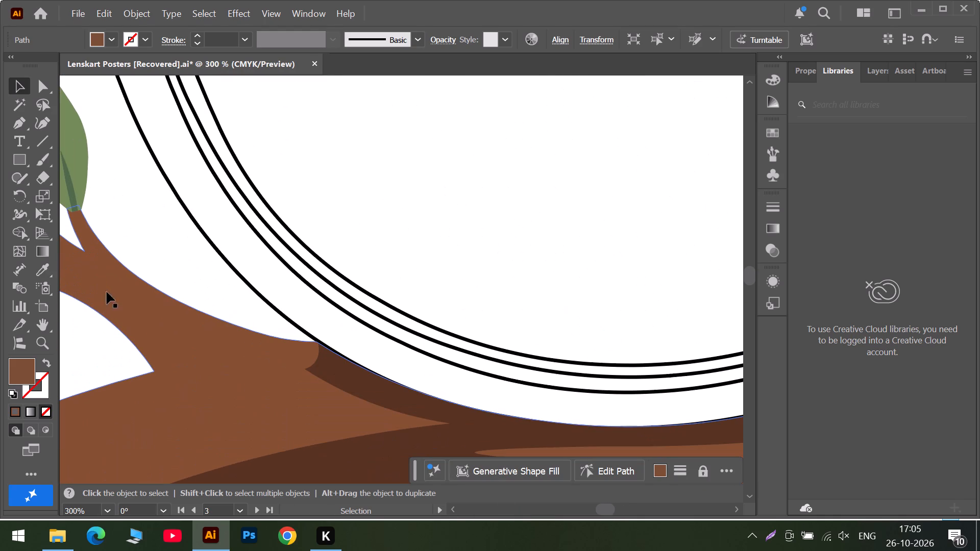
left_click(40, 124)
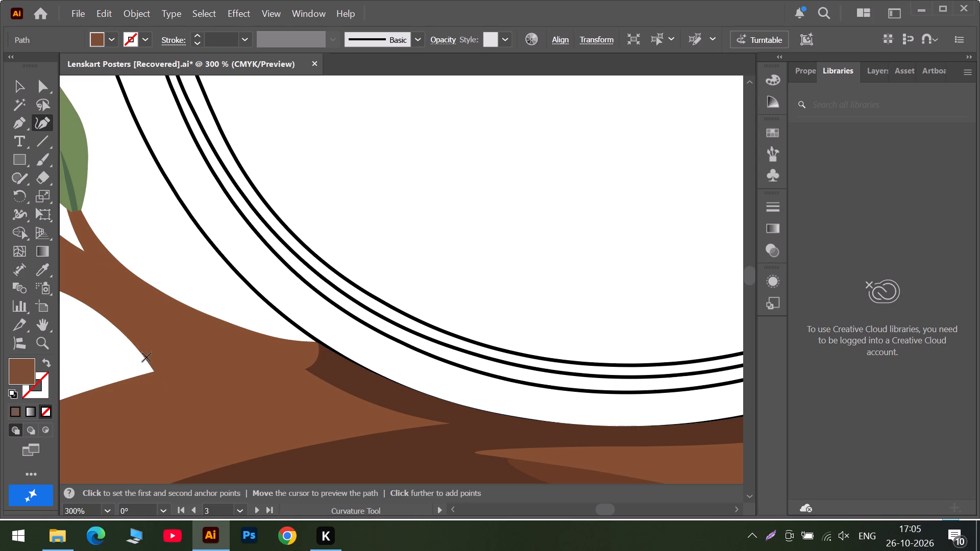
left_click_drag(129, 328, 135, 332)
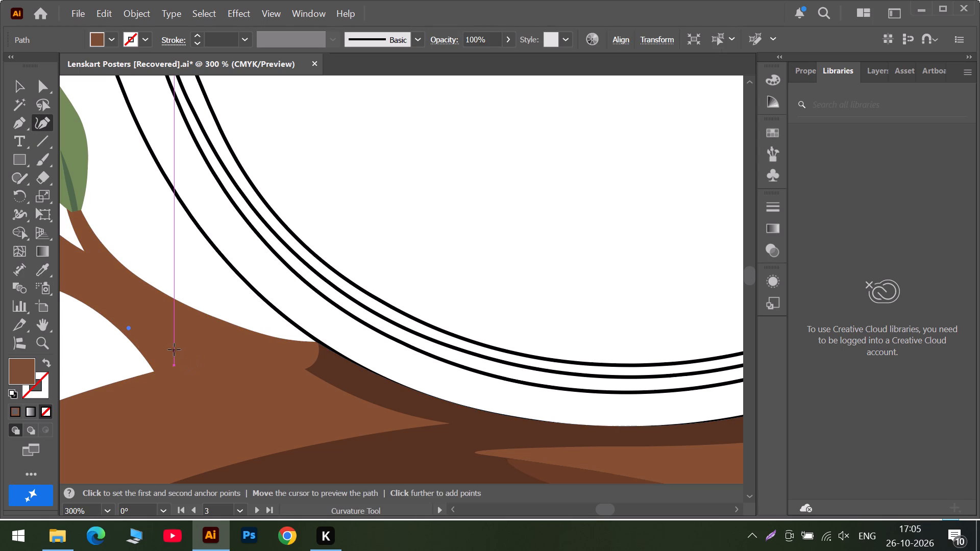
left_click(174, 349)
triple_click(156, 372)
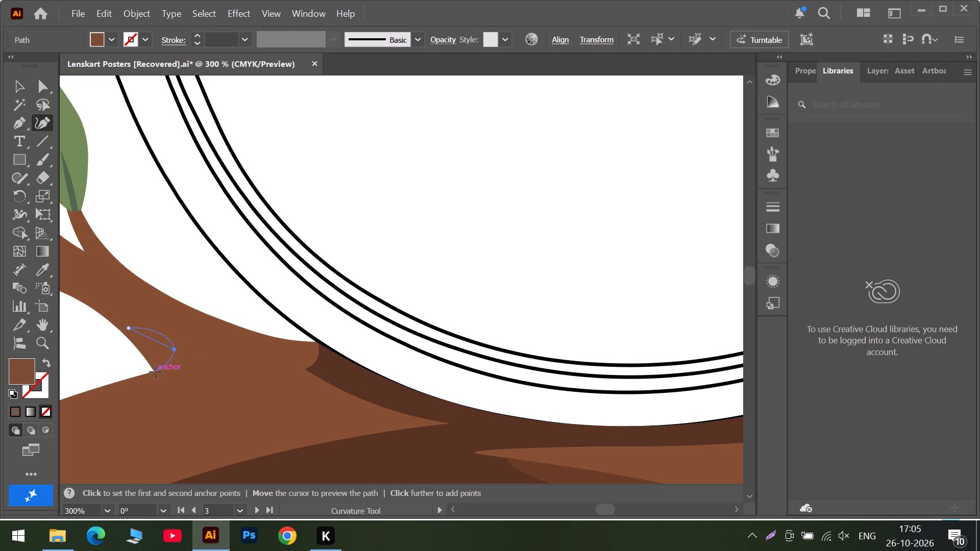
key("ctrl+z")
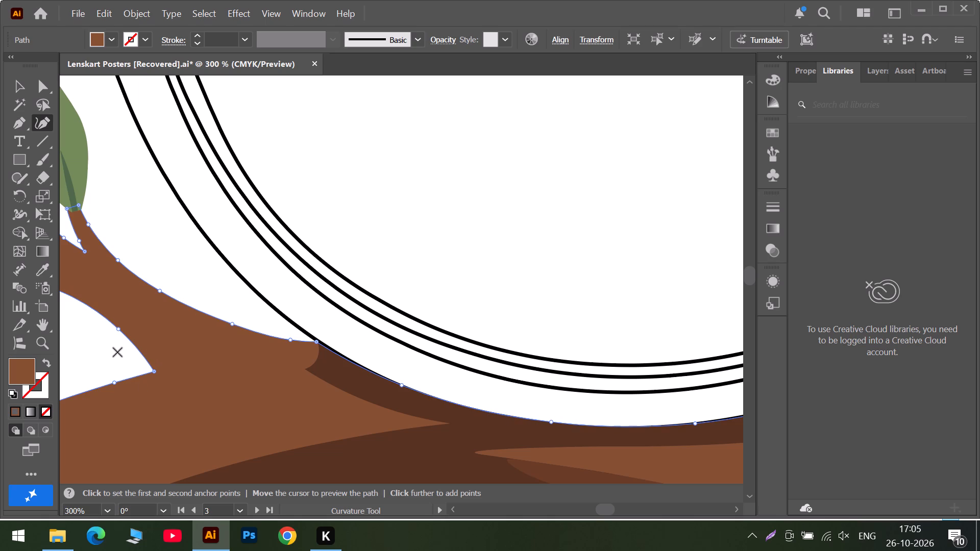
Draw a small closed half-round patch with the Curvature tool in the white gap between the left side twig and the main branch.
left_click_drag(84, 335, 89, 335)
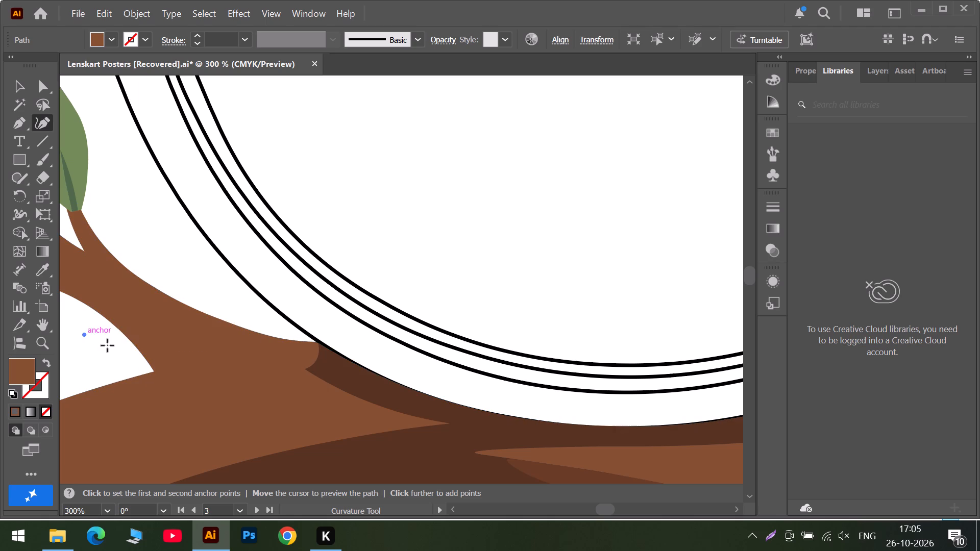
left_click(112, 354)
left_click(78, 369)
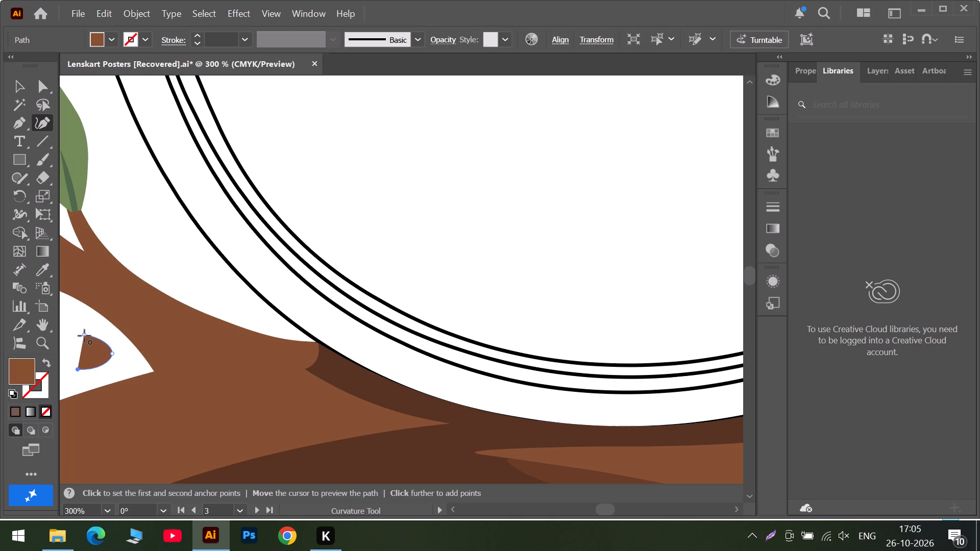
left_click(76, 341)
left_click(87, 335)
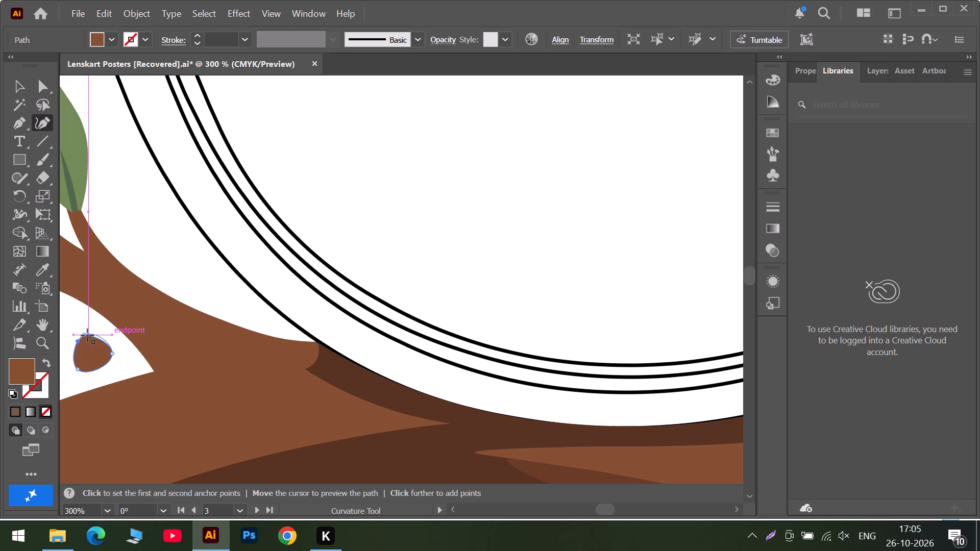
left_click_drag(83, 334, 79, 317)
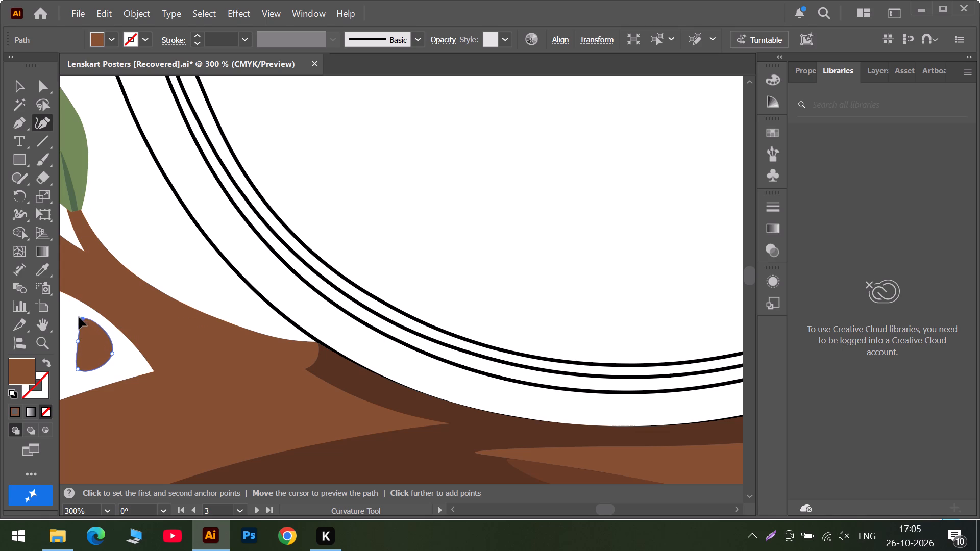
left_click_drag(79, 317, 69, 319)
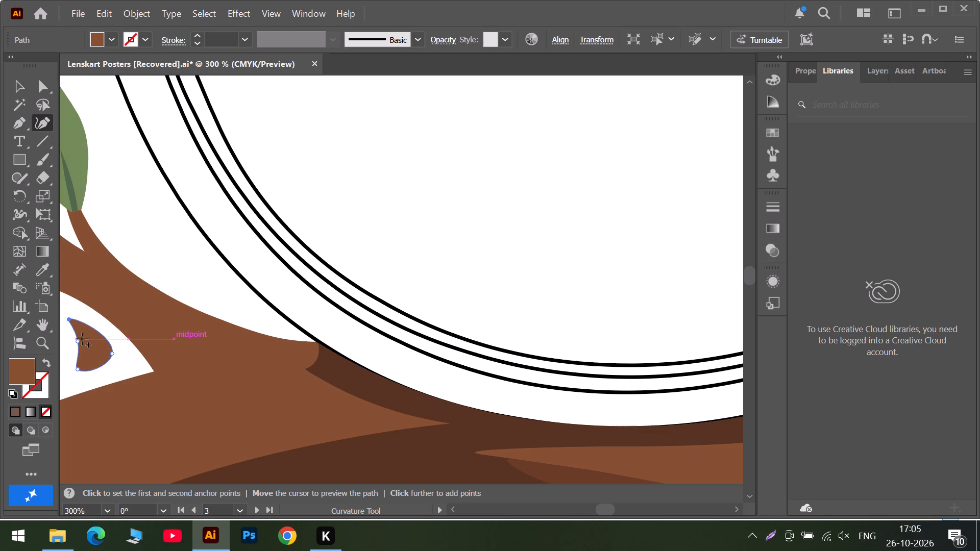
left_click_drag(79, 339, 73, 344)
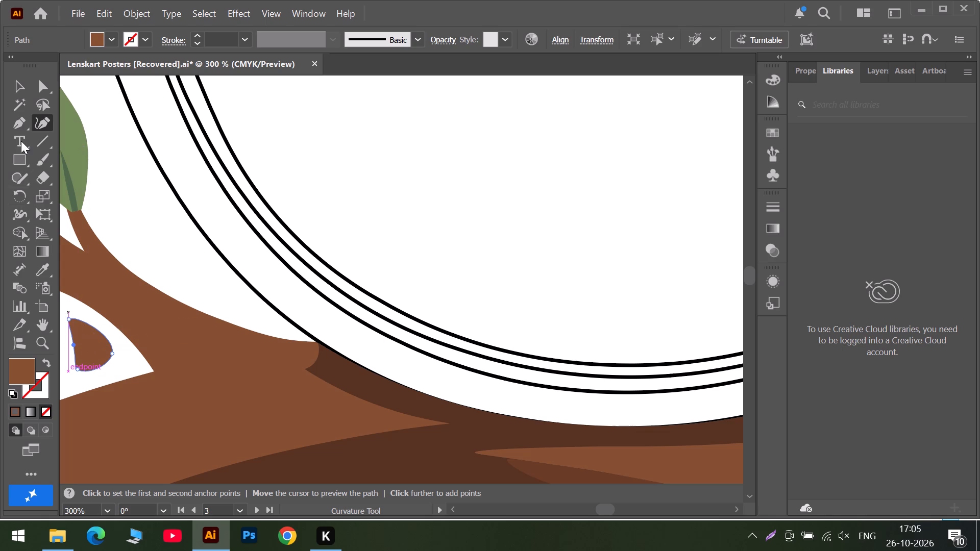
Fill the half-round patch with the dark brown sampled from the branch shading beneath the glasses frame.
left_click(20, 82)
left_click_drag(88, 343, 94, 349)
left_click_drag(42, 270, 49, 272)
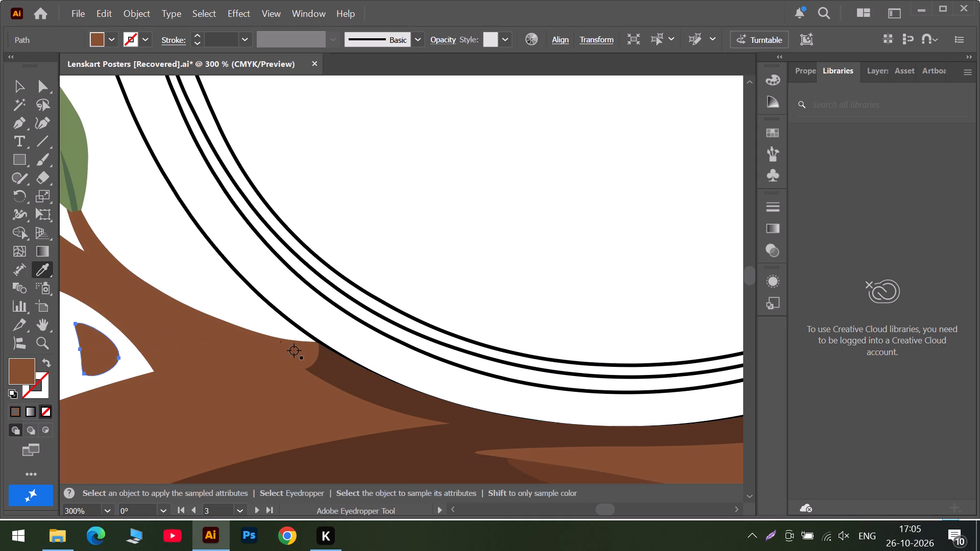
left_click(344, 368)
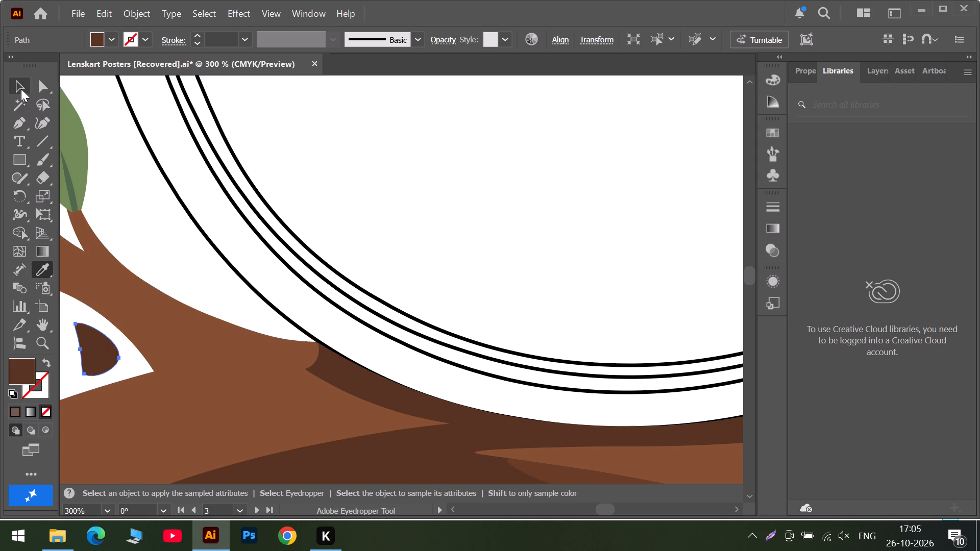
Move the dark patch onto the notch between twig and branch and rotate it counterclockwise so its flat side follows the twig's lower edge.
left_click(20, 87)
left_click_drag(99, 354, 157, 363)
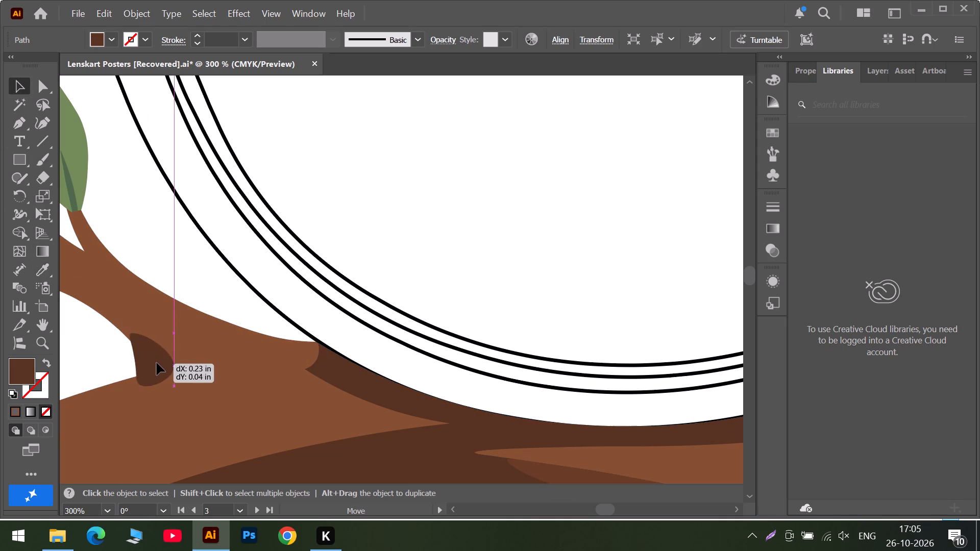
left_click_drag(157, 363, 167, 354)
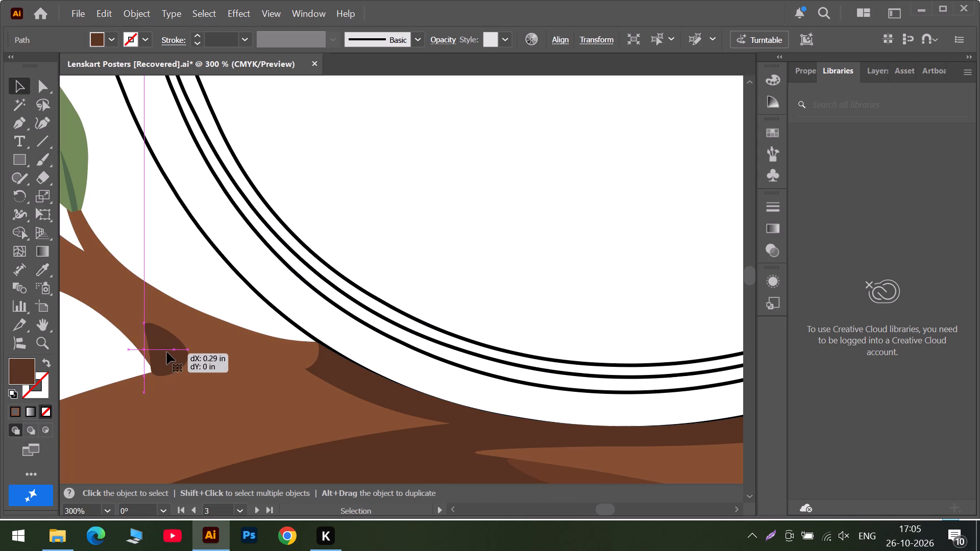
left_click_drag(140, 318, 132, 320)
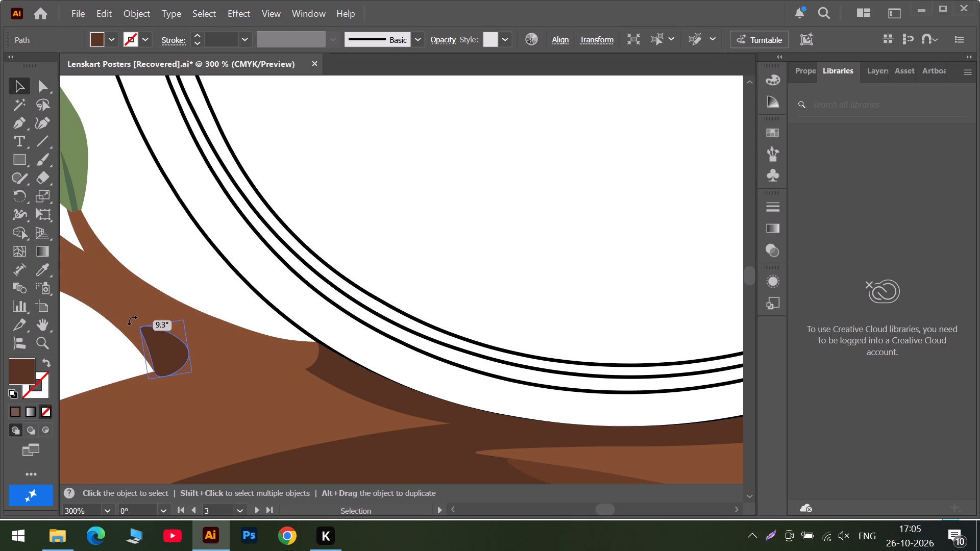
left_click_drag(132, 320, 119, 328)
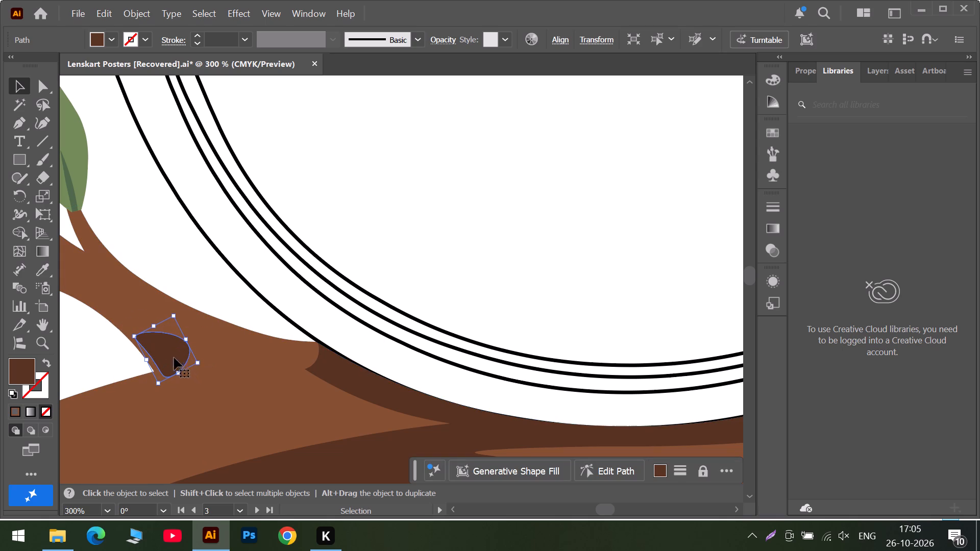
left_click_drag(173, 356, 163, 355)
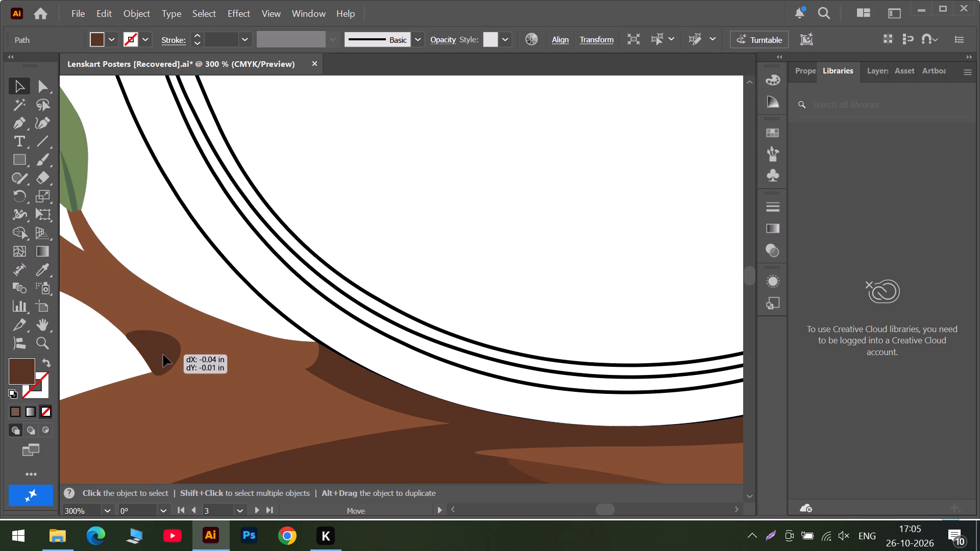
left_click_drag(163, 355, 164, 352)
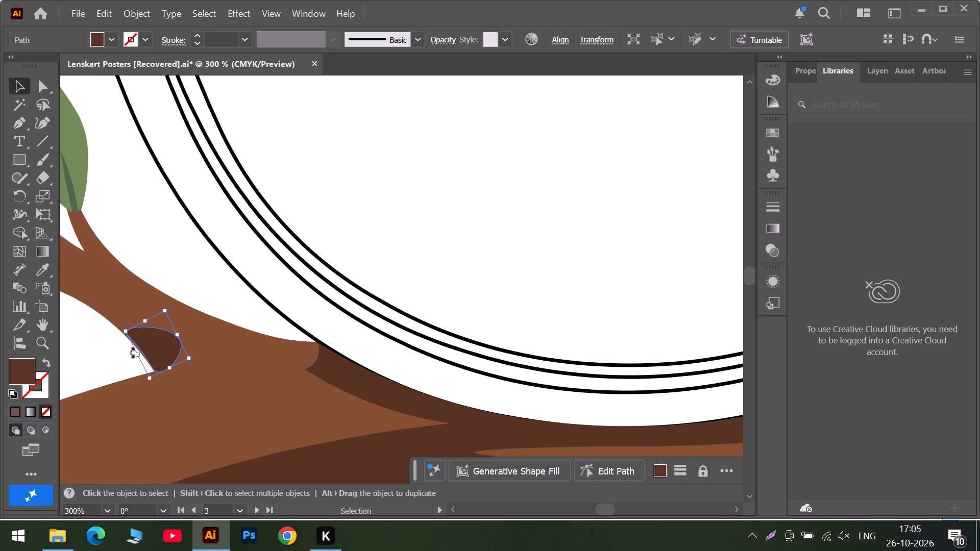
Make the patch's lower anchor a corner at the notch tip and adjust its points so the flat side follows the white gap's edge.
scroll(126, 352, "up", 3, "alt")
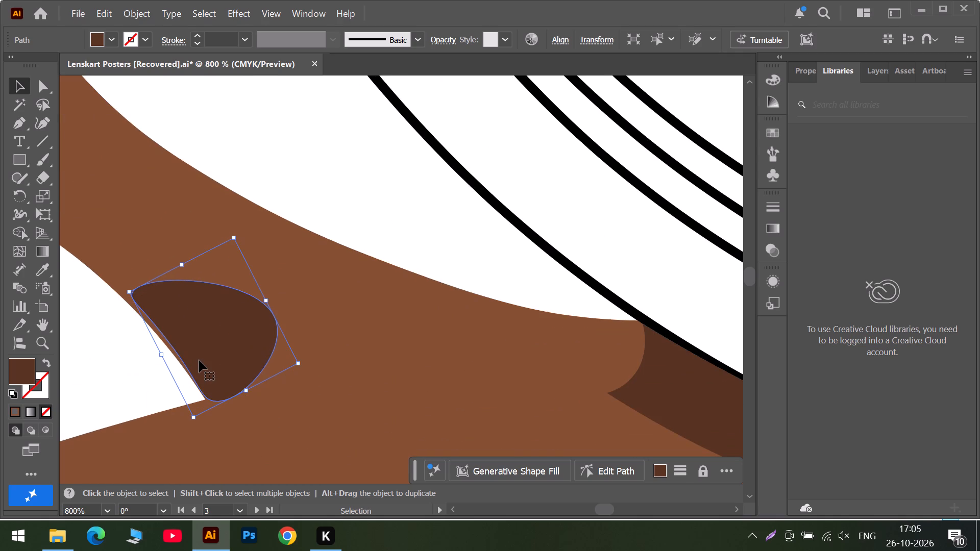
scroll(199, 360, "up", 2, "alt")
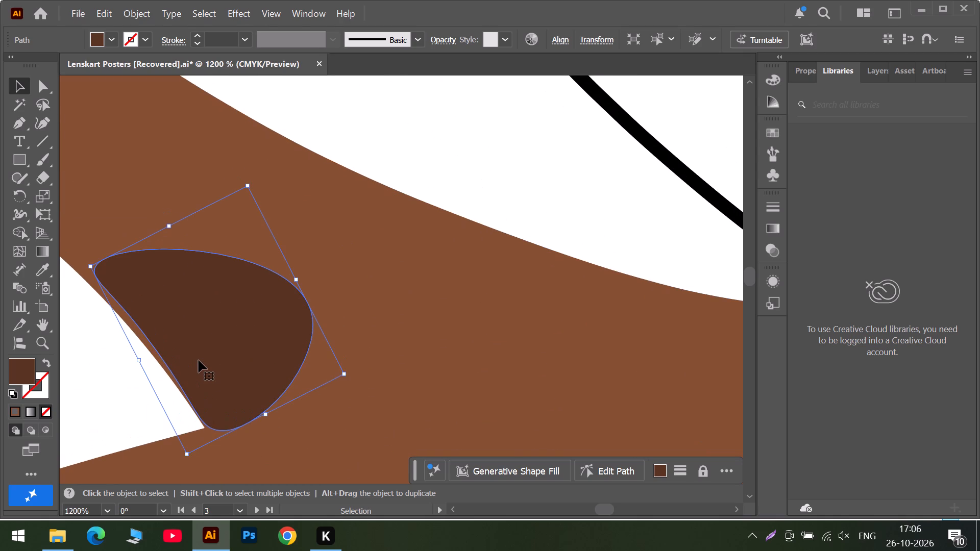
left_click(199, 360)
left_click(37, 126)
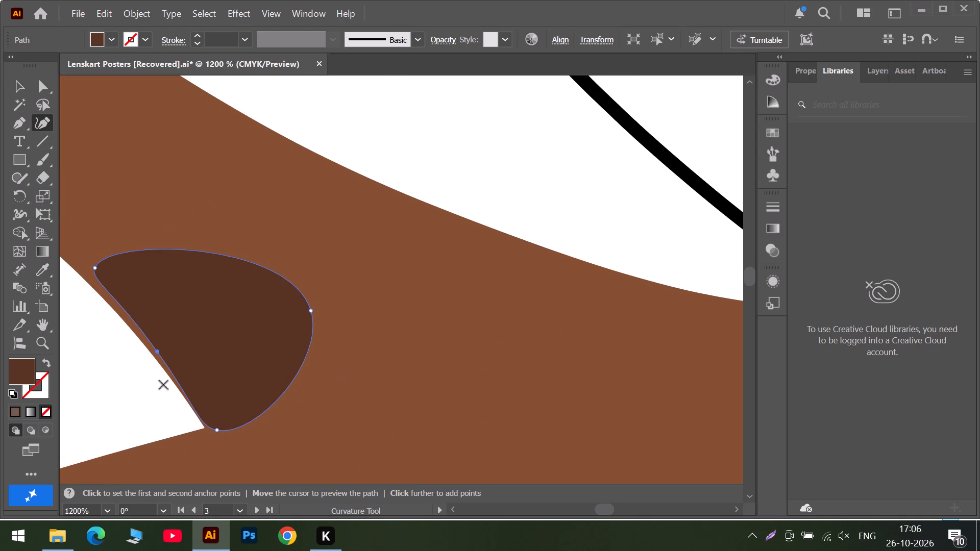
double_click(218, 430)
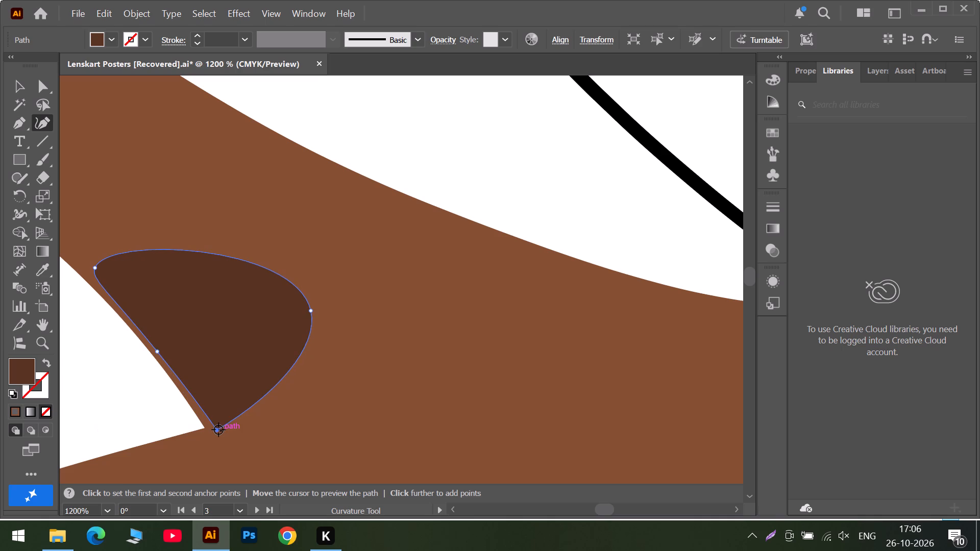
left_click_drag(218, 430, 207, 428)
left_click_drag(95, 267, 90, 277)
left_click(159, 352)
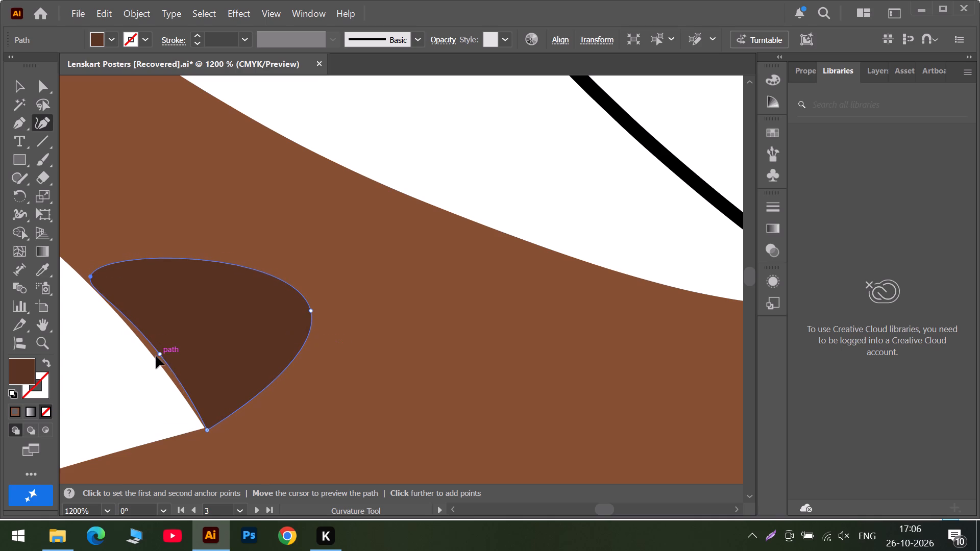
left_click(15, 87)
left_click(434, 136)
Fill the outlined shading at the base of the upper twig below the branch with dark brown sampled from that twig in the reference poster.
scroll(434, 136, "down", 3, "alt")
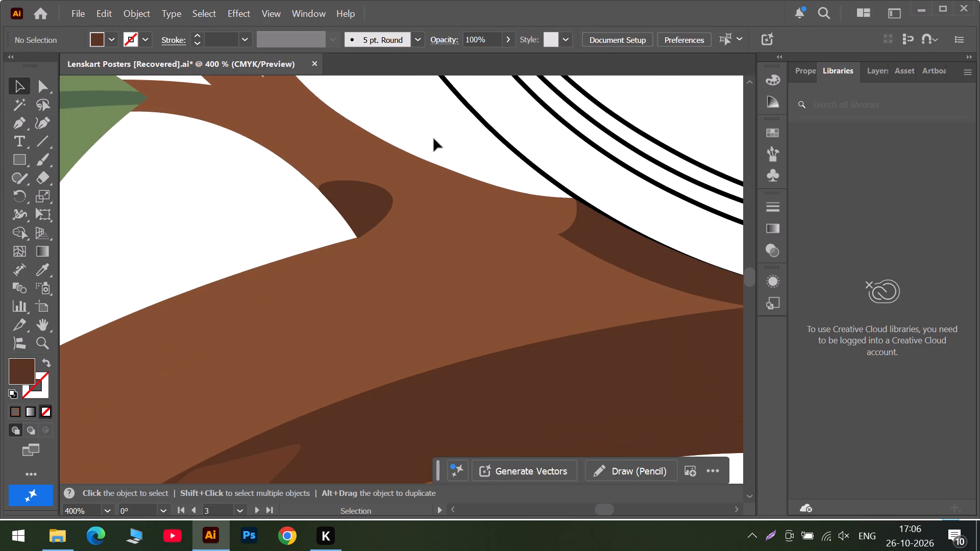
scroll(434, 139, "down", 2, "alt")
scroll(447, 278, "down", 2, "alt")
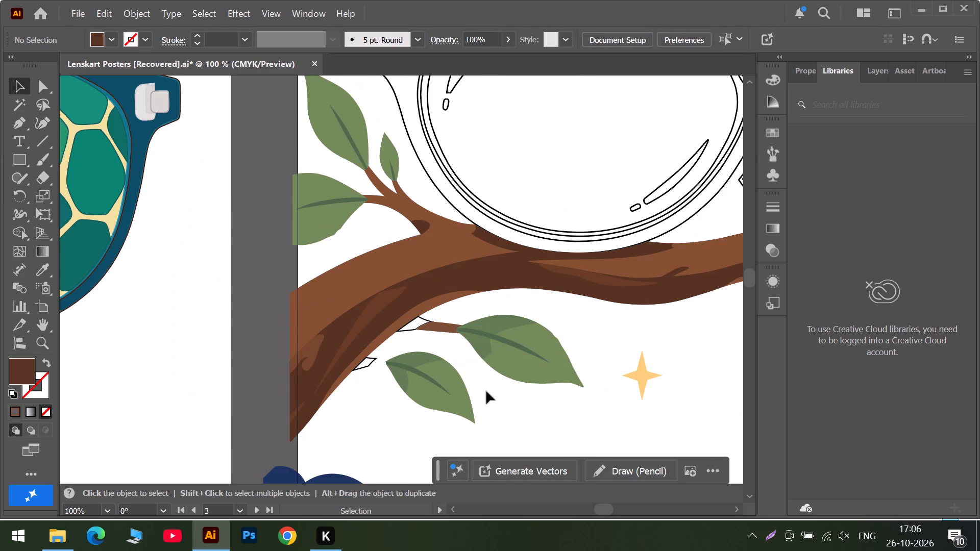
left_click(407, 331)
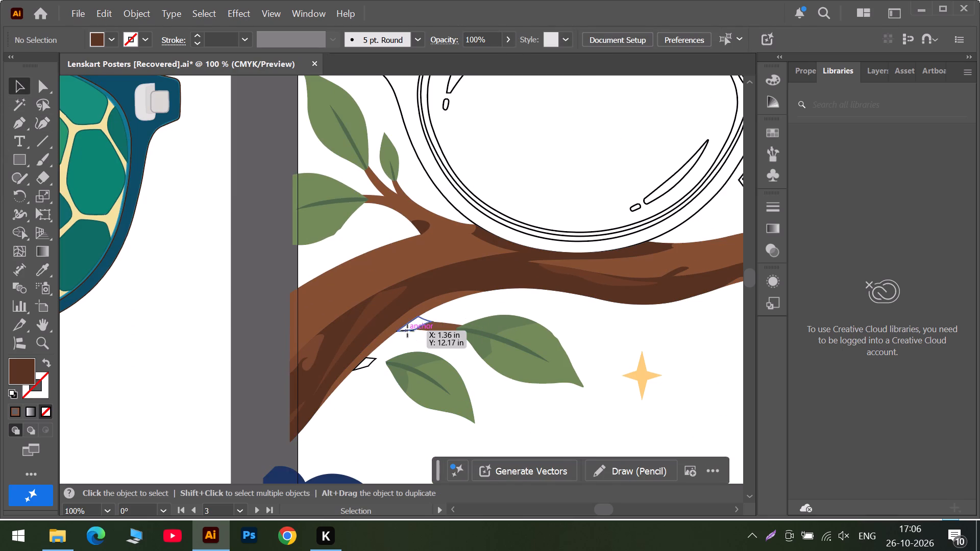
left_click(43, 268)
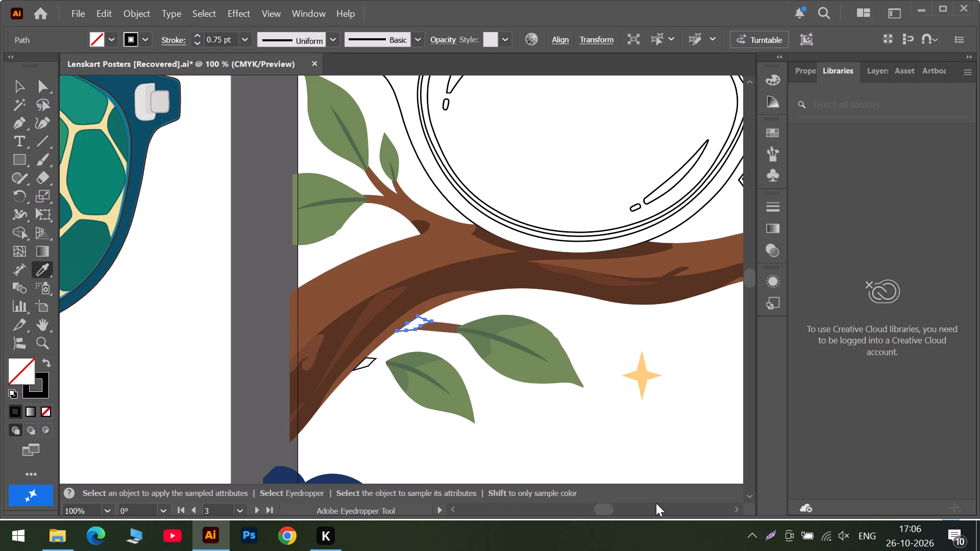
left_click(664, 506)
triple_click(664, 506)
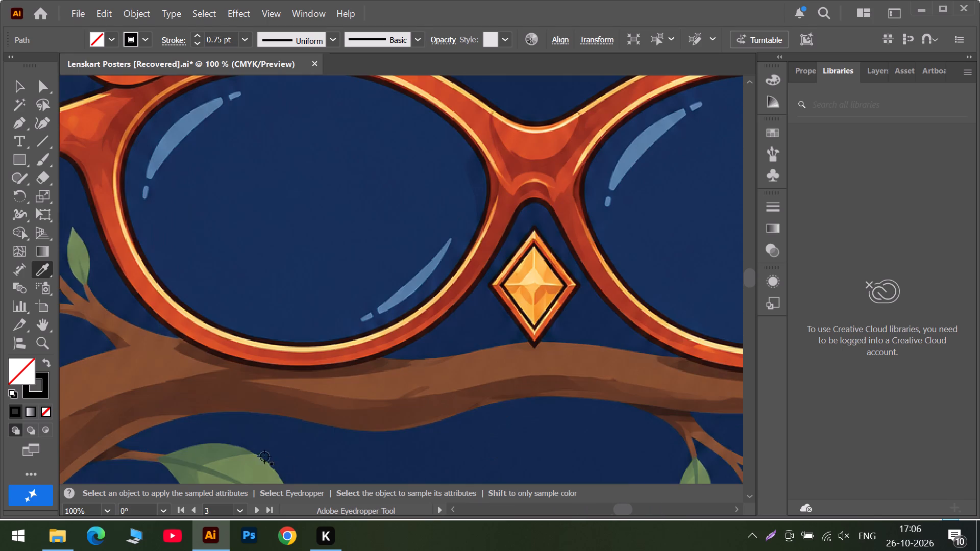
left_click(111, 453)
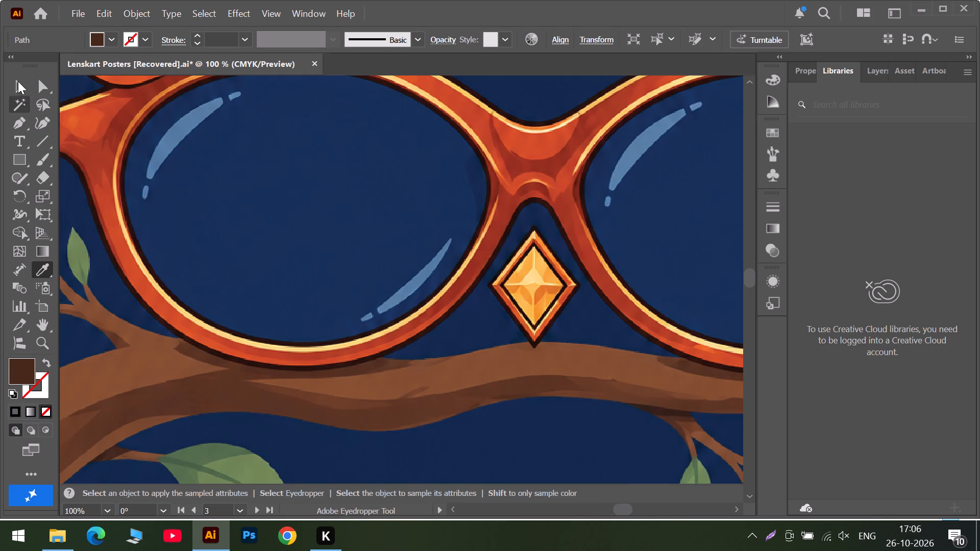
Duplicate the mid-brown shape of the upper twig and place the copy between the outlined lower twig base and the lower leaf.
left_click(15, 87)
scroll(580, 512, "down", 6)
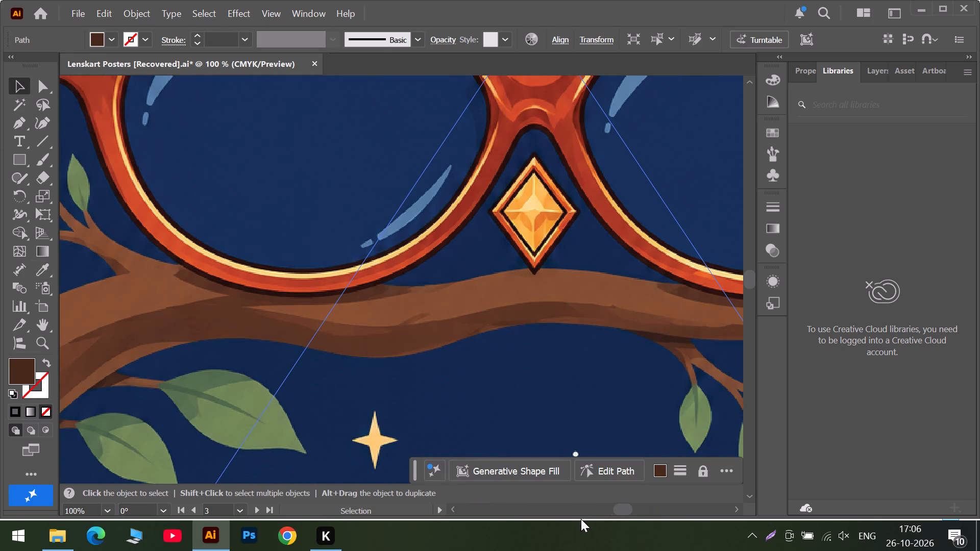
triple_click(580, 511)
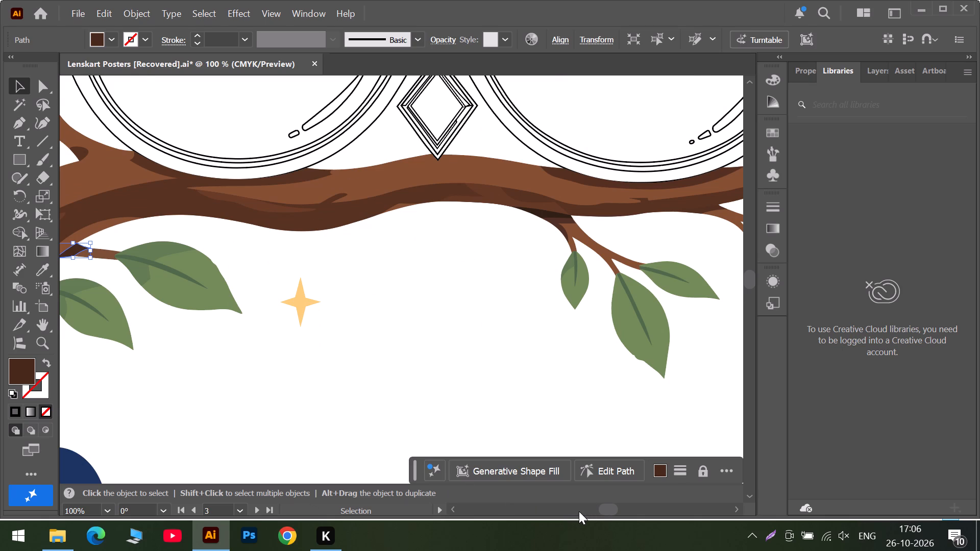
left_click(579, 511)
scroll(497, 335, "up", 4)
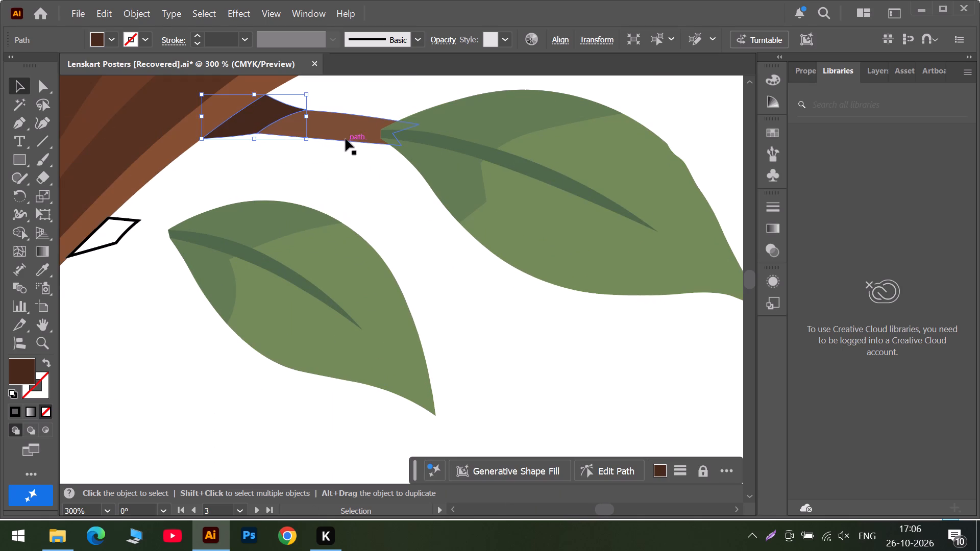
left_click(343, 133)
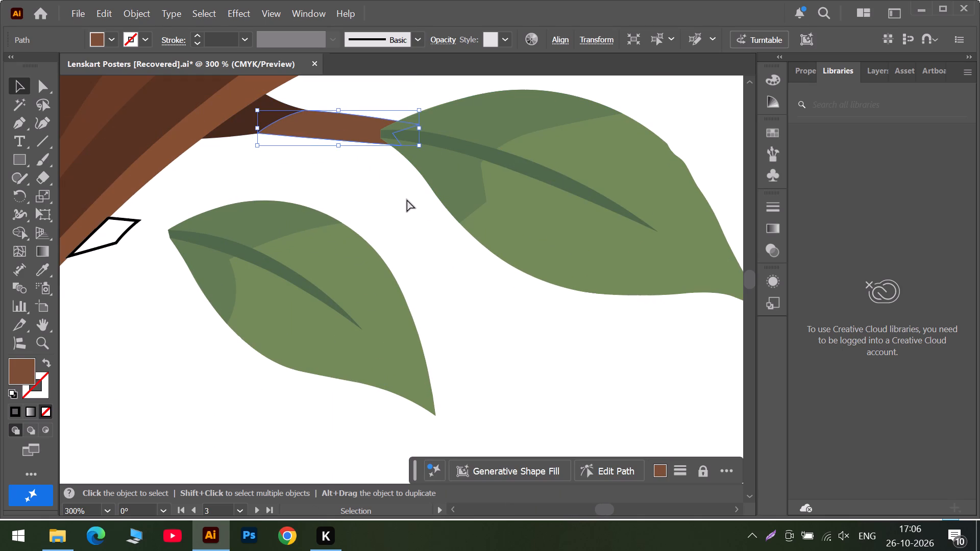
key("ctrl+c")
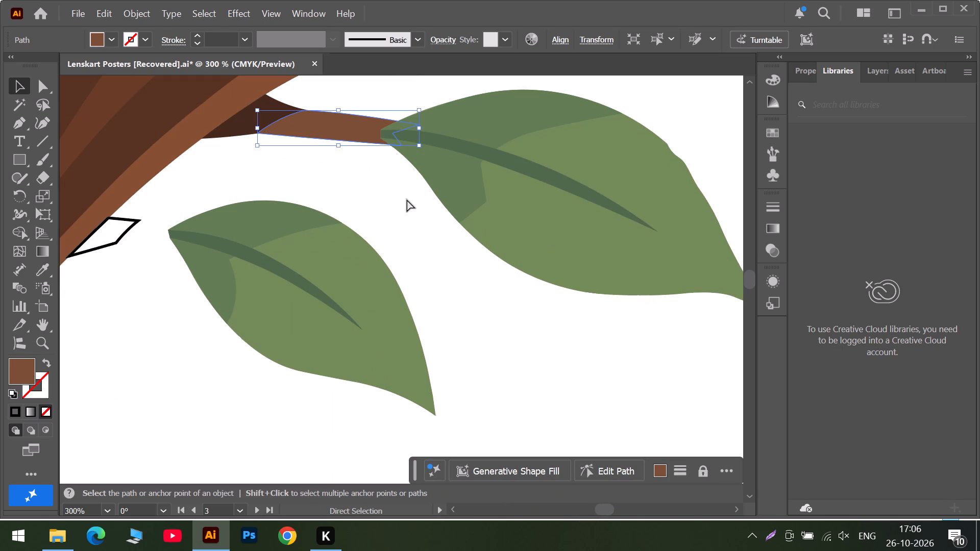
key("ctrl+v")
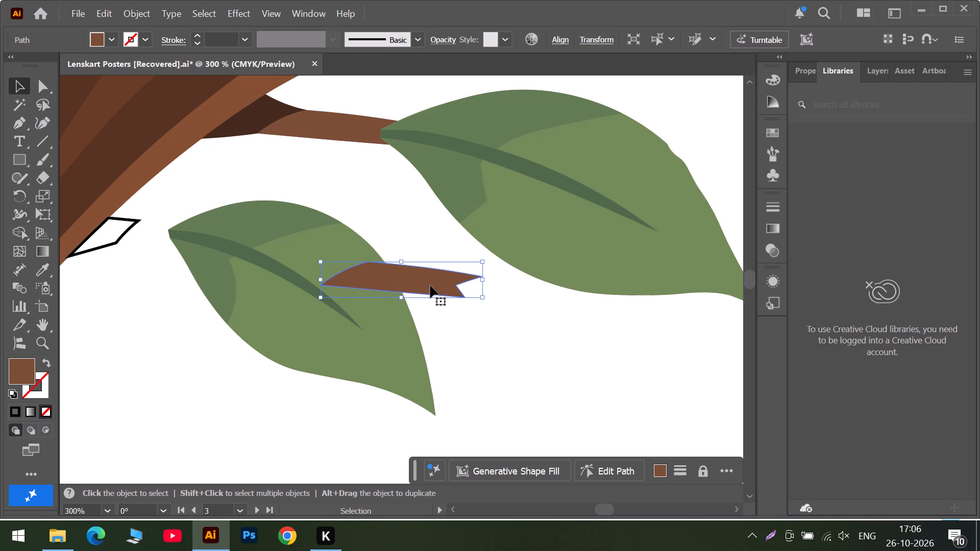
left_click_drag(430, 286, 196, 242)
scroll(272, 152, "up", 6)
scroll(298, 194, "up", 3, "alt")
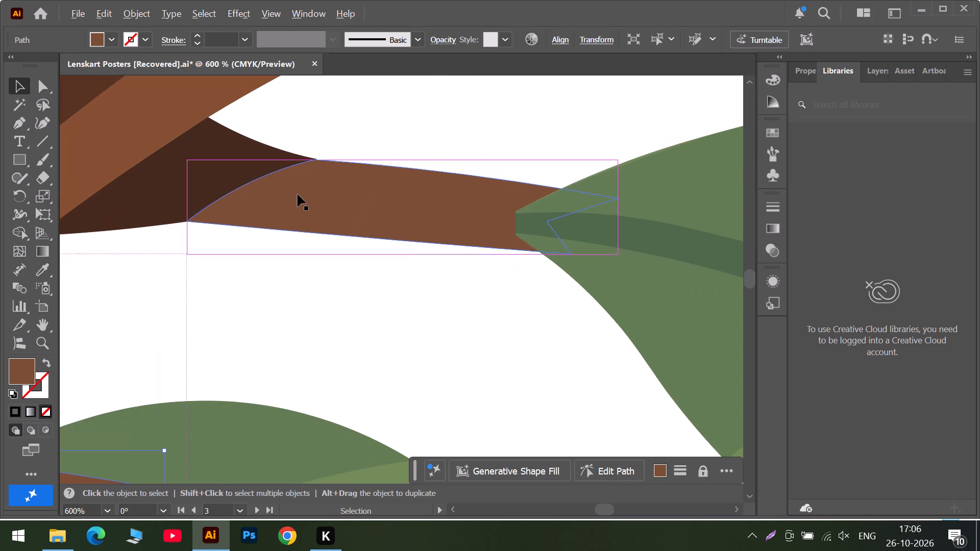
left_click(242, 267)
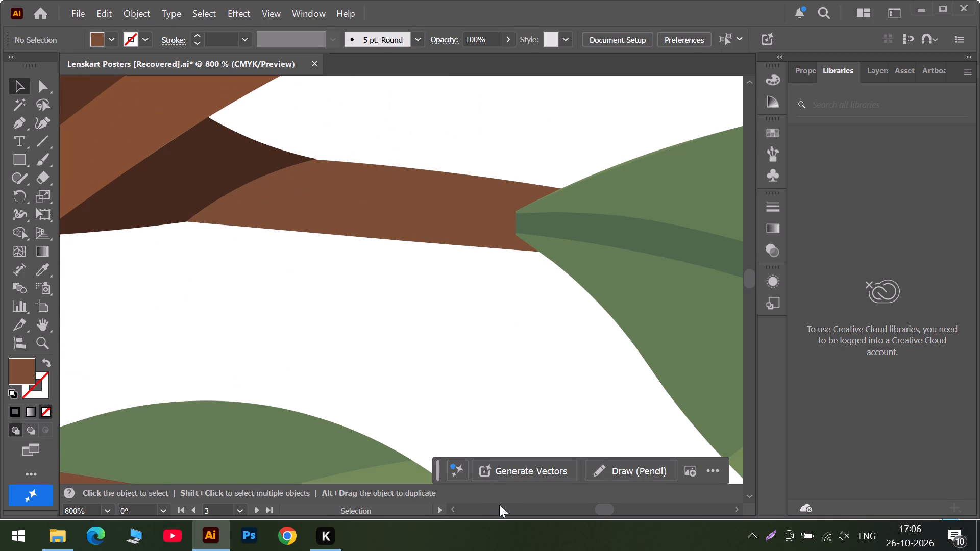
Shift the copied twig slightly toward the lower leaf to uncover the slanted end of the outlined base shading.
left_click(536, 510)
left_click(536, 511)
scroll(509, 488, "down", 7)
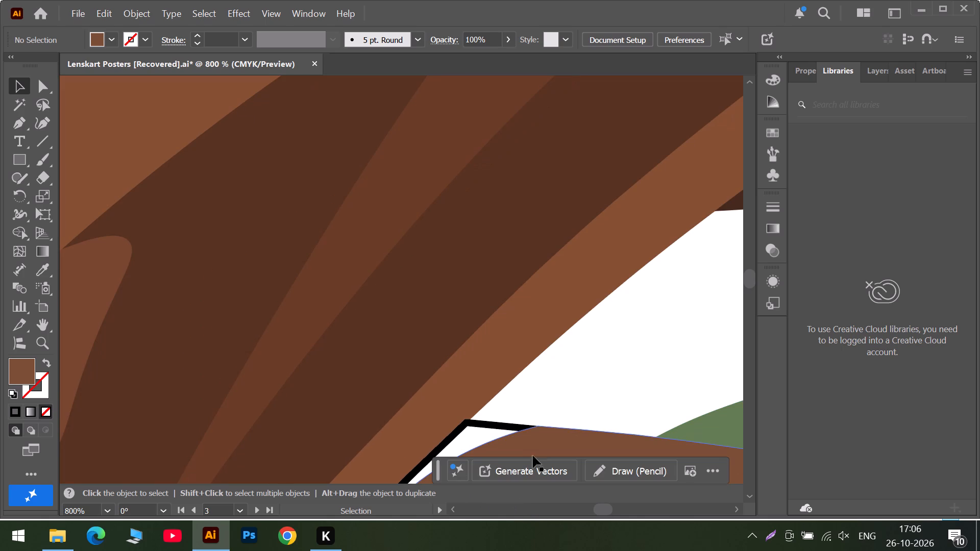
scroll(603, 523, "down", 12)
scroll(567, 436, "down", 6)
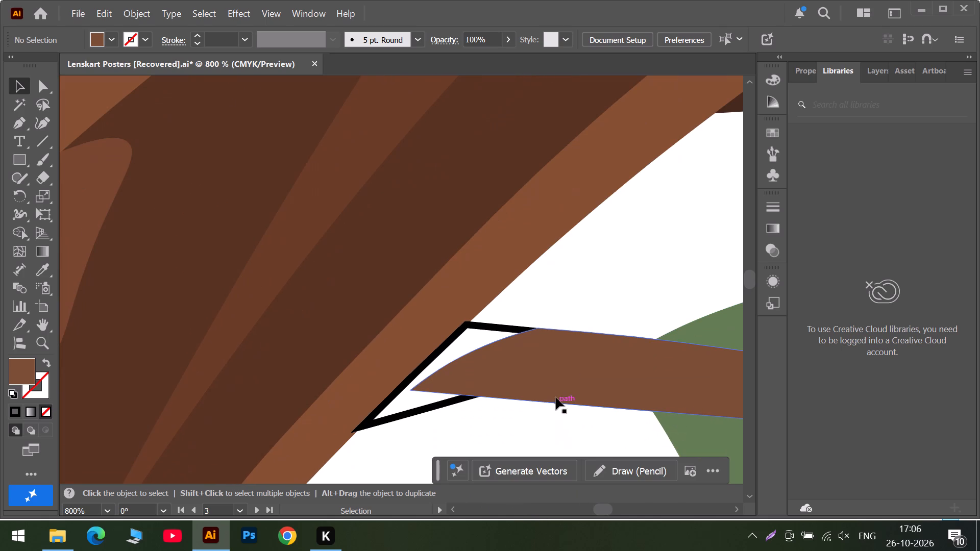
left_click(642, 512)
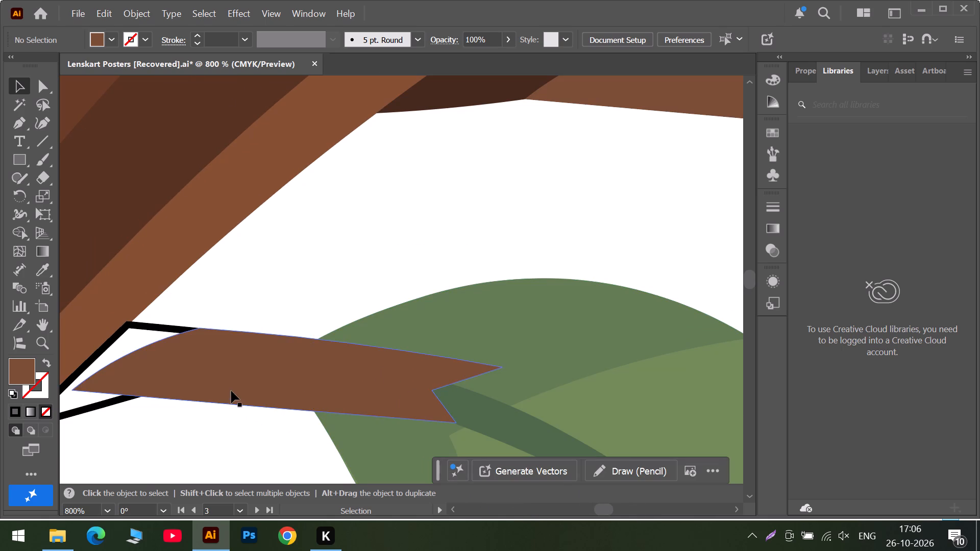
left_click_drag(231, 391, 293, 390)
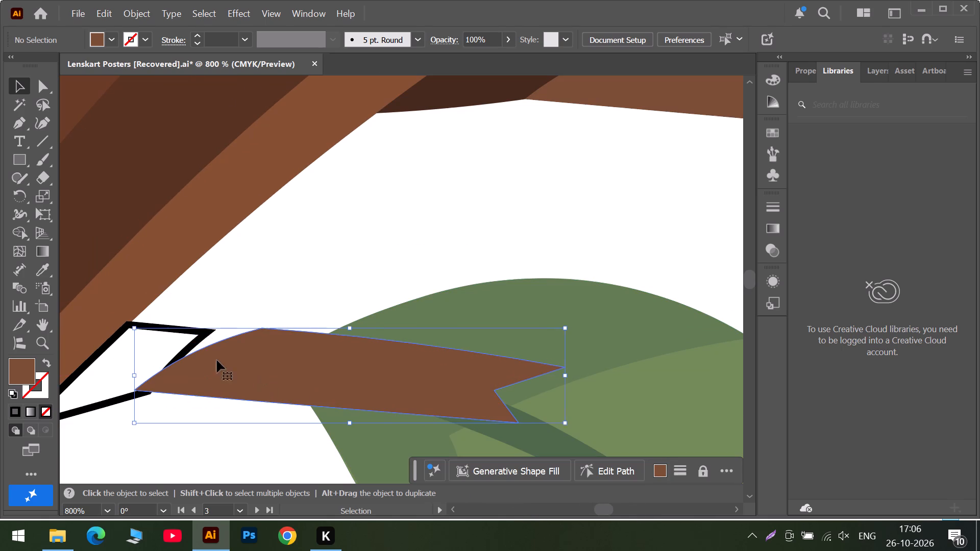
Reshape the copied twig's branch-side end with the Curvature tool, moving its corners and middle point to the outline's slanted edge.
left_click(41, 130)
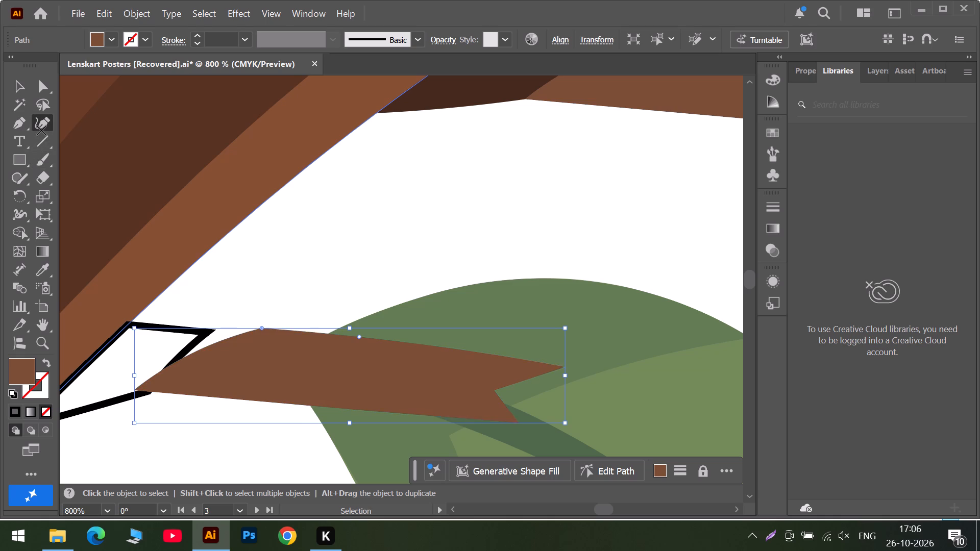
left_click_drag(261, 328, 214, 332)
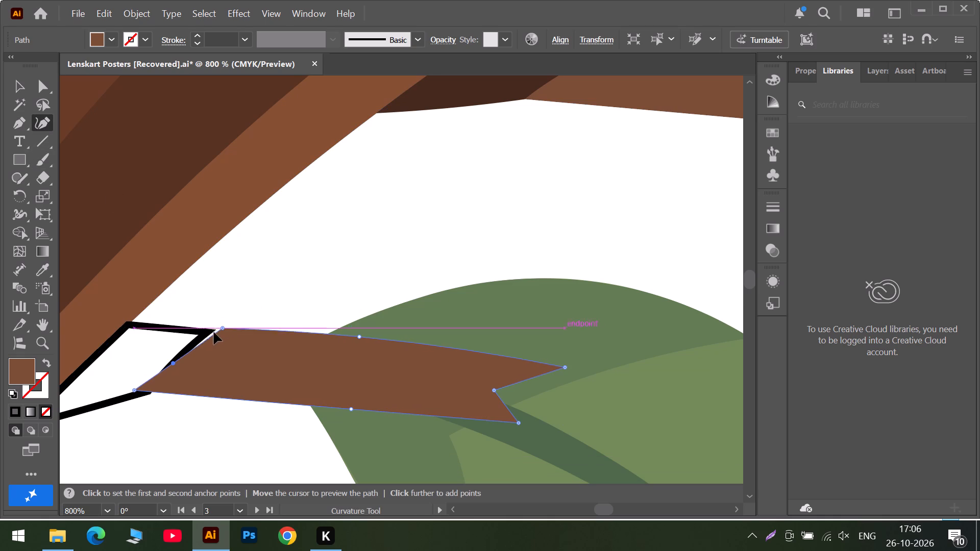
left_click_drag(214, 332, 206, 332)
left_click_drag(136, 390, 150, 394)
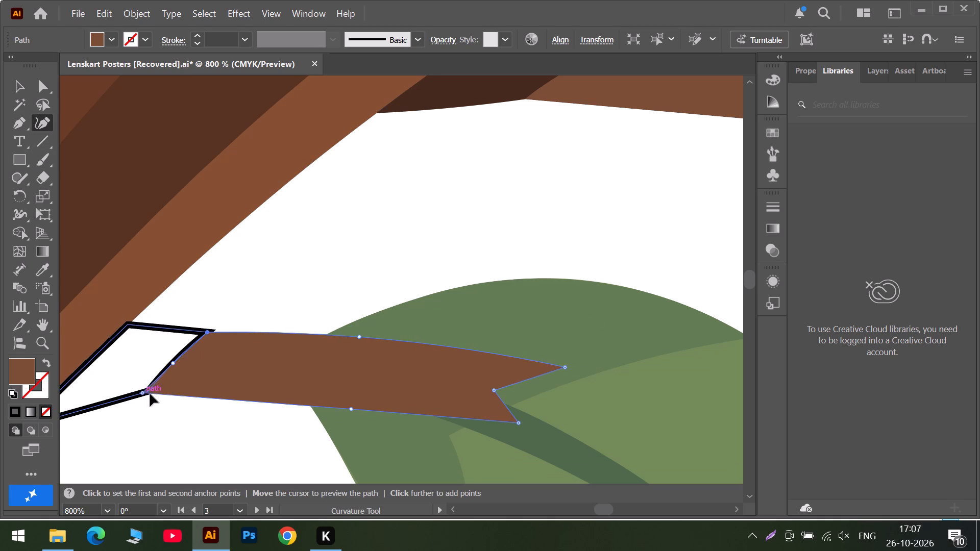
left_click_drag(150, 394, 153, 391)
left_click_drag(173, 363, 168, 365)
Refine the twig end's sharp lower corner, middle point and upper corner so the edge follows the outlined shading's curve.
double_click(168, 365)
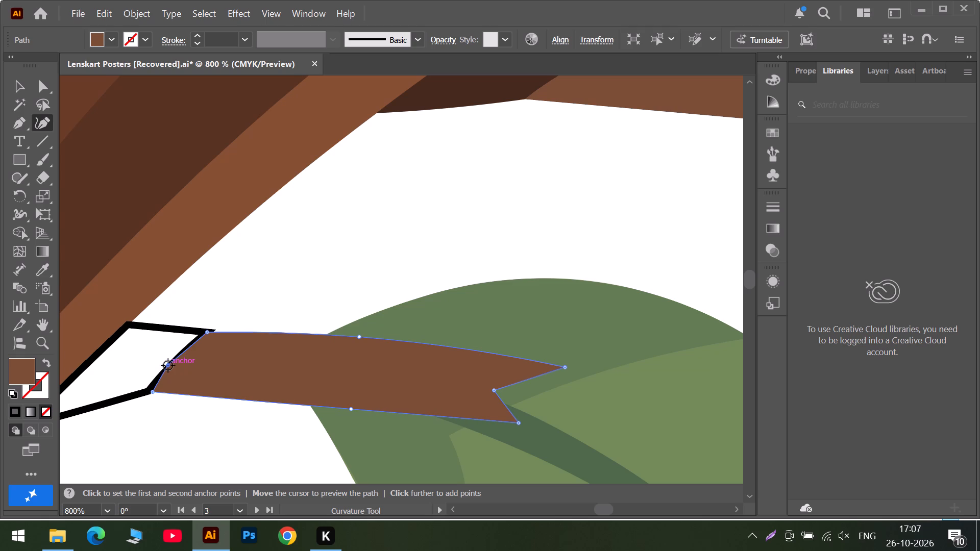
left_click(168, 366)
double_click(153, 390)
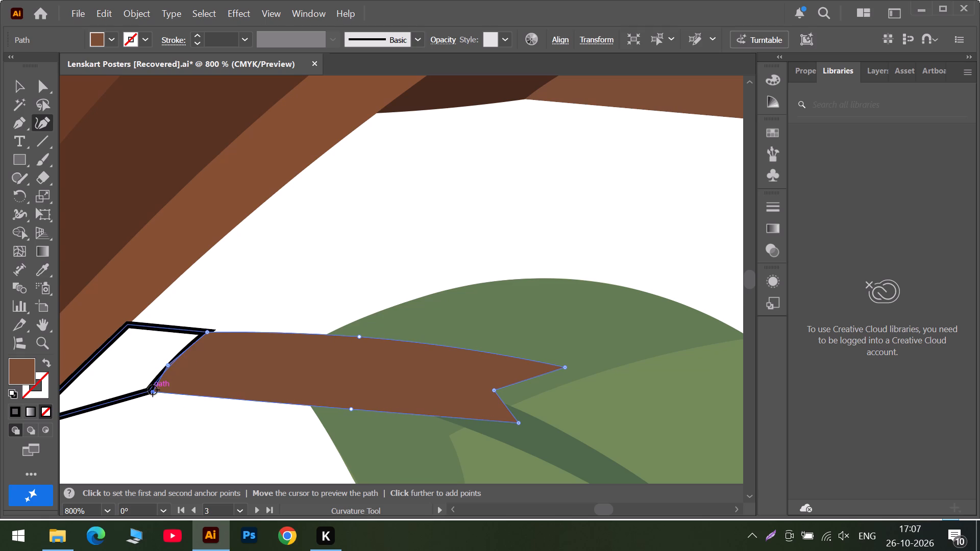
left_click(153, 390)
double_click(153, 390)
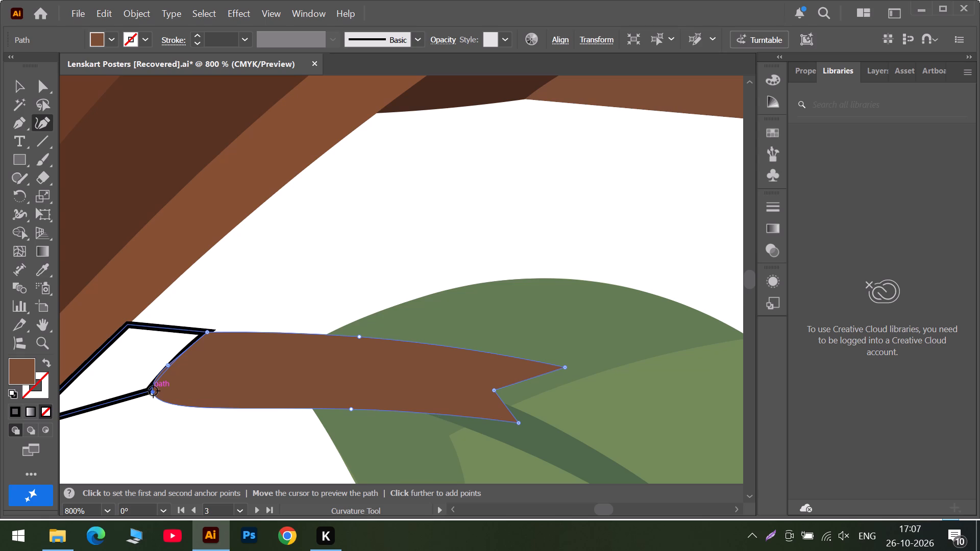
double_click(153, 391)
left_click_drag(154, 393, 151, 392)
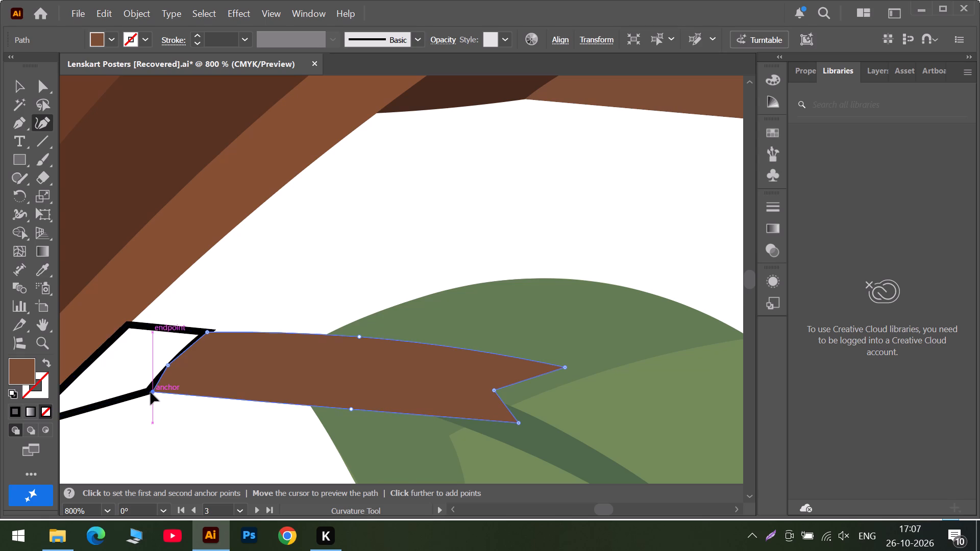
left_click_drag(151, 392, 148, 390)
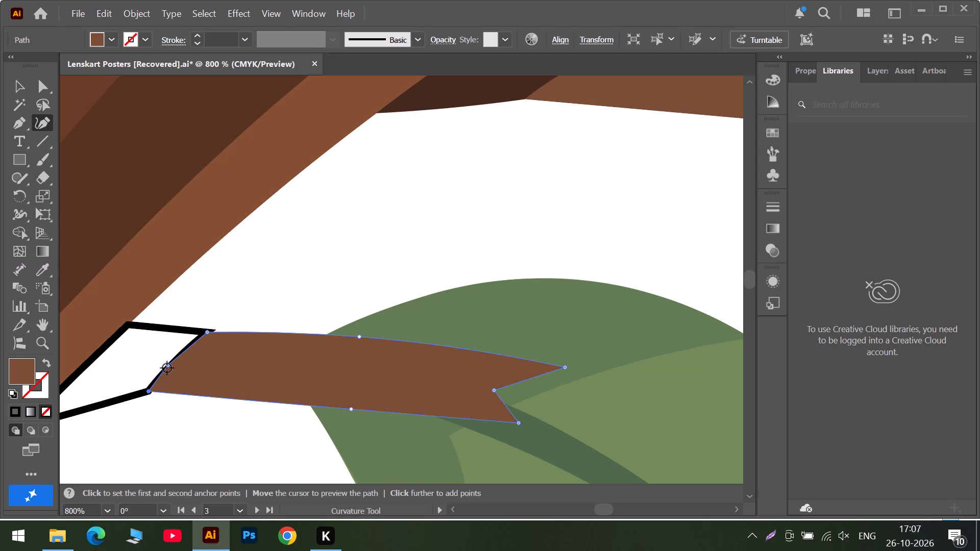
left_click_drag(167, 368, 179, 359)
left_click(208, 331)
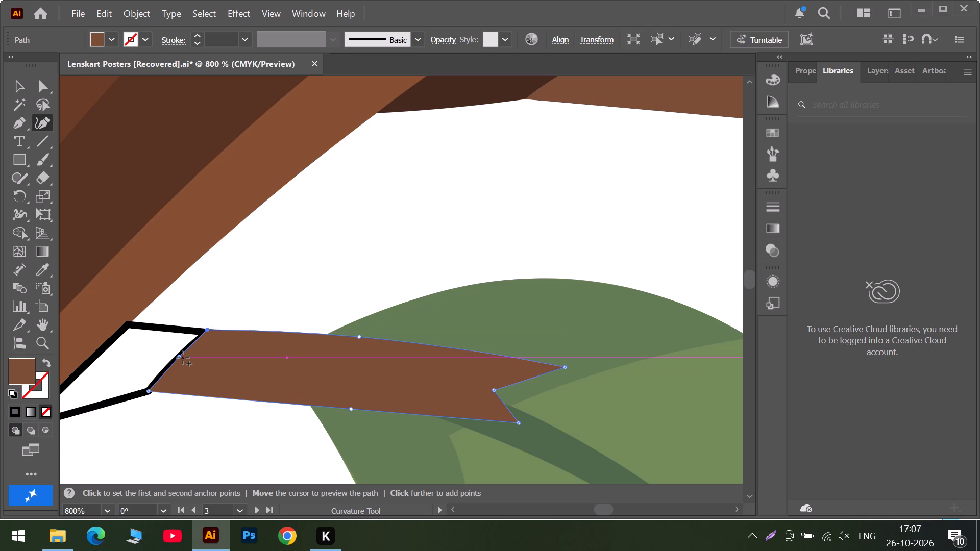
left_click_drag(180, 358, 176, 358)
left_click(21, 88)
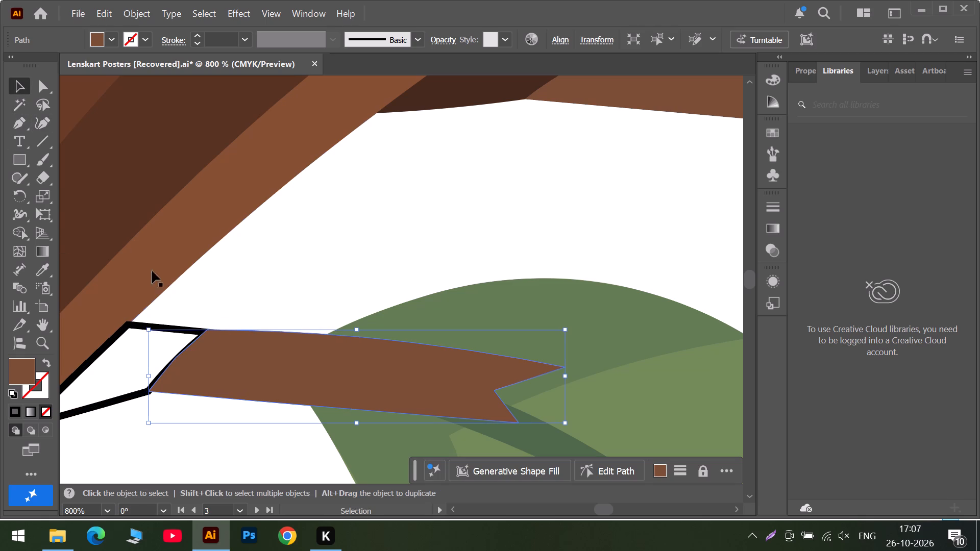
Send the copied twig behind the lower leaf and the outlined base shading.
right_click(268, 378)
left_click(314, 448)
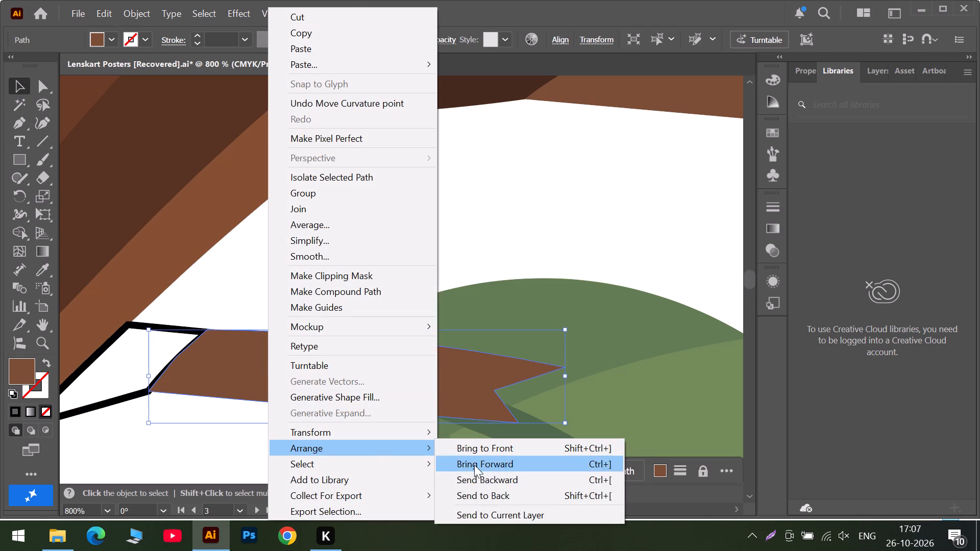
left_click(483, 487)
left_click(252, 445)
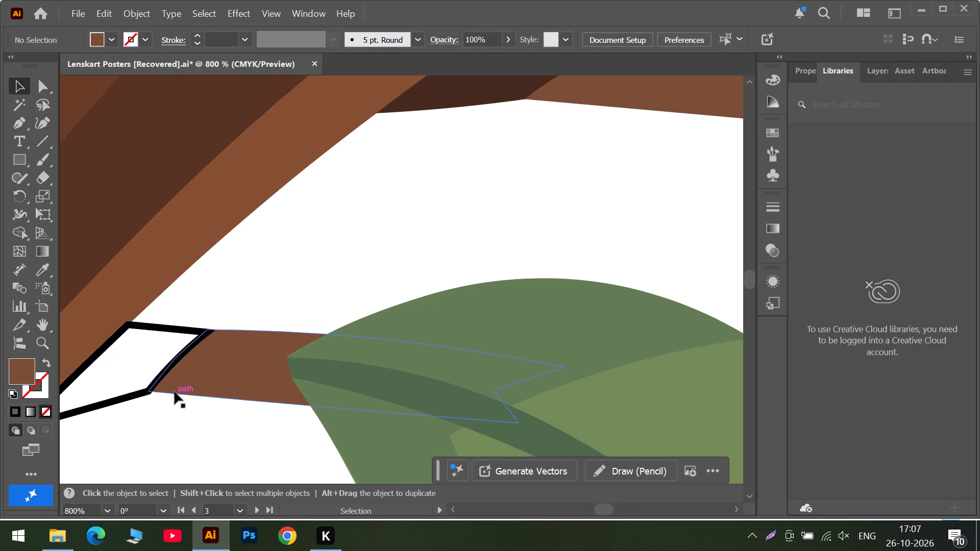
Fill the outlined shading at the lower twig's base with the dark brown sampled from the upper twig's base.
left_click(117, 402)
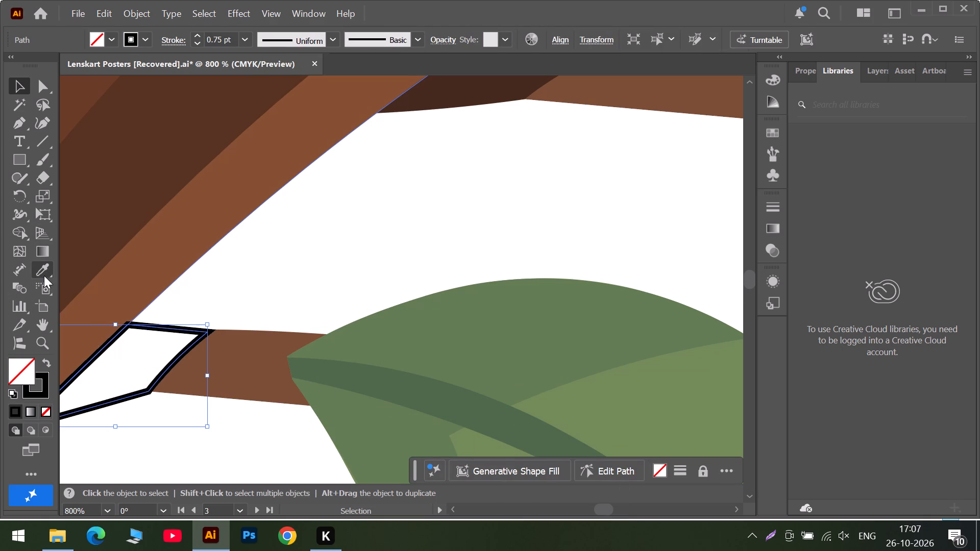
left_click(42, 272)
left_click(472, 93)
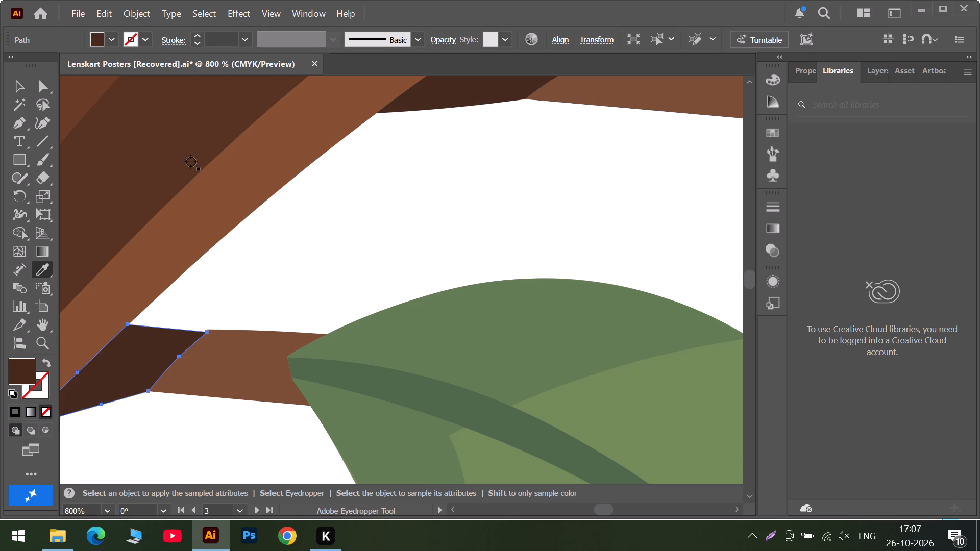
left_click(19, 89)
left_click(332, 228)
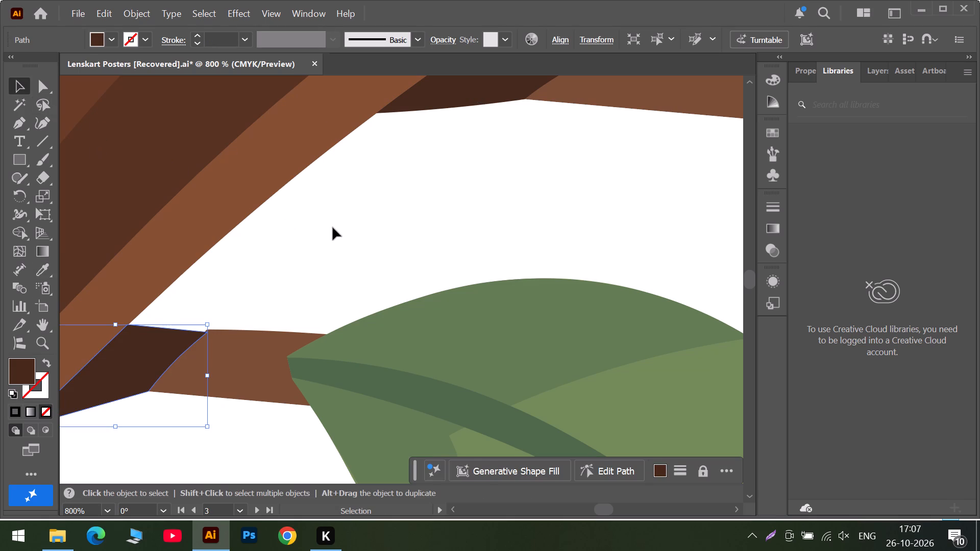
Move the lower twig's upper corner anchor to line up with the top corner of the dark base shading.
left_click(225, 347)
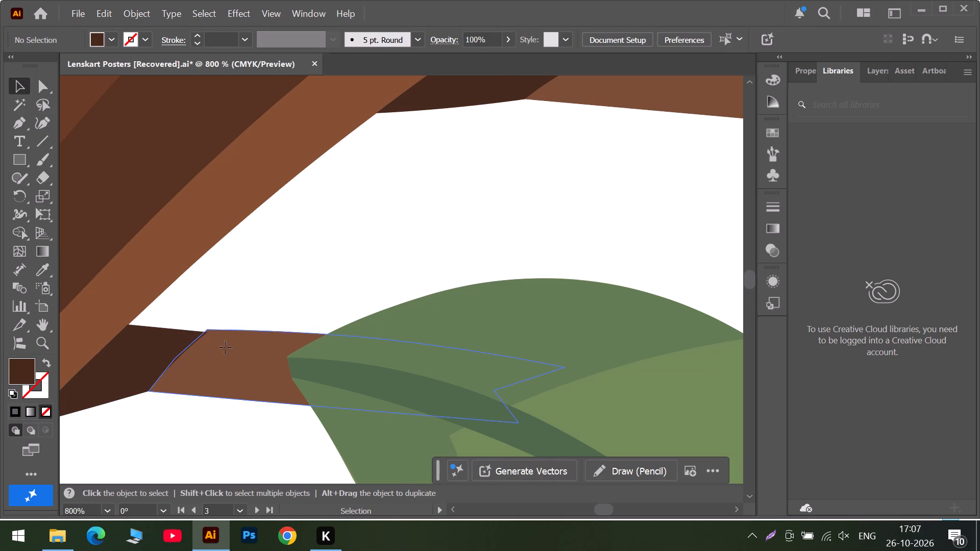
left_click(44, 128)
left_click(206, 329)
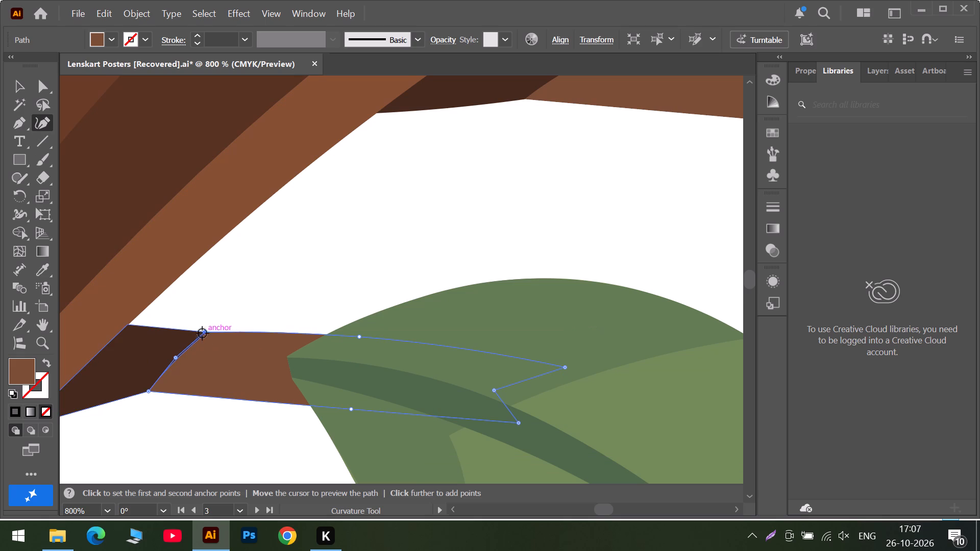
left_click(10, 85)
left_click(307, 235)
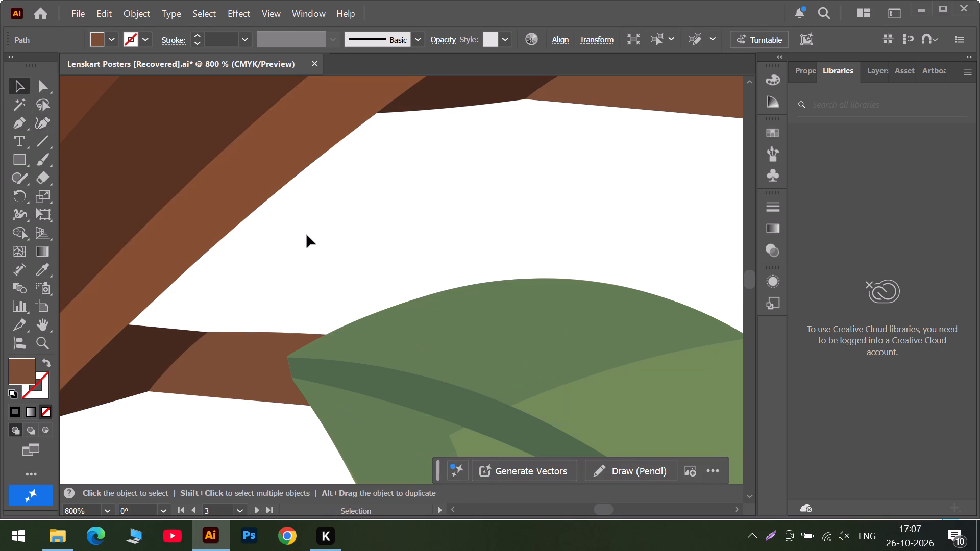
Inspect the whole branch, its twigs and the underside shading beneath the second lens for areas still needing work.
scroll(307, 236, "down", 2, "alt")
scroll(307, 236, "down", 2)
scroll(307, 236, "down", 2, "alt")
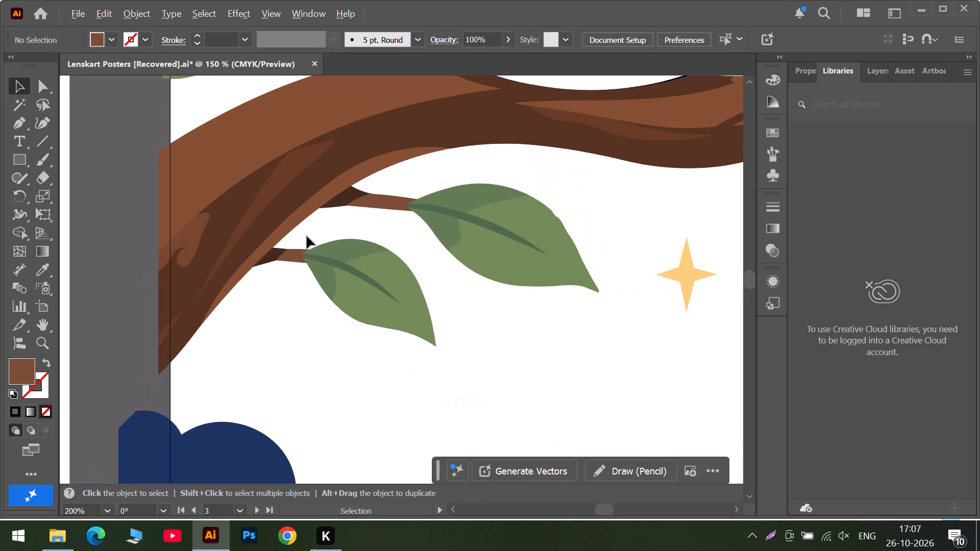
scroll(307, 236, "down", 2, "alt")
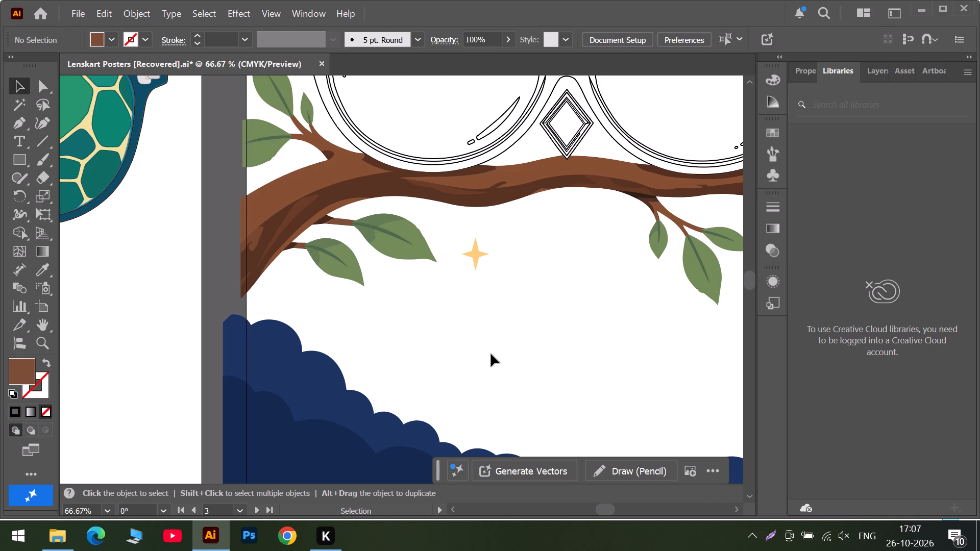
scroll(489, 354, "down", 2, "alt")
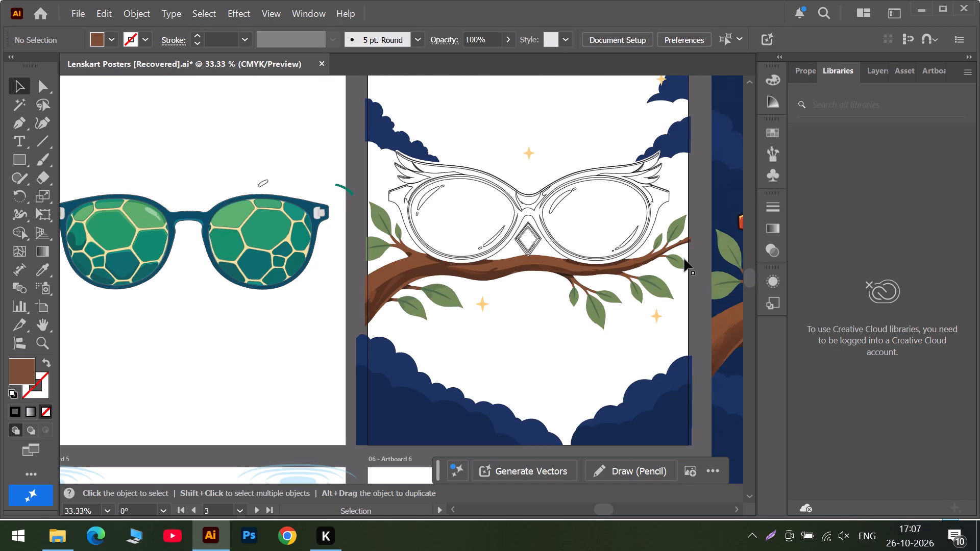
scroll(683, 258, "up", 4, "alt")
scroll(543, 299, "up", 4, "alt")
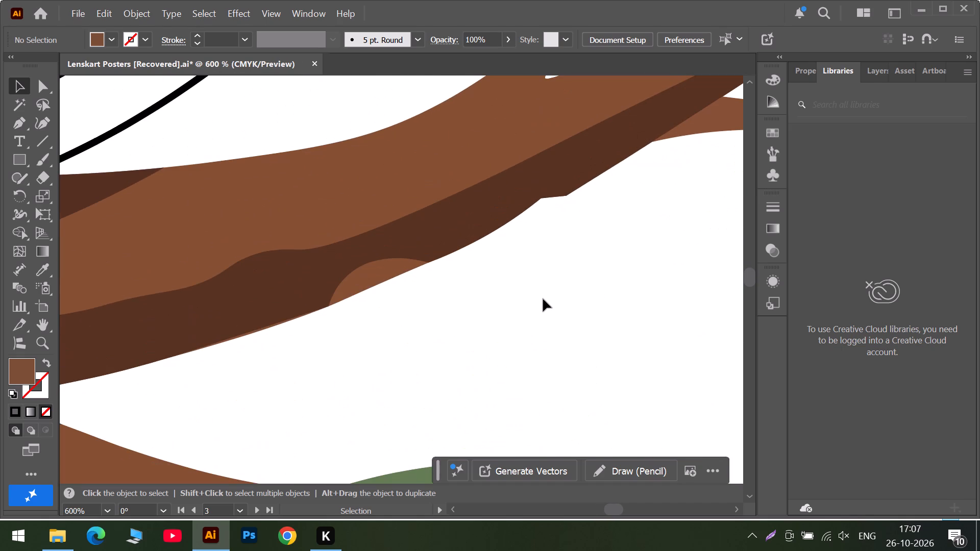
scroll(543, 299, "down", 6, "alt")
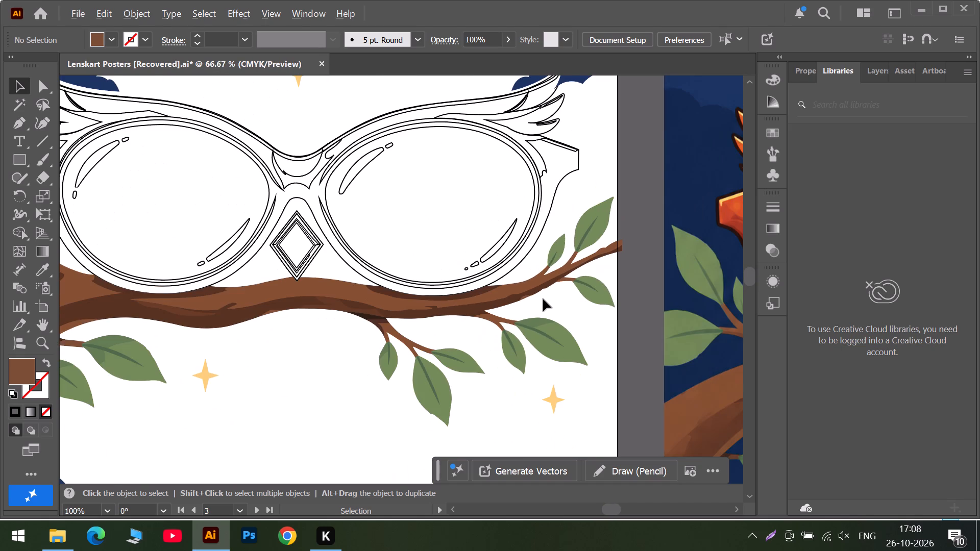
Fill the long reflection streak at the second lens's lower edge with the light blue sampled from the reference lens highlight.
left_click(669, 511)
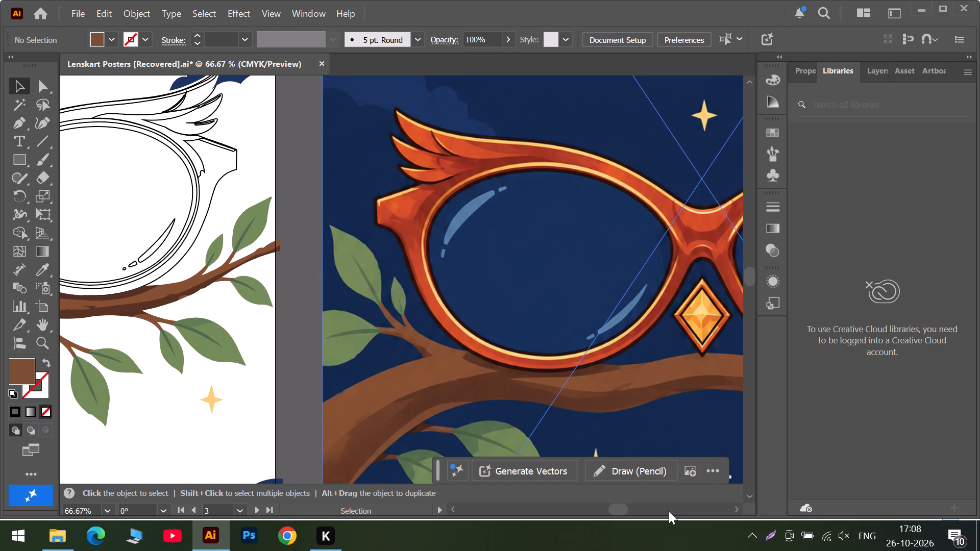
scroll(208, 282, "up", 4)
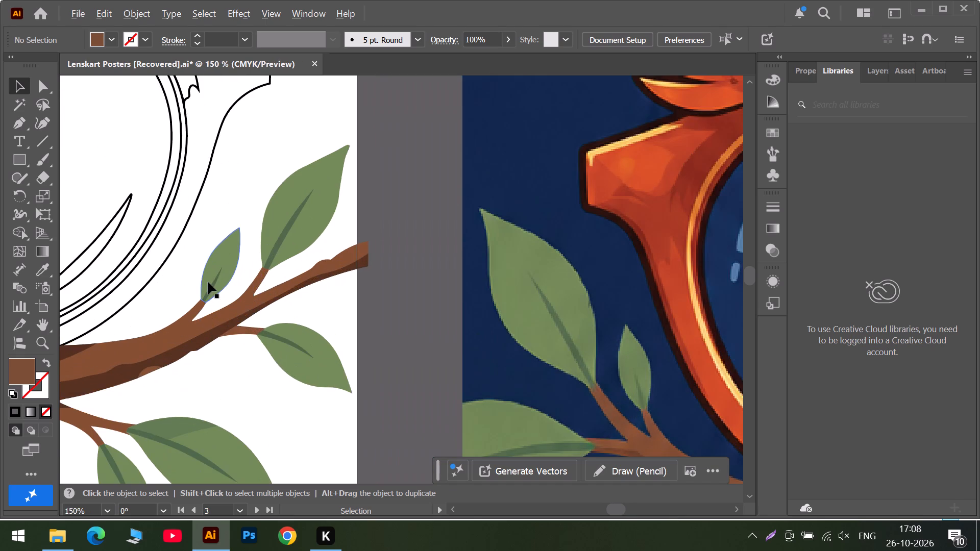
scroll(208, 282, "up", 4, "alt")
scroll(236, 304, "down", 4, "alt")
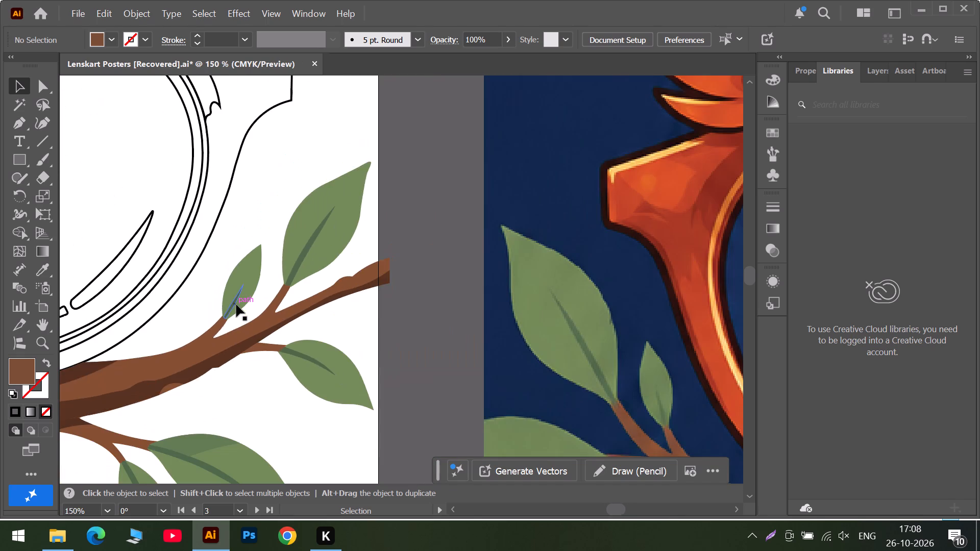
scroll(236, 305, "down", 2, "alt")
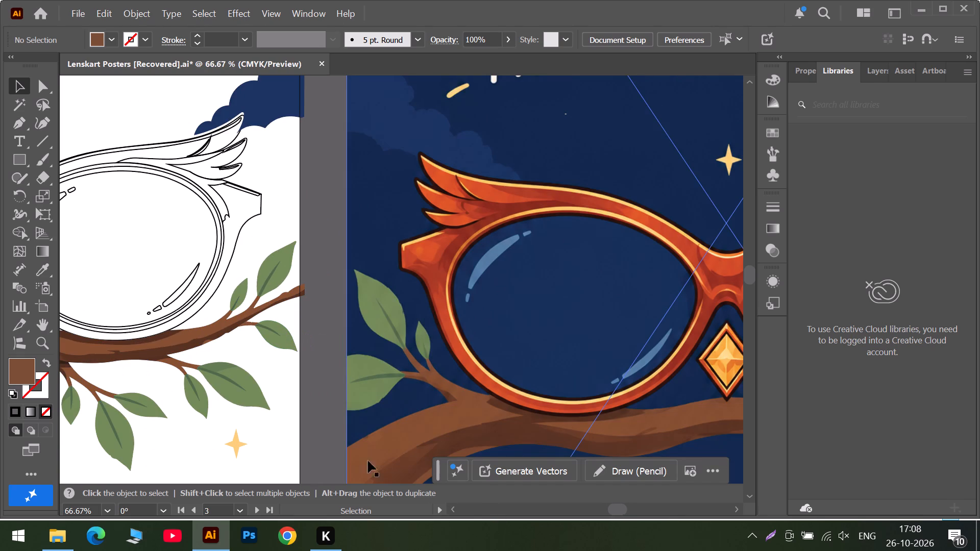
left_click(164, 305)
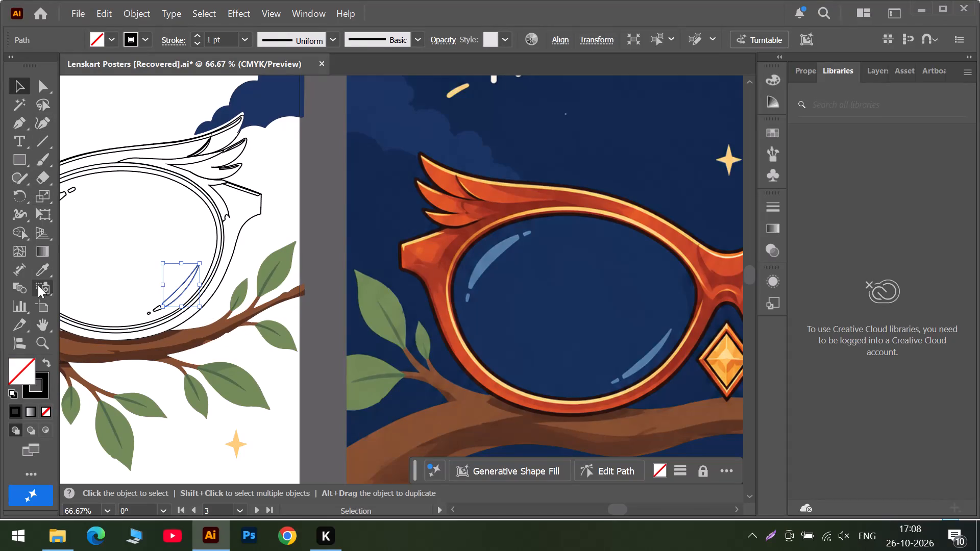
left_click(42, 270)
left_click(494, 258)
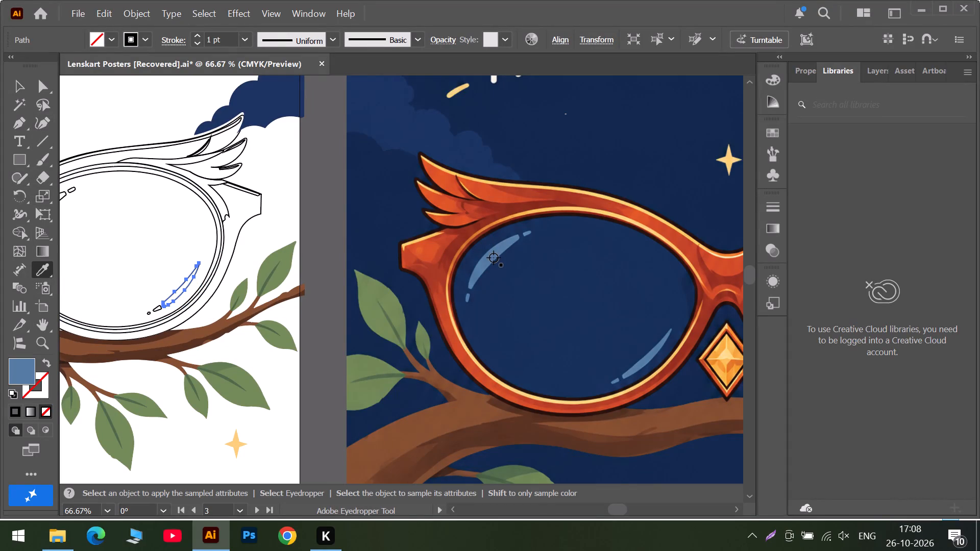
left_click(20, 88)
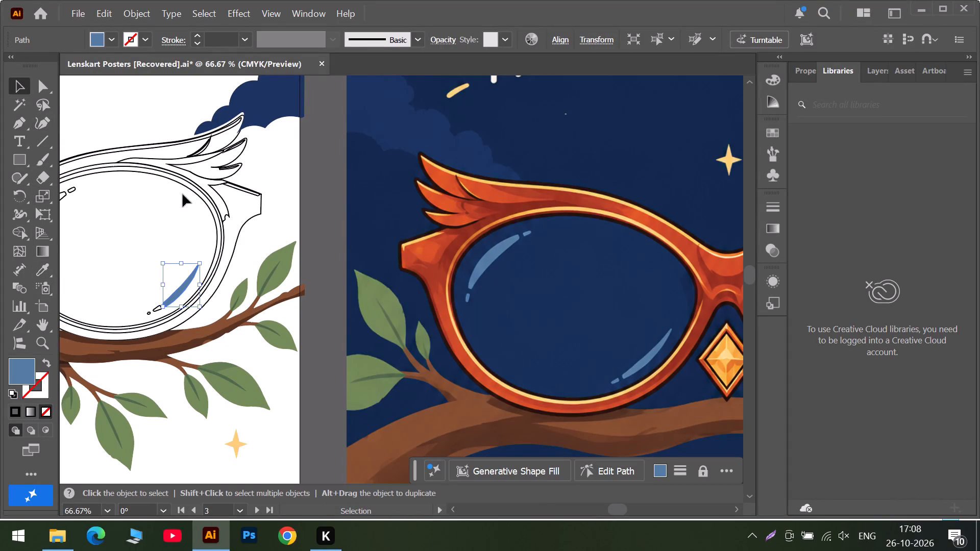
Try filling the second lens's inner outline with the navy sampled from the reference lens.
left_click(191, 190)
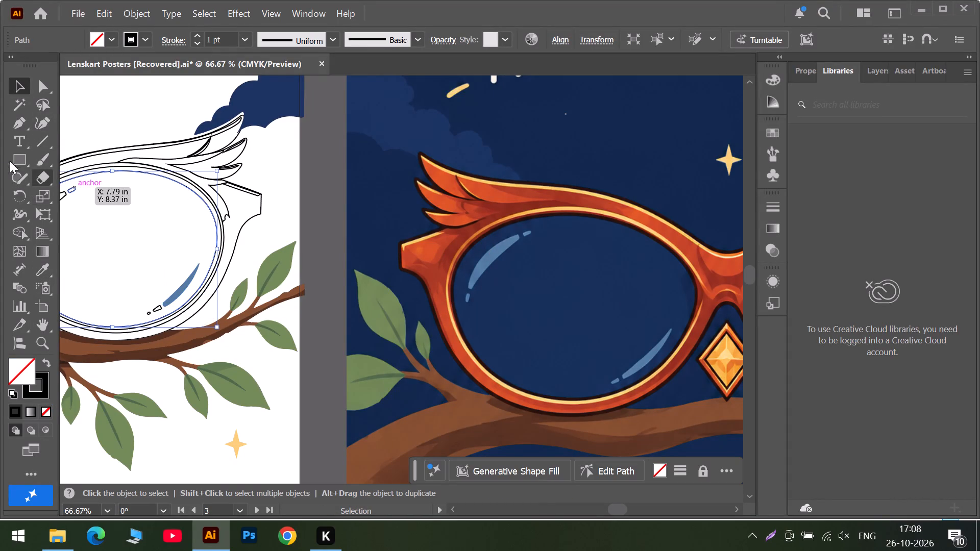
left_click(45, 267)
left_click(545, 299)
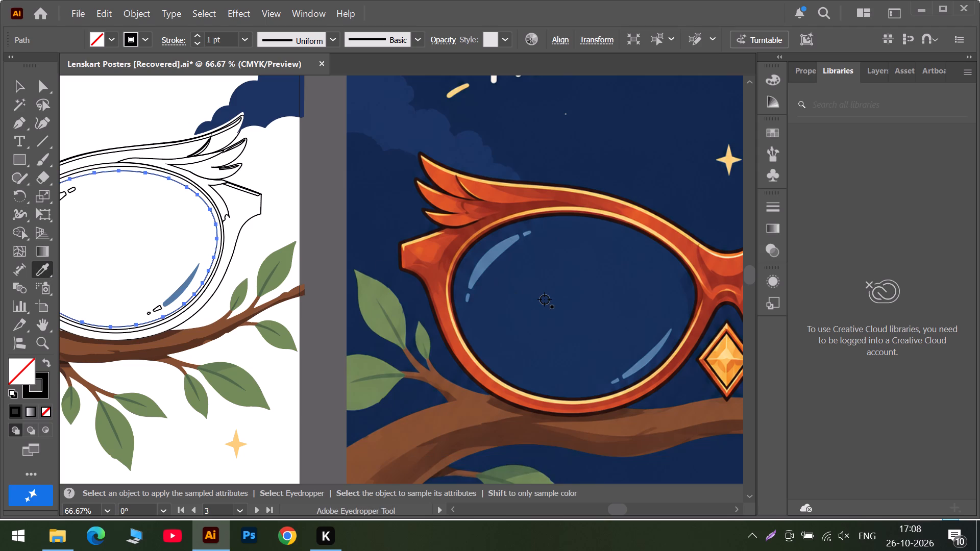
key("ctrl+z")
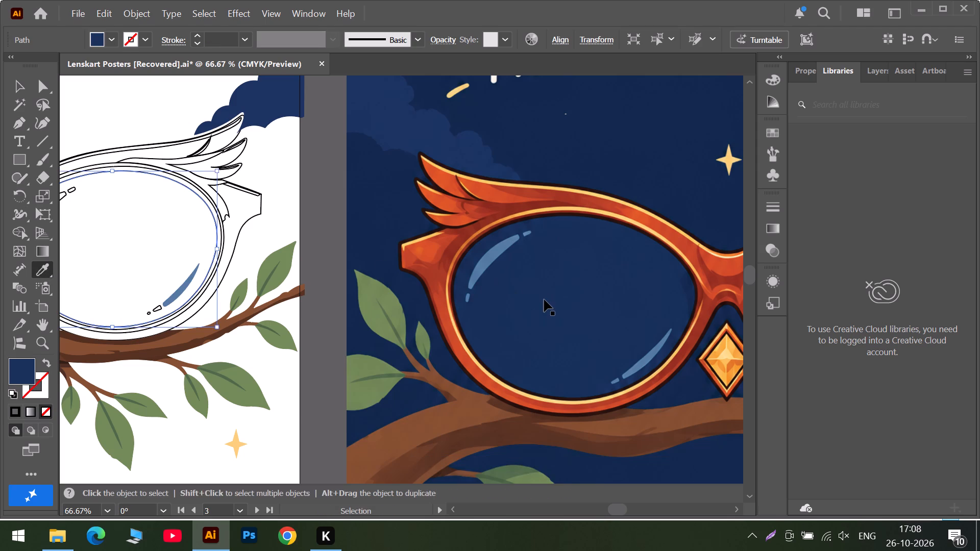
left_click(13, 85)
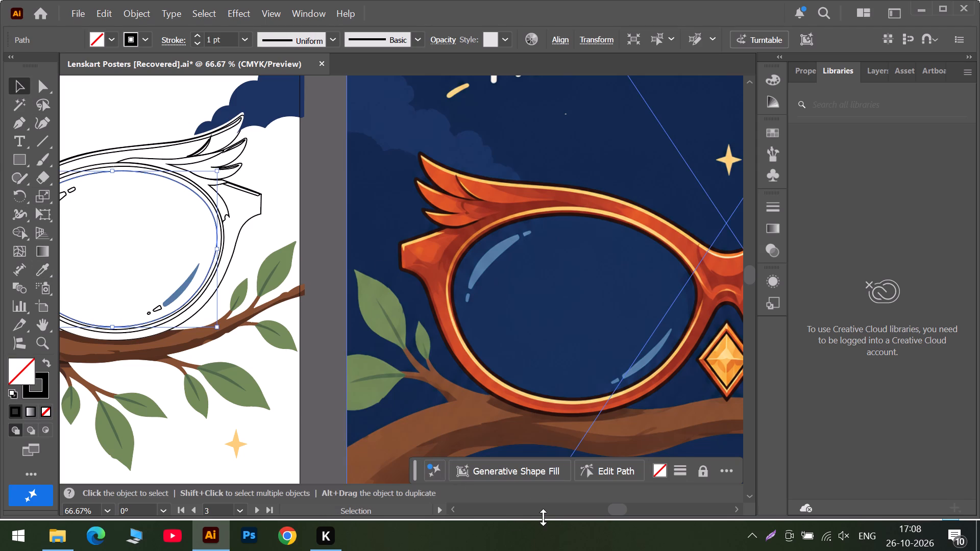
Fill the small dash and dot beside the second lens's lower reflection streak with the streak's blue.
left_click(547, 514)
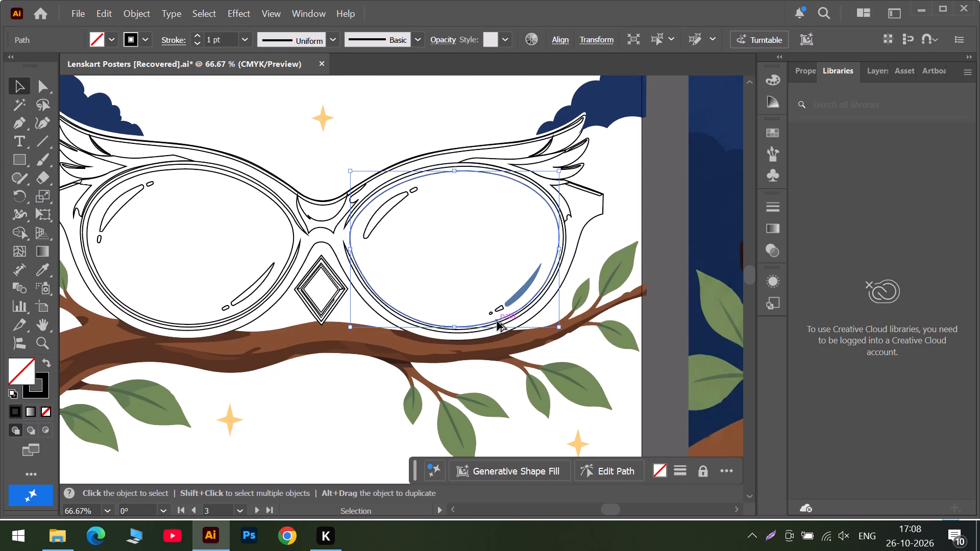
scroll(497, 321, "up", 4, "alt")
left_click(483, 270)
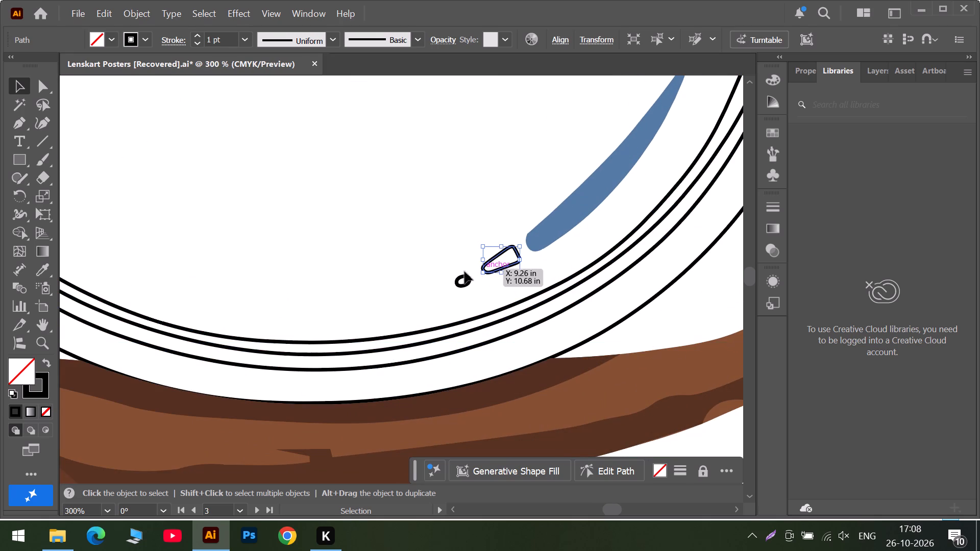
left_click(43, 271)
left_click(548, 221)
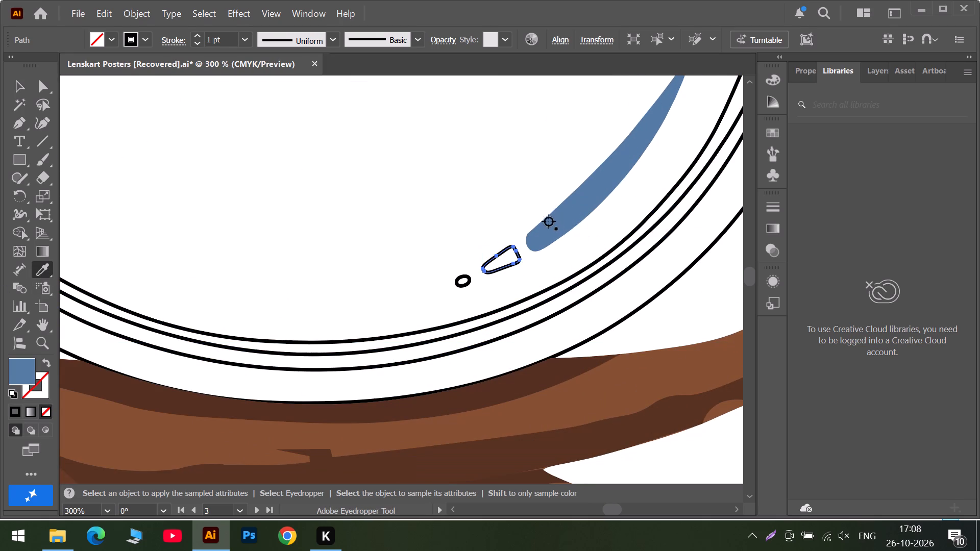
left_click(16, 86)
left_click(456, 283)
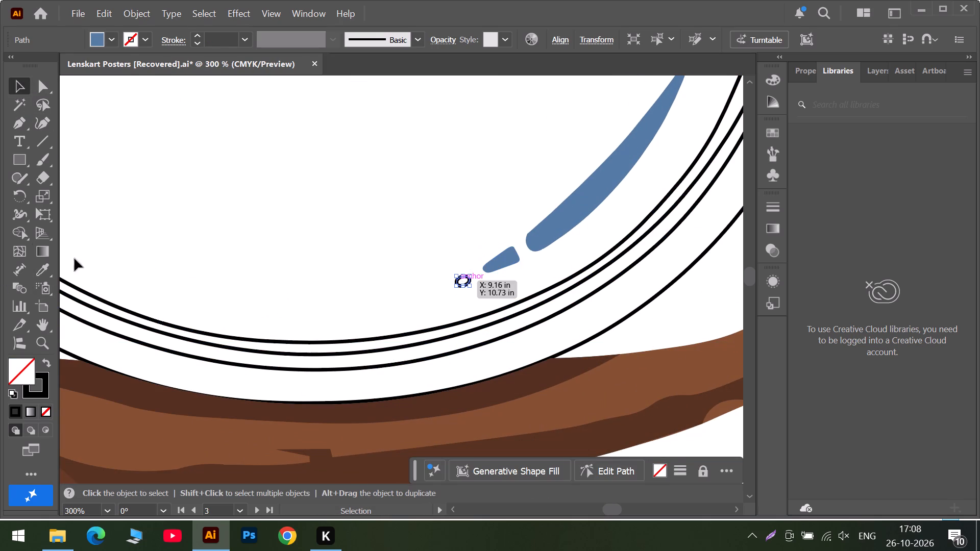
left_click(46, 268)
left_click(553, 224)
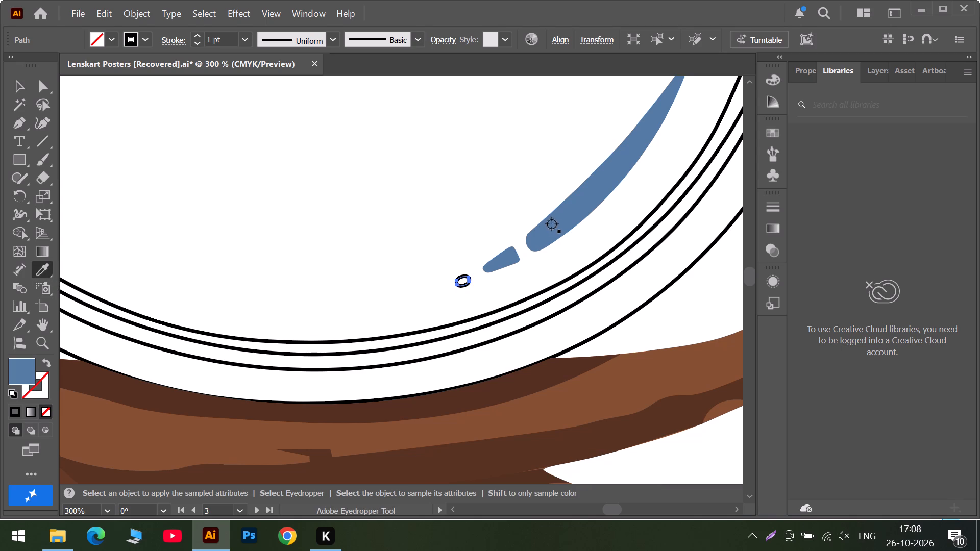
left_click(17, 87)
Fill the second lens's upper reflection streak and the small dash beside it with the blue of the lower streak.
scroll(180, 186, "up", 6)
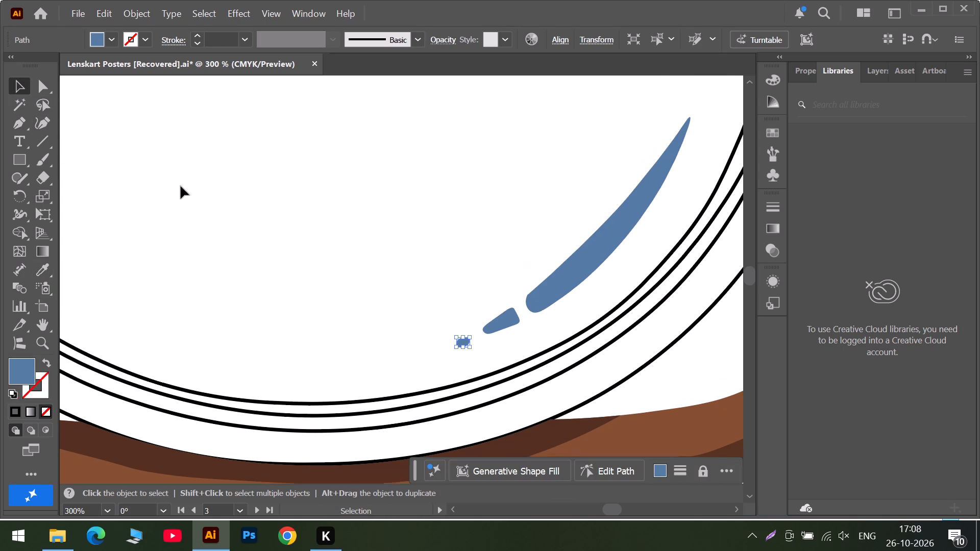
left_click(547, 507)
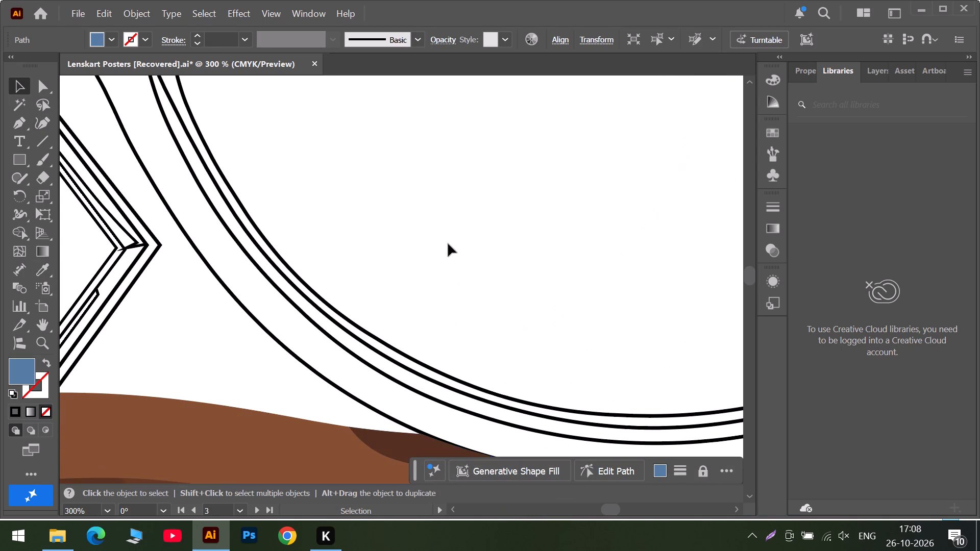
scroll(448, 243, "down", 2, "alt")
scroll(423, 170, "up", 6)
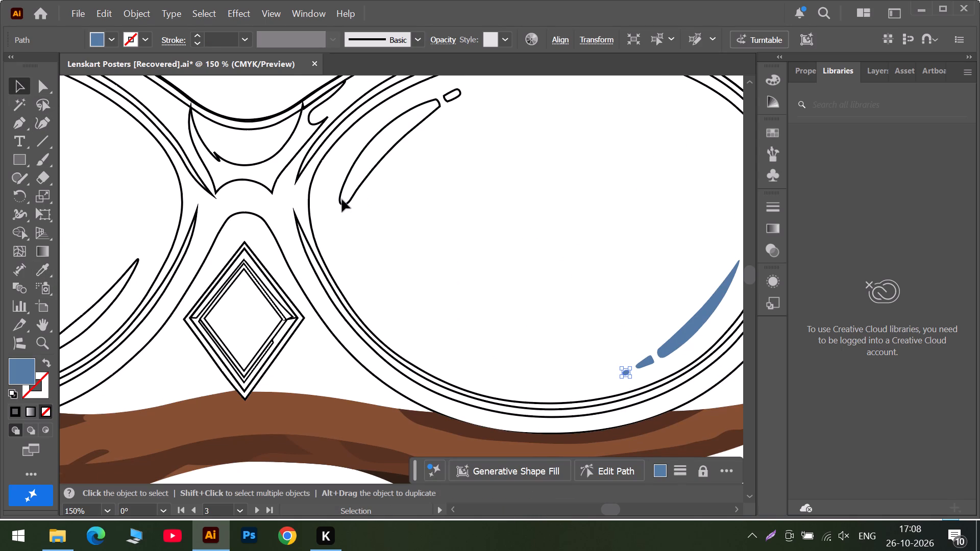
left_click(341, 203)
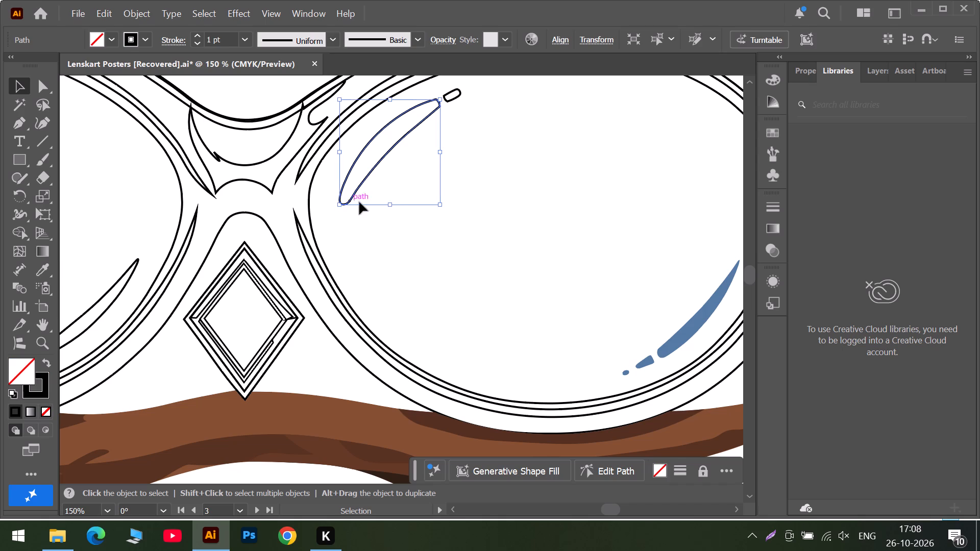
left_click(44, 261)
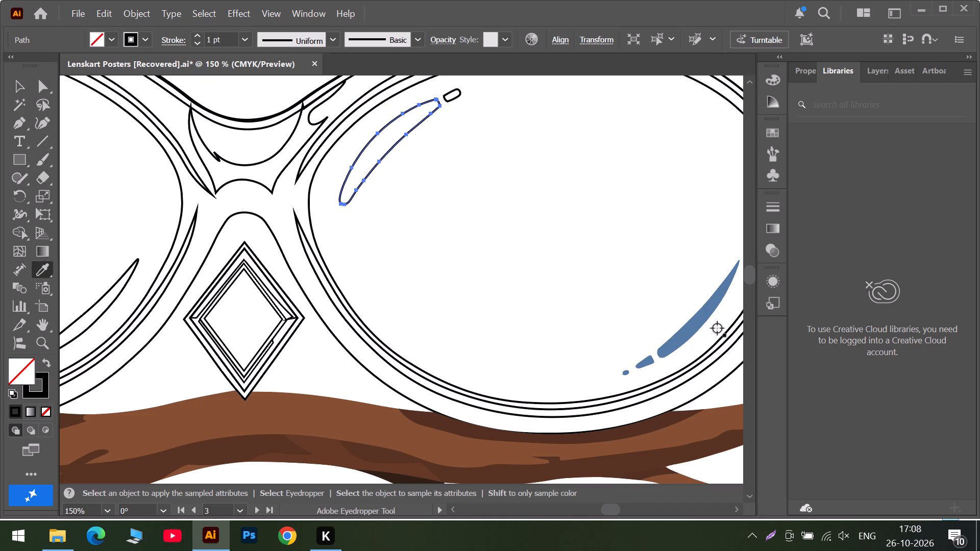
left_click(690, 329)
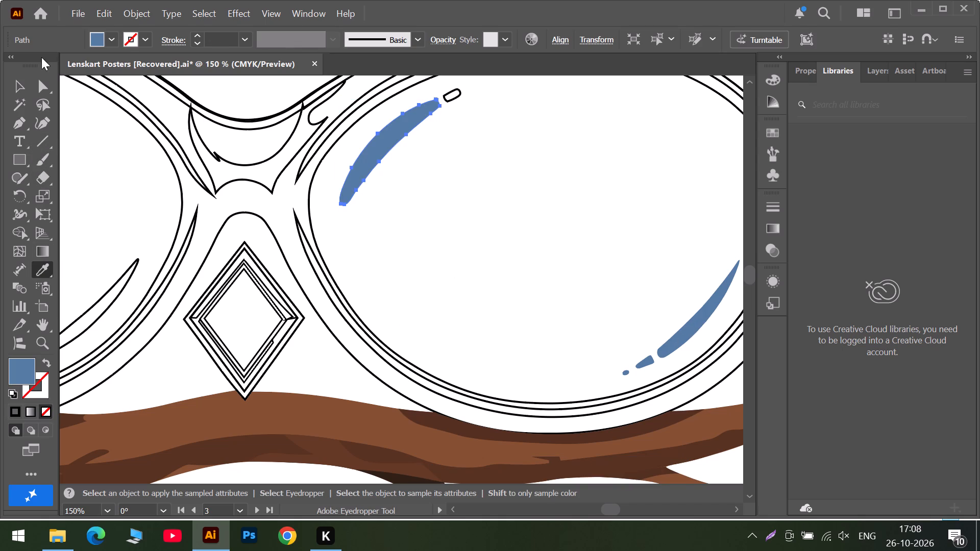
left_click(17, 87)
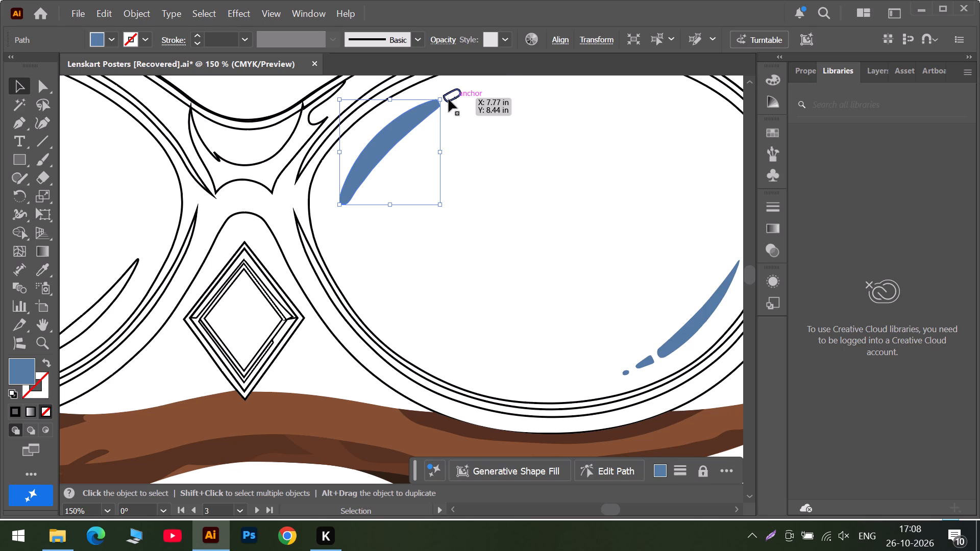
left_click(449, 99)
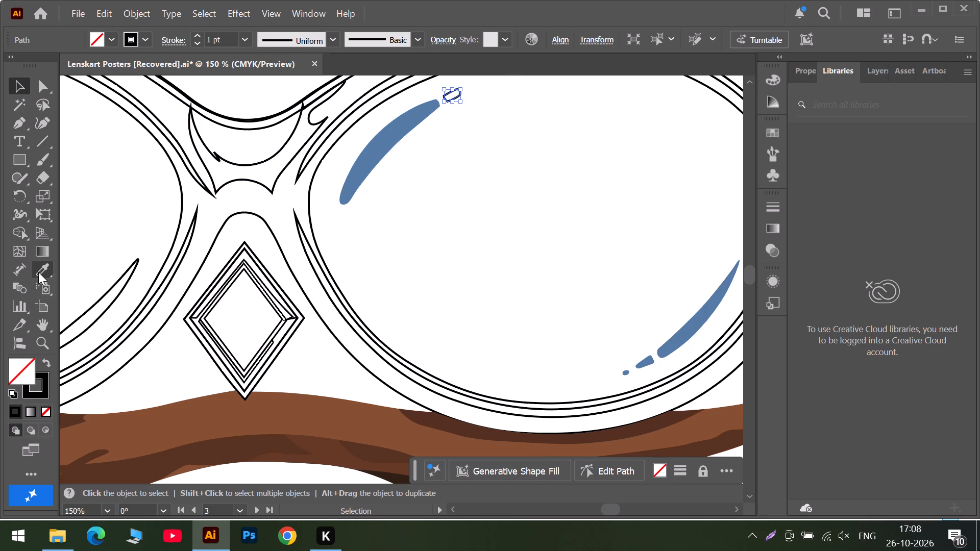
left_click(39, 271)
left_click(382, 142)
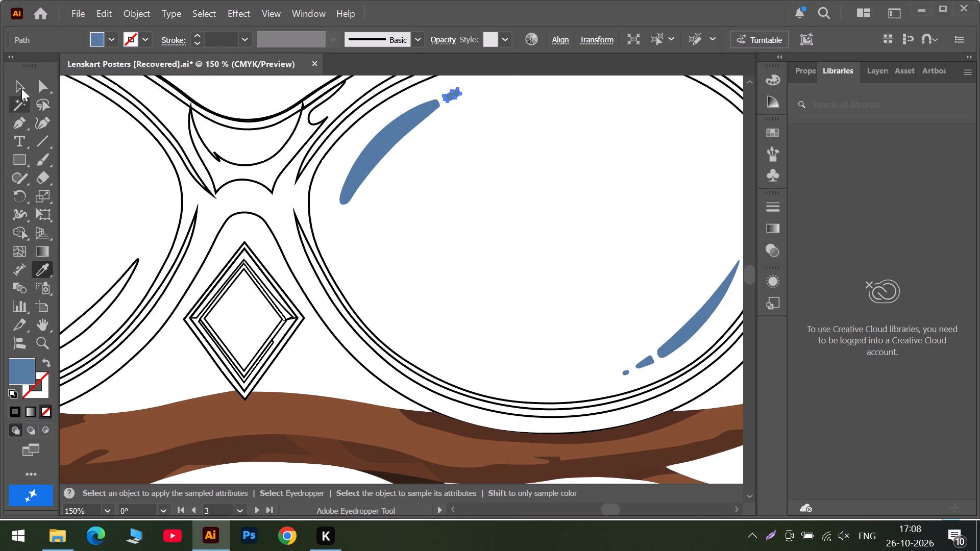
left_click(19, 87)
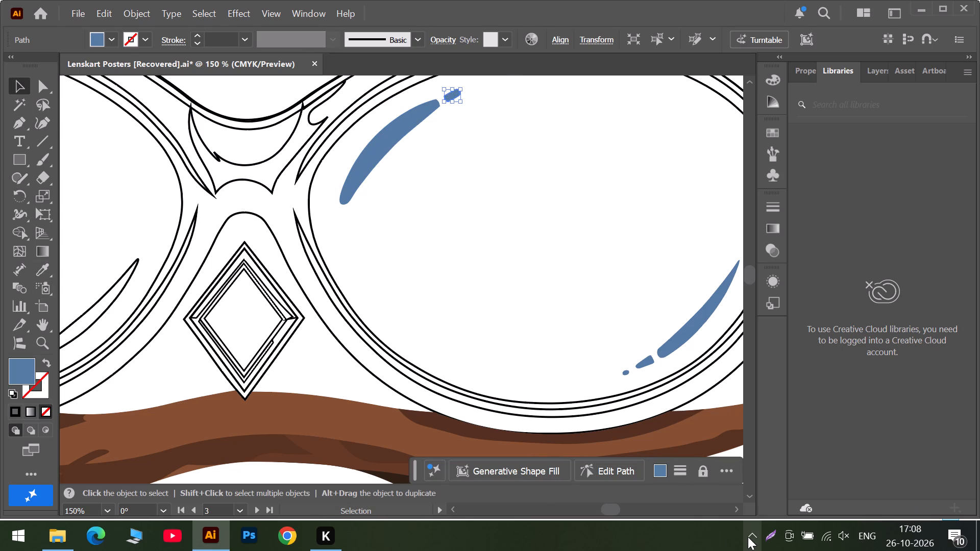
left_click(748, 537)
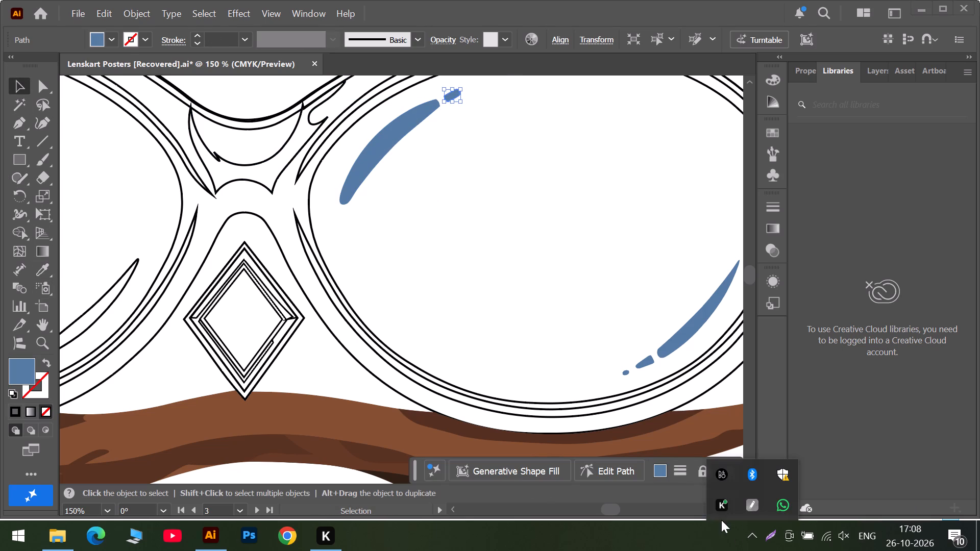